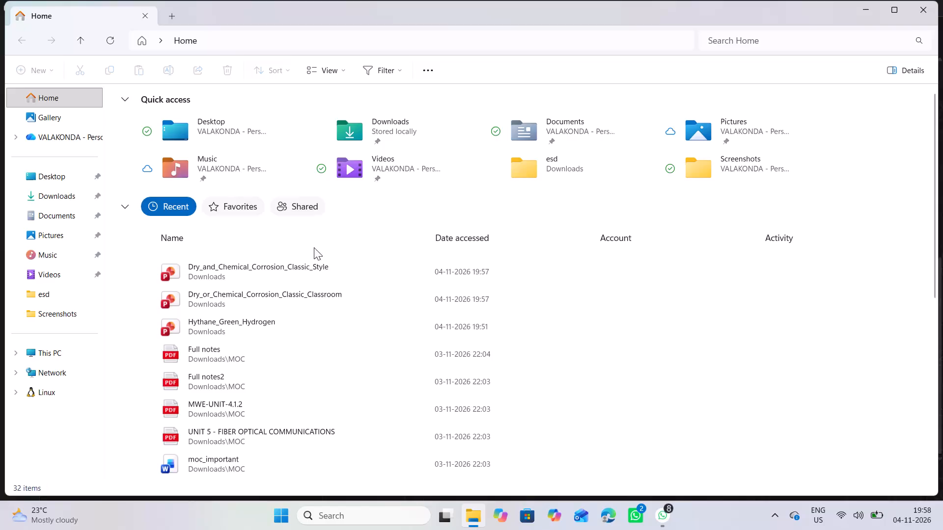
Review the slides of the recent presentation Dry_and_Chemical_Corrosion_Classic_Style, and close it.
double_click(289, 271)
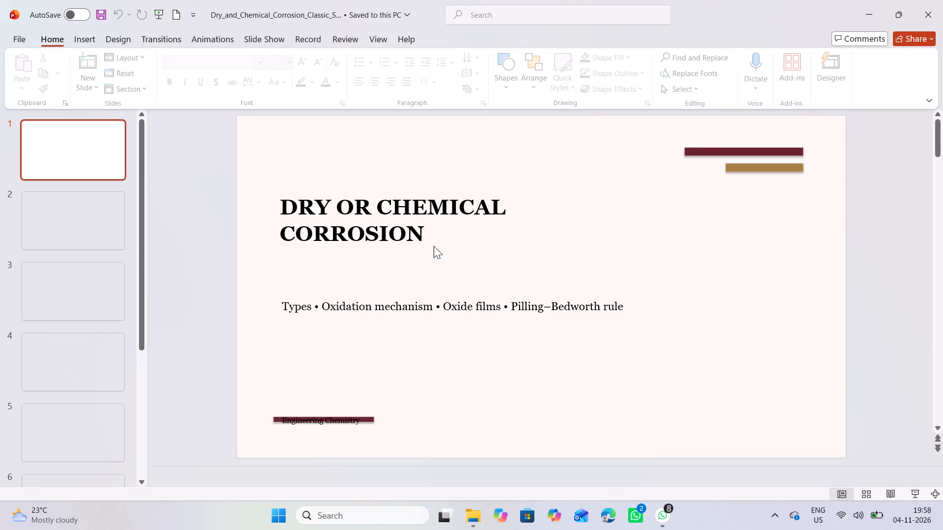
scroll(469, 277, "down", 12)
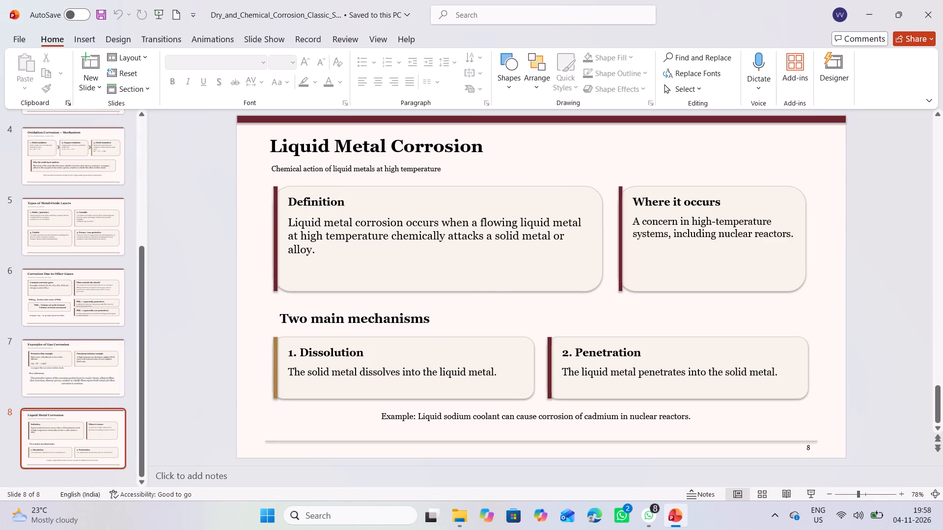
scroll(473, 281, "up", 4)
scroll(473, 281, "down", 6)
scroll(473, 281, "up", 1)
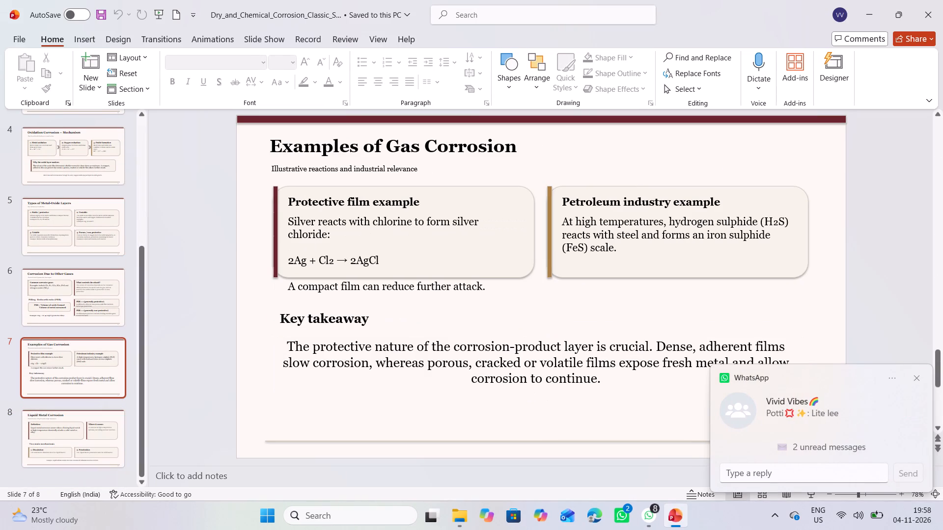
scroll(473, 281, "up", 6)
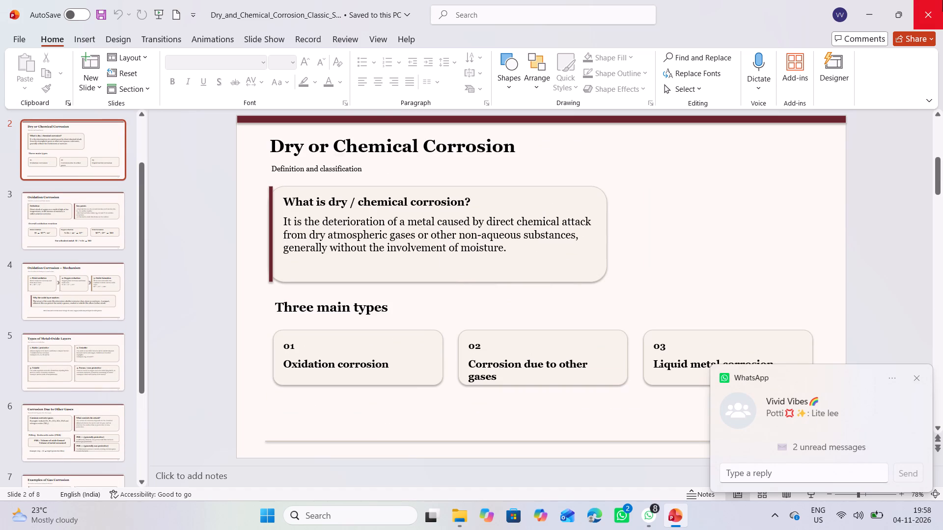
left_click(929, 0)
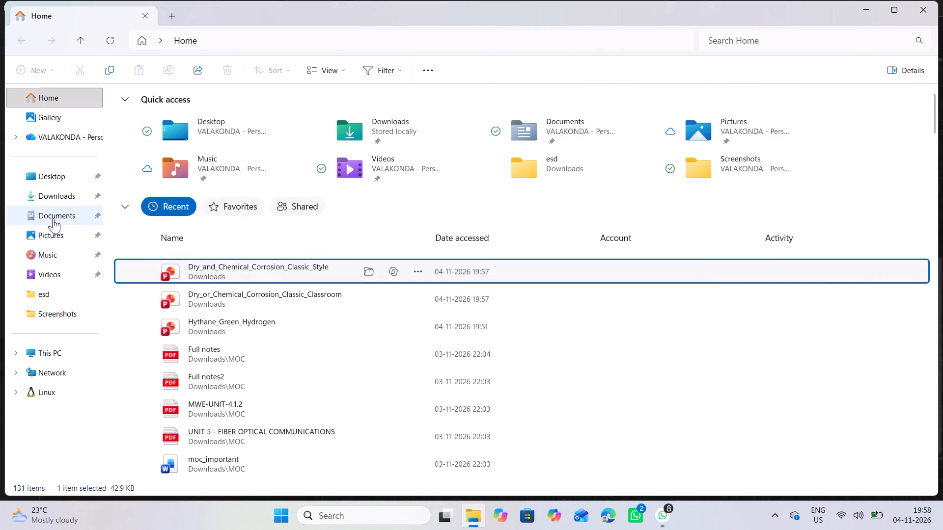
Open today's presentation Dry_and_Chemical_Corrosion_Classic_Style (1) from the Downloads folder.
left_click(54, 195)
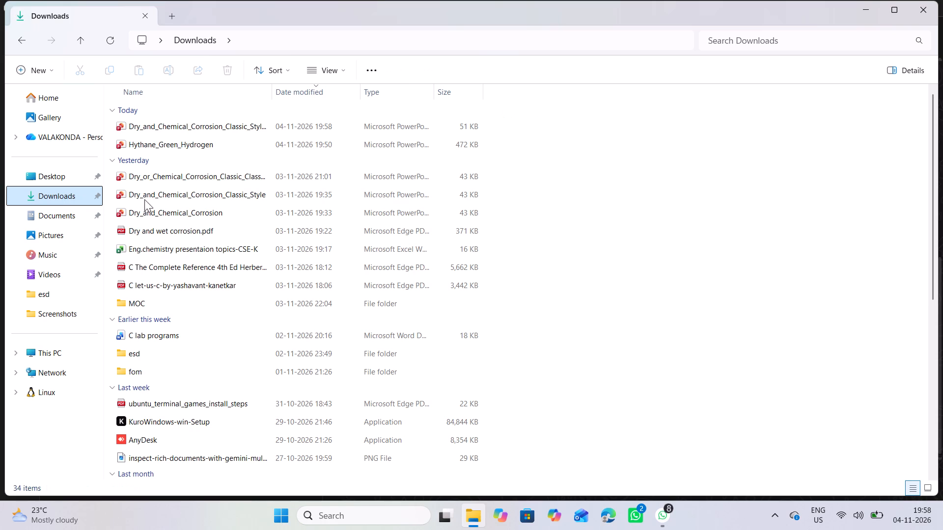
left_click(188, 122)
left_click(188, 122)
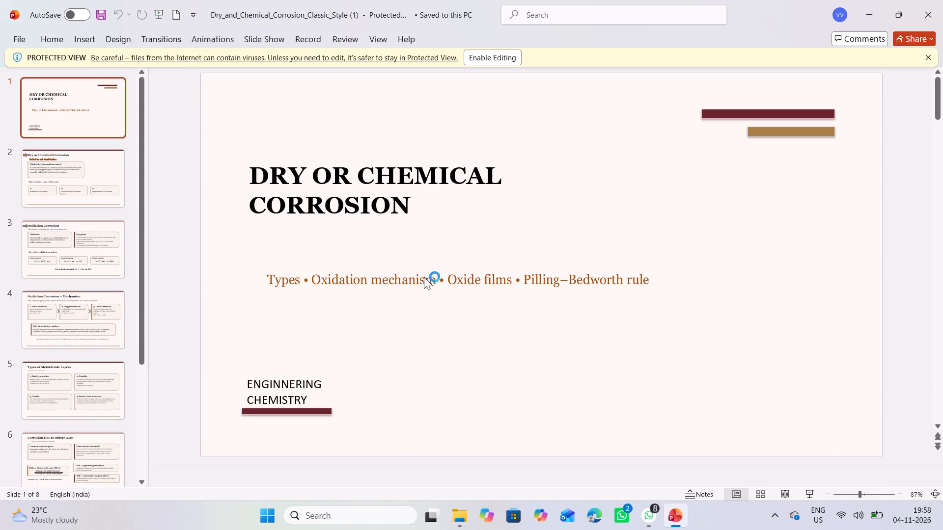
Go to slide 4, Oxidation Corrosion – Mechanism, and enable editing of the protected presentation.
scroll(438, 291, "down", 1)
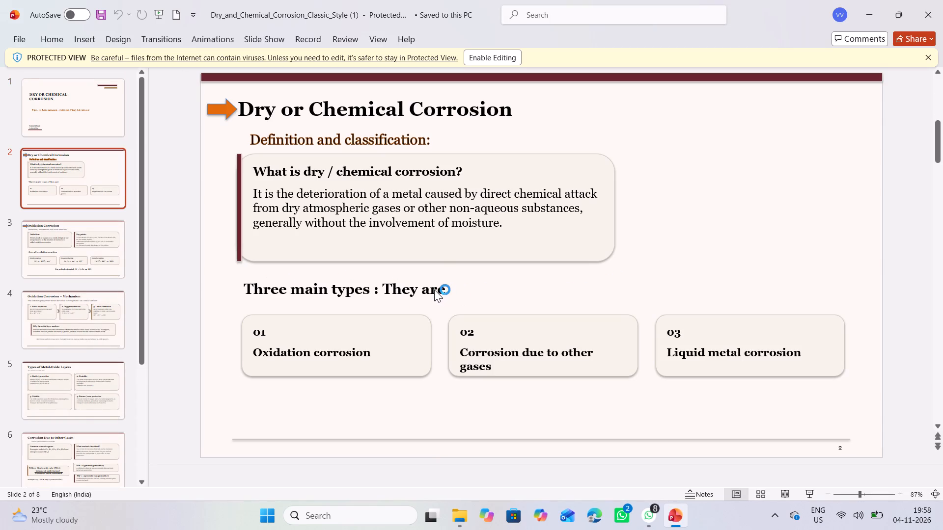
scroll(438, 291, "down", 1)
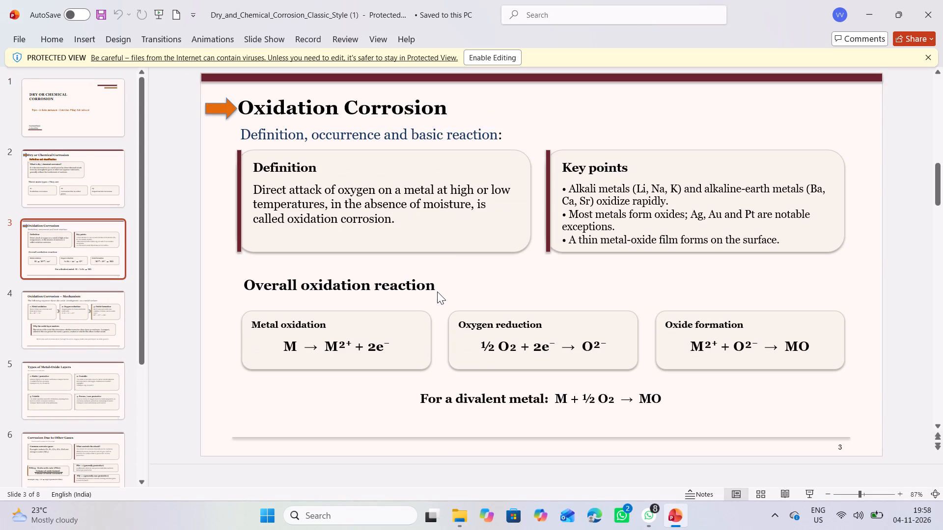
scroll(437, 293, "down", 1)
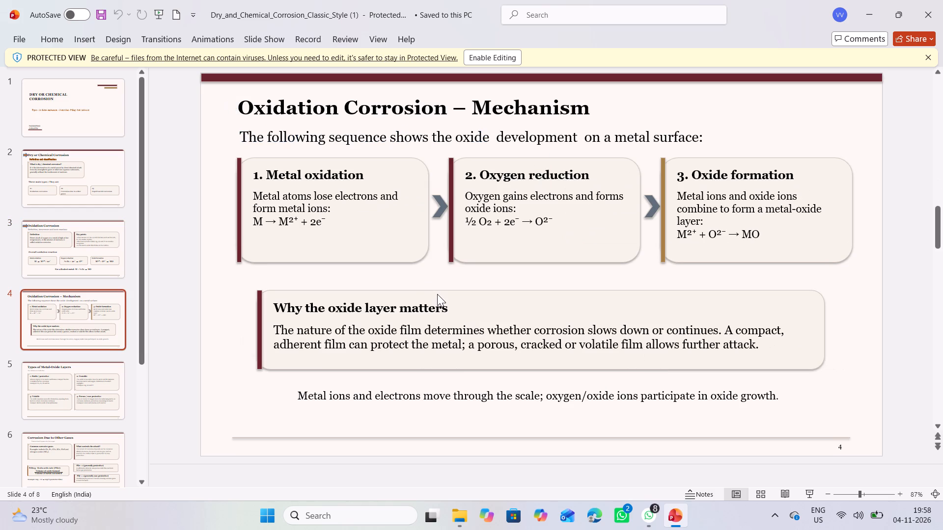
scroll(437, 294, "up", 1)
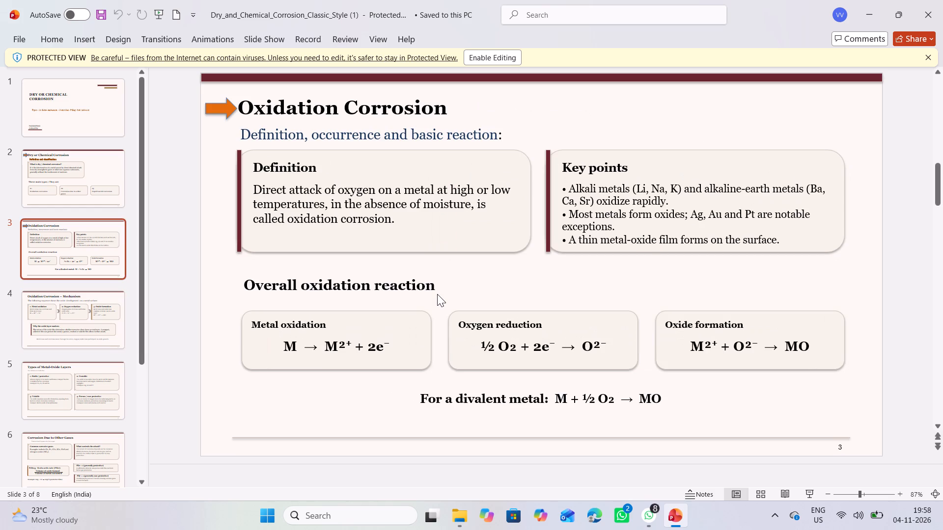
scroll(437, 296, "down", 1)
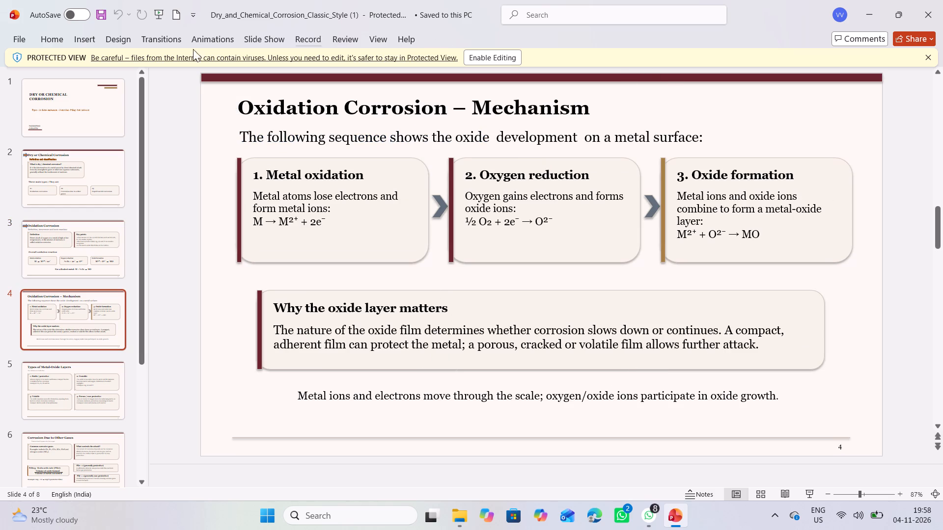
left_click(80, 40)
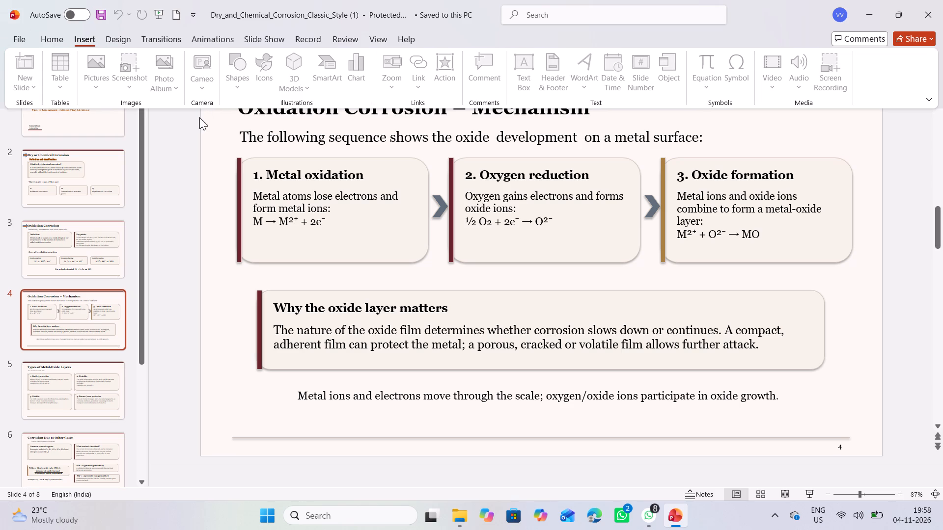
left_click(214, 165)
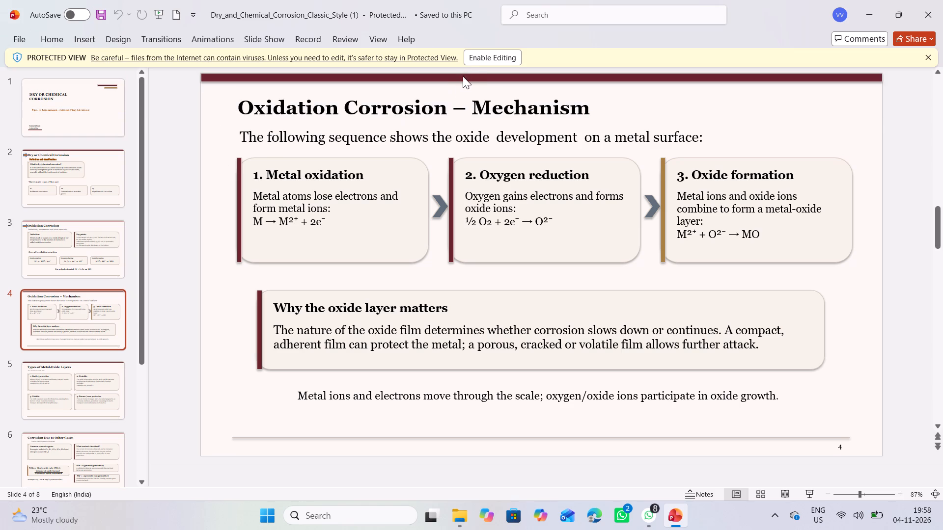
left_click(470, 60)
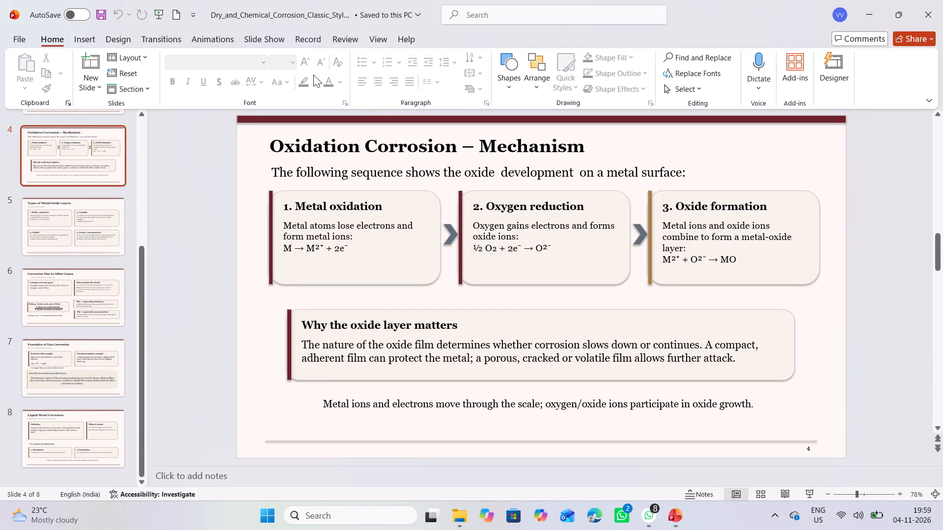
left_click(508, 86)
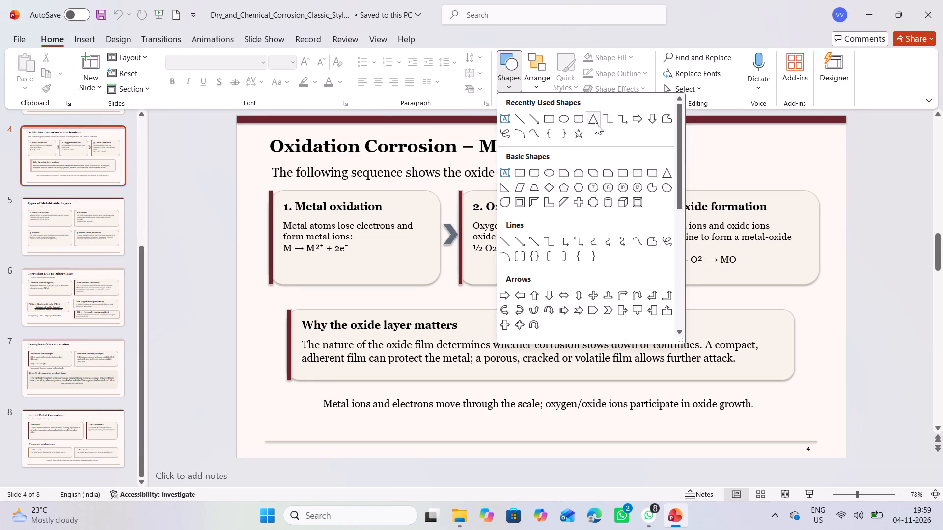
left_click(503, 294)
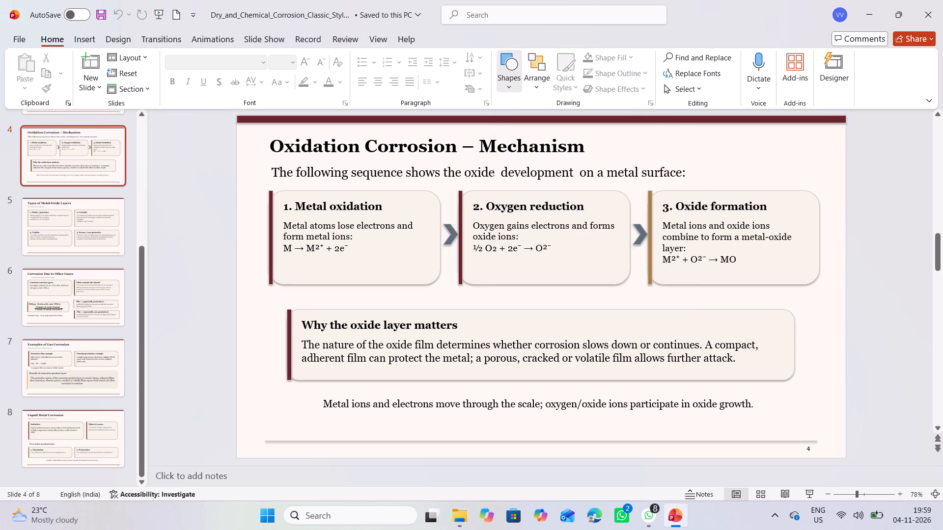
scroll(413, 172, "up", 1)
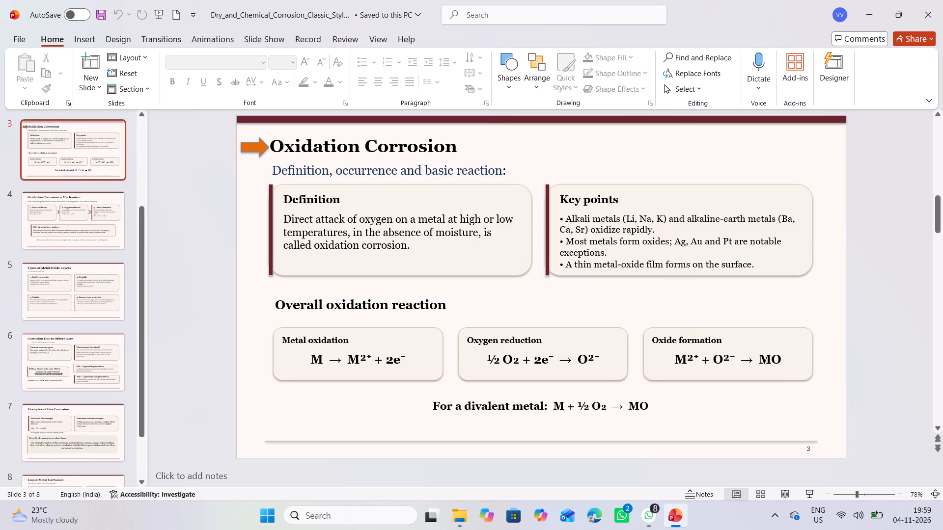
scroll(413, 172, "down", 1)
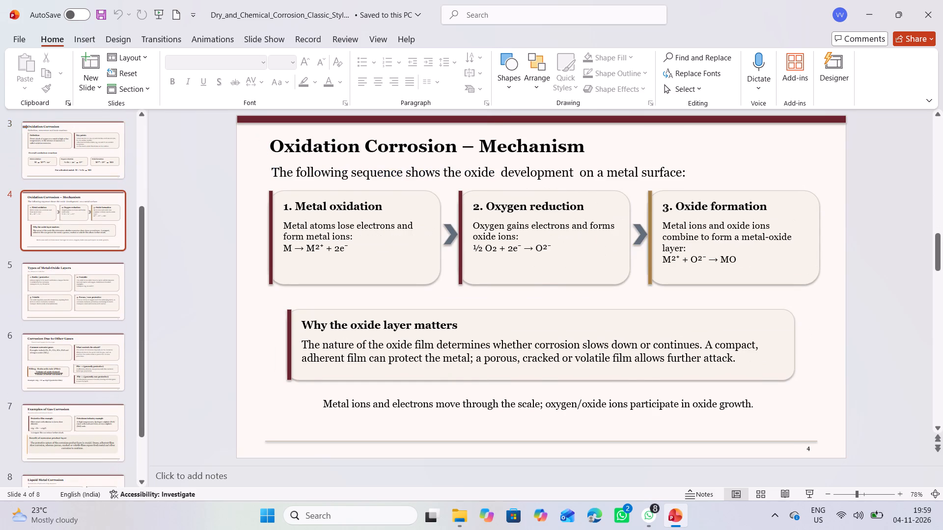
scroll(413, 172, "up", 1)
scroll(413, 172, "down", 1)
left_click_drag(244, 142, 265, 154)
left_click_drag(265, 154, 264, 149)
Insert a right block arrow on slide 4, place it just before the title, and narrow it to about 2 cm.
left_click(516, 80)
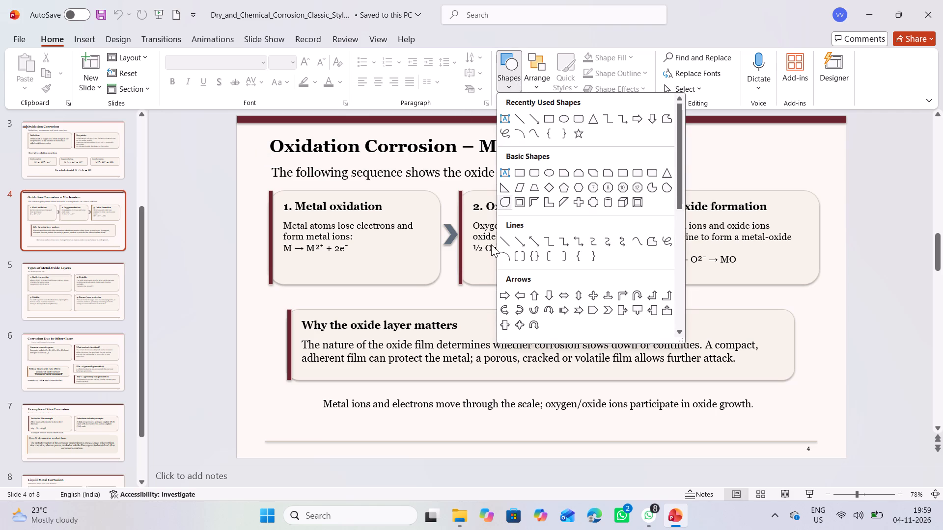
left_click(503, 294)
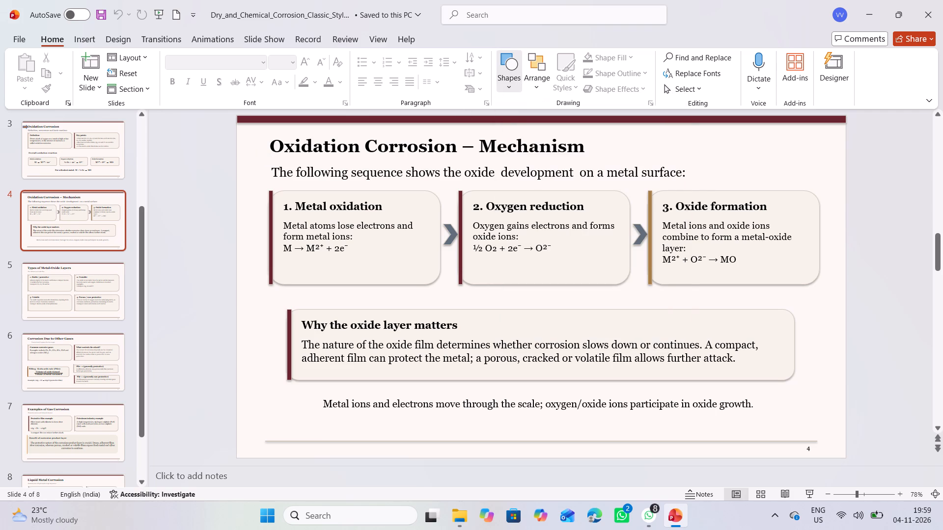
left_click(255, 150)
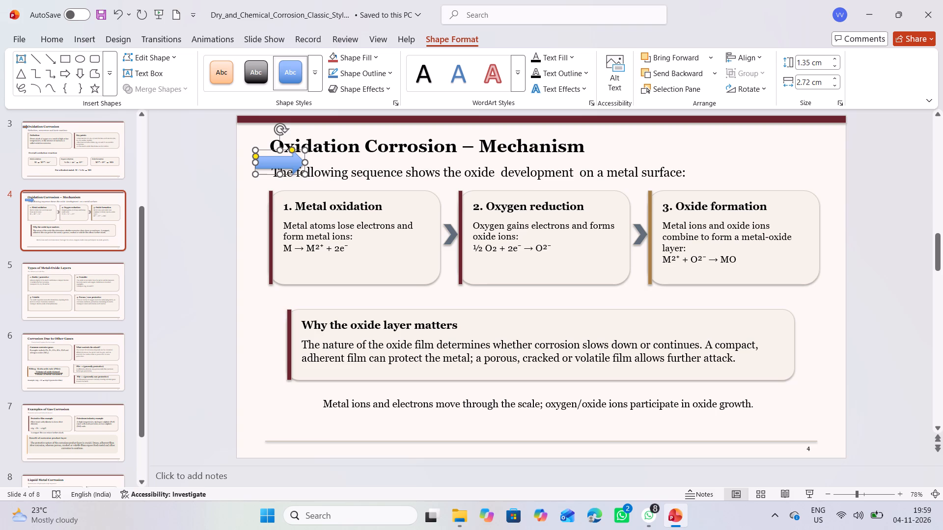
left_click_drag(260, 174, 240, 161)
left_click_drag(285, 152, 277, 150)
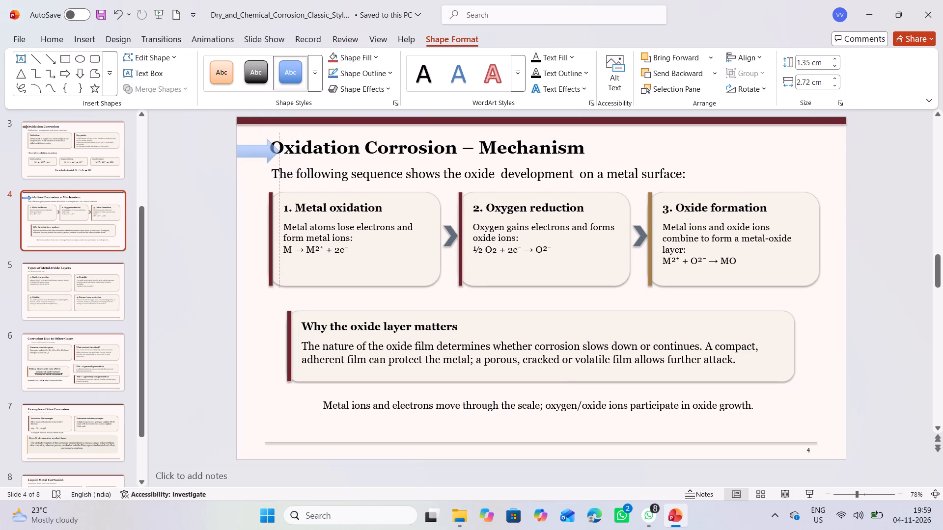
left_click_drag(277, 150, 272, 149)
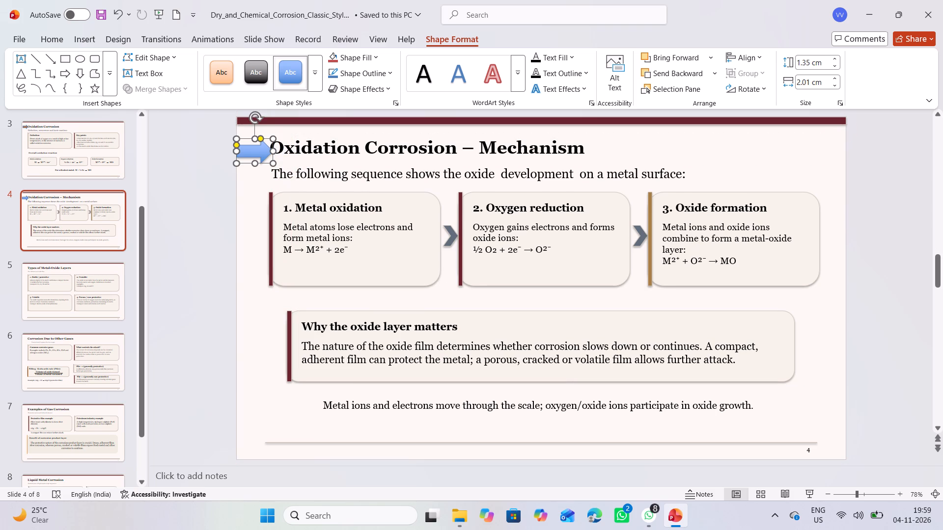
Resize the block arrow beside the title to about 1.6 cm high and 2 cm wide, level with the title text.
left_click_drag(254, 163, 259, 150)
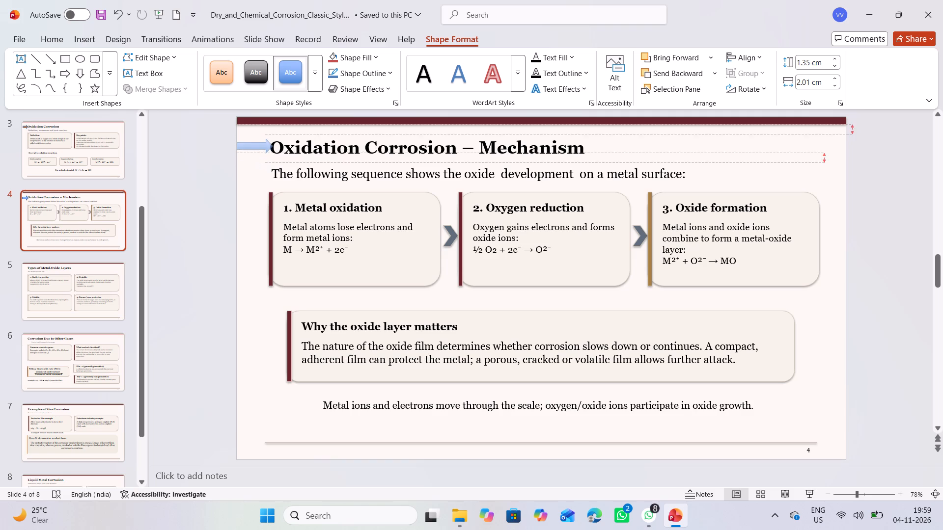
left_click_drag(259, 150, 259, 150)
left_click_drag(234, 143, 241, 143)
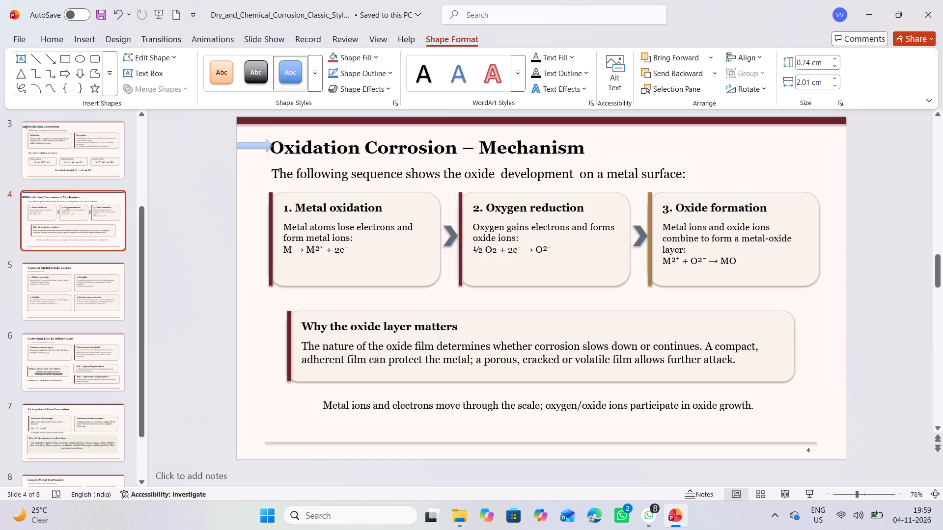
left_click_drag(241, 143, 249, 145)
left_click_drag(237, 139, 238, 132)
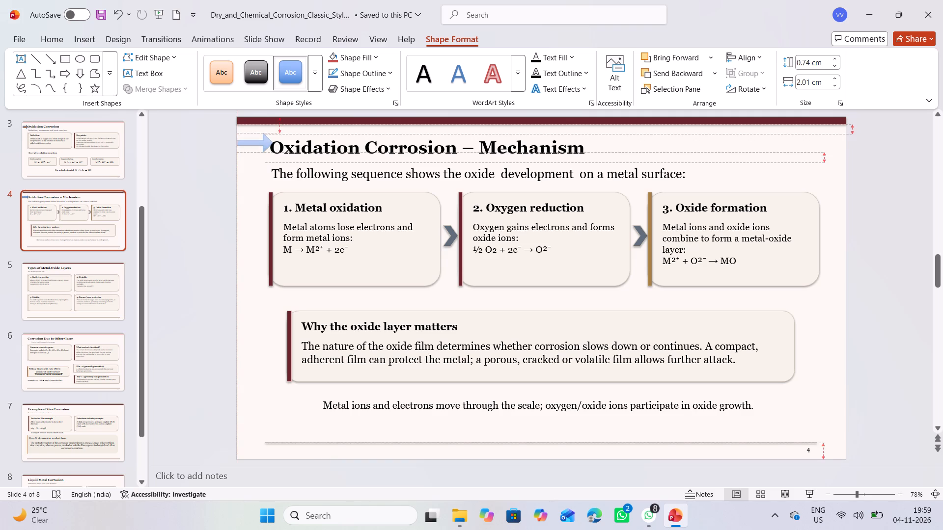
left_click_drag(238, 132, 243, 133)
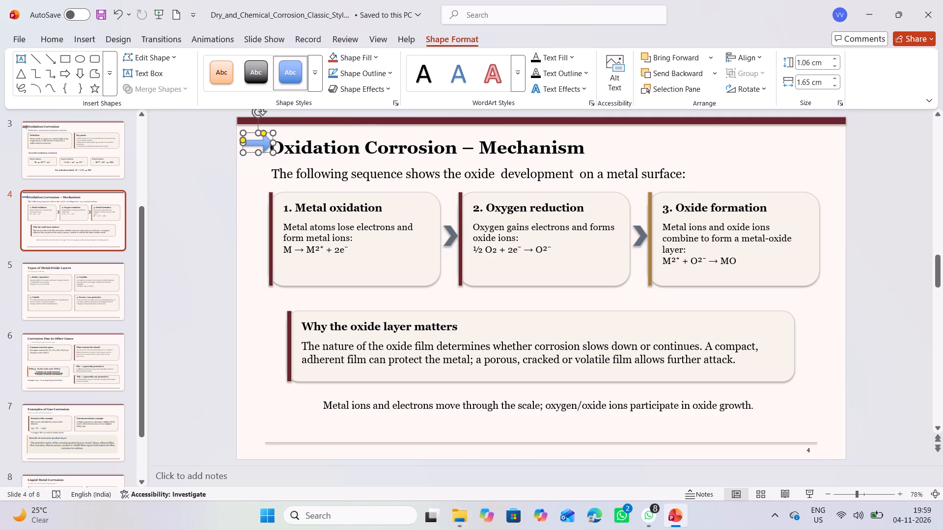
left_click_drag(260, 153, 259, 160)
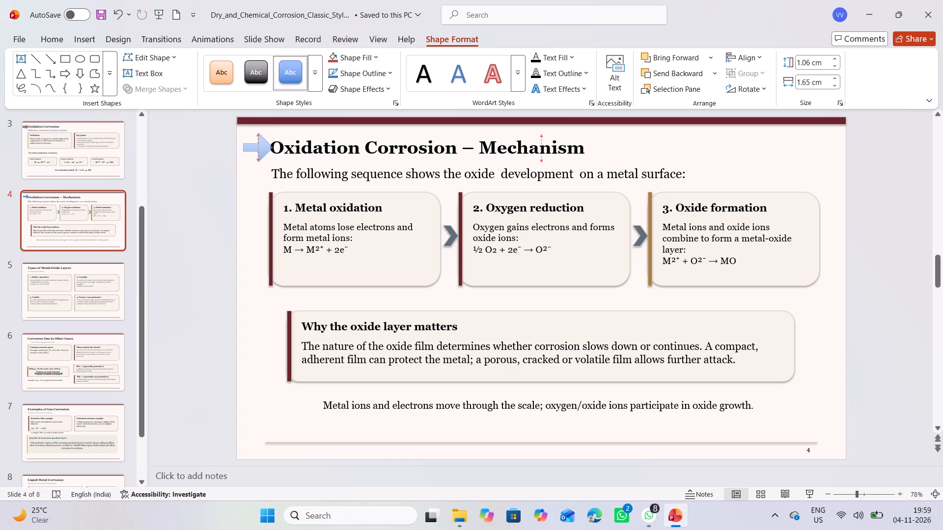
left_click_drag(259, 160, 253, 162)
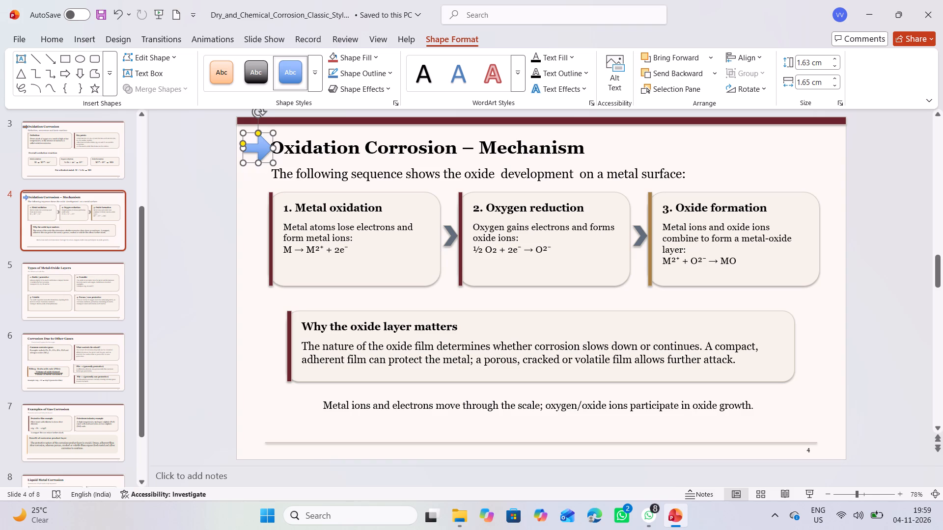
left_click_drag(245, 147, 243, 147)
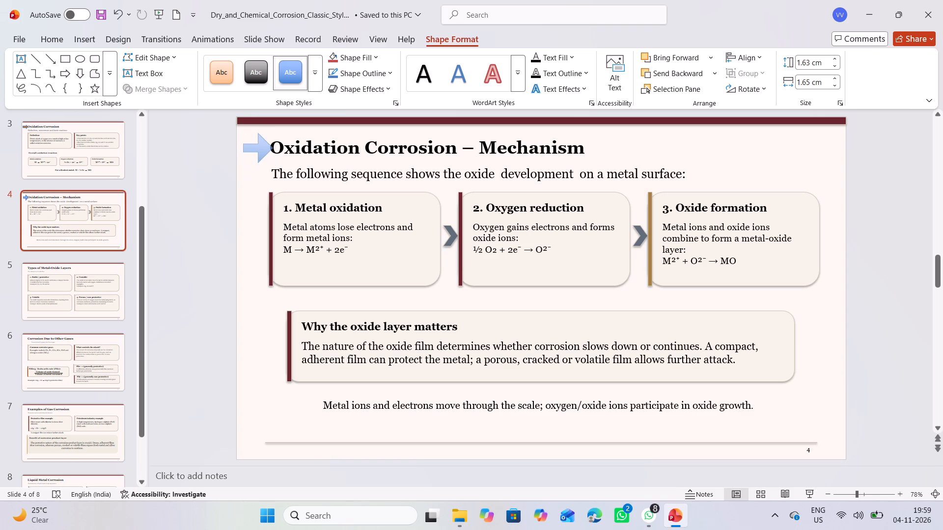
left_click_drag(243, 147, 239, 150)
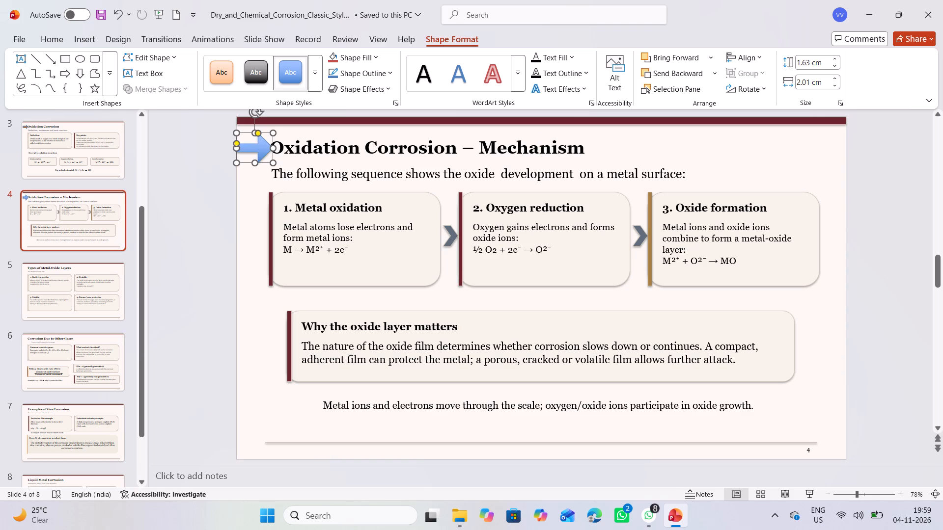
left_click_drag(261, 133, 260, 146)
left_click_drag(260, 132, 261, 146)
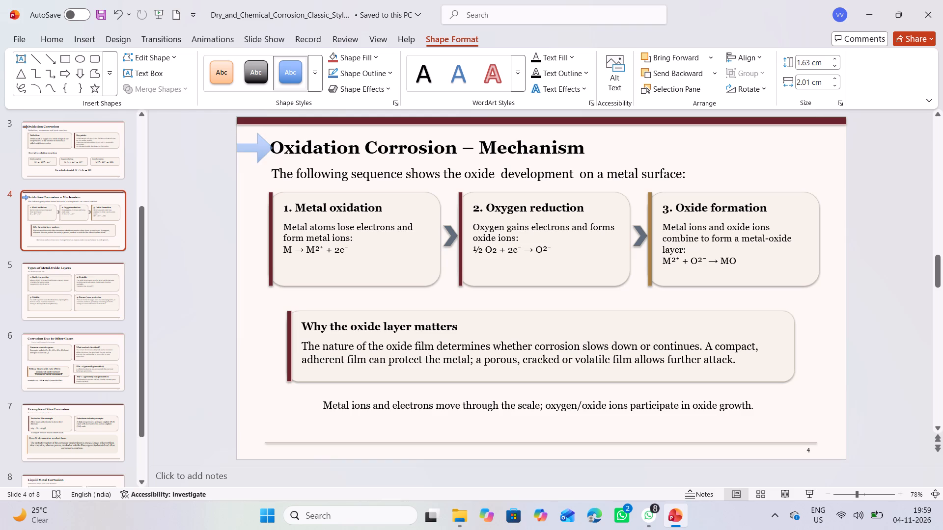
left_click_drag(261, 146, 261, 148)
left_click(274, 131)
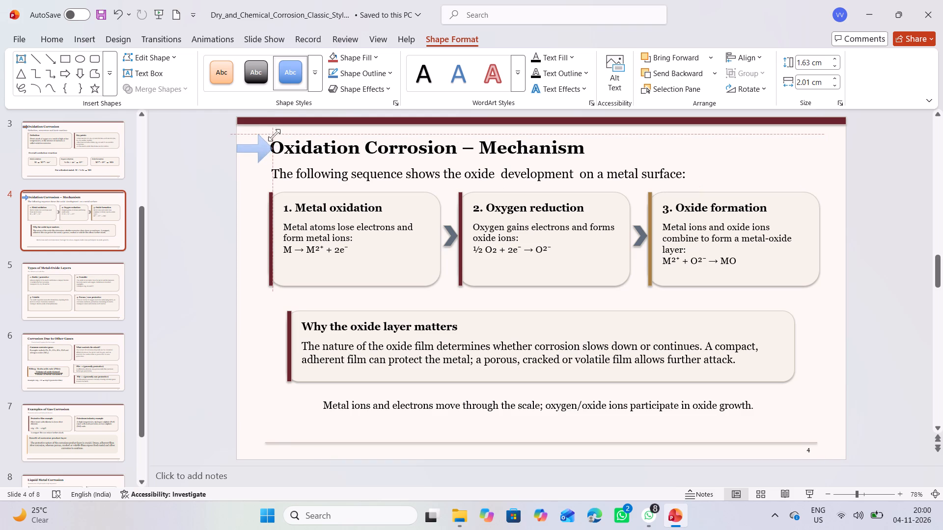
Nudge the block arrow slightly down and narrow it from its tip so it clears the slide 4 title.
scroll(339, 135, "up", 2)
scroll(339, 135, "down", 1)
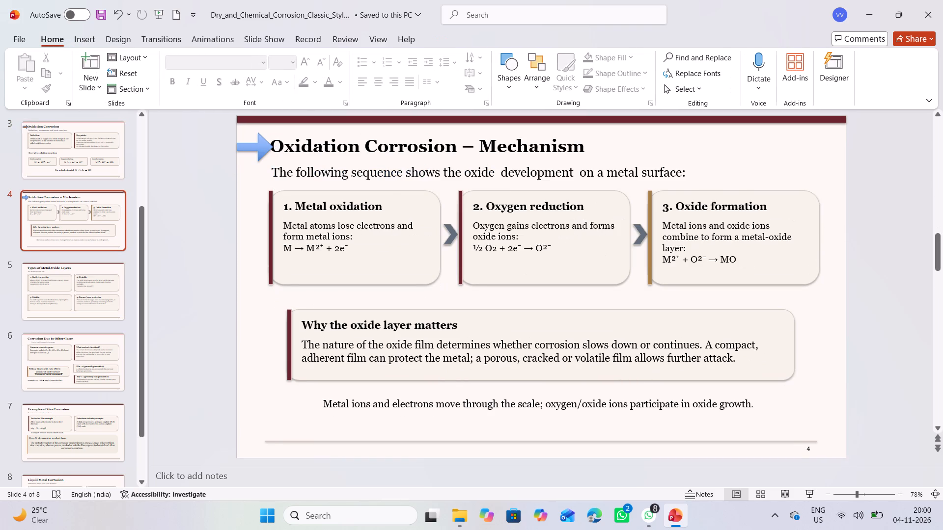
left_click_drag(259, 157, 258, 157)
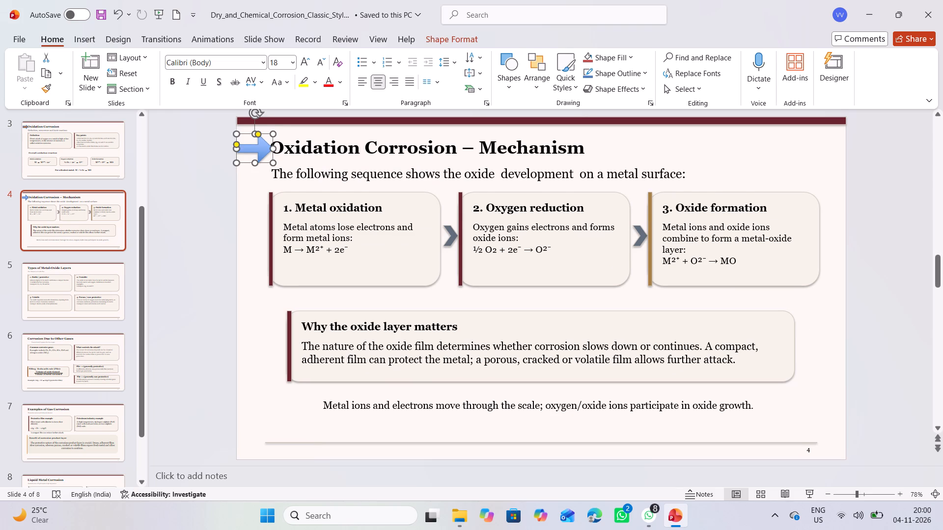
left_click_drag(258, 157, 260, 161)
left_click(237, 160)
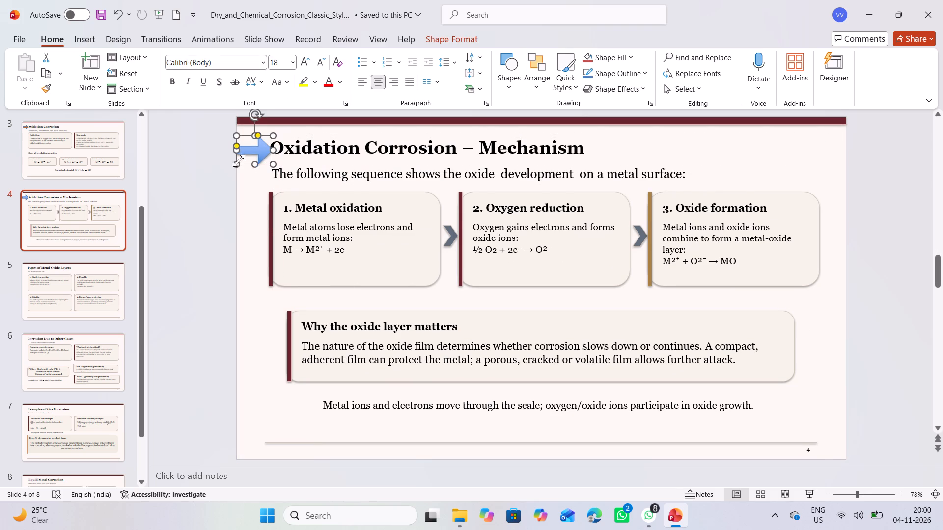
left_click_drag(271, 151, 273, 152)
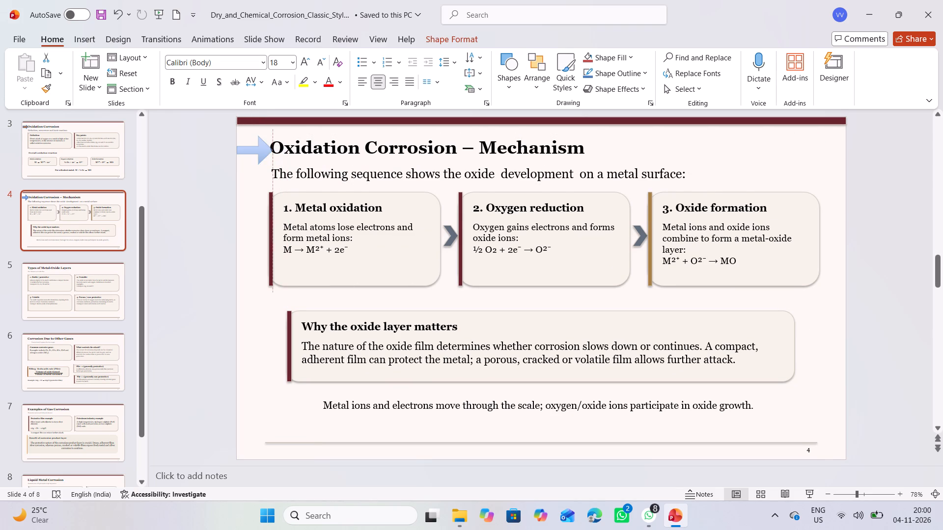
left_click_drag(273, 152, 261, 161)
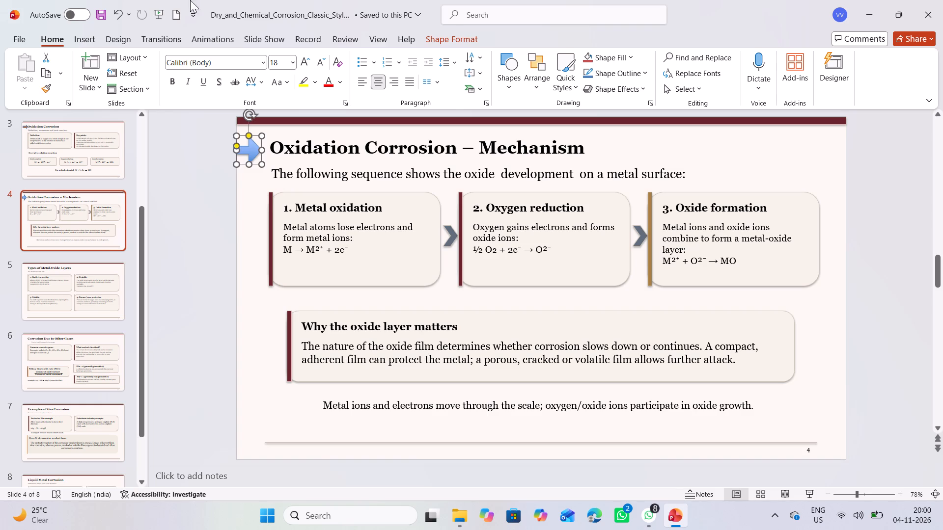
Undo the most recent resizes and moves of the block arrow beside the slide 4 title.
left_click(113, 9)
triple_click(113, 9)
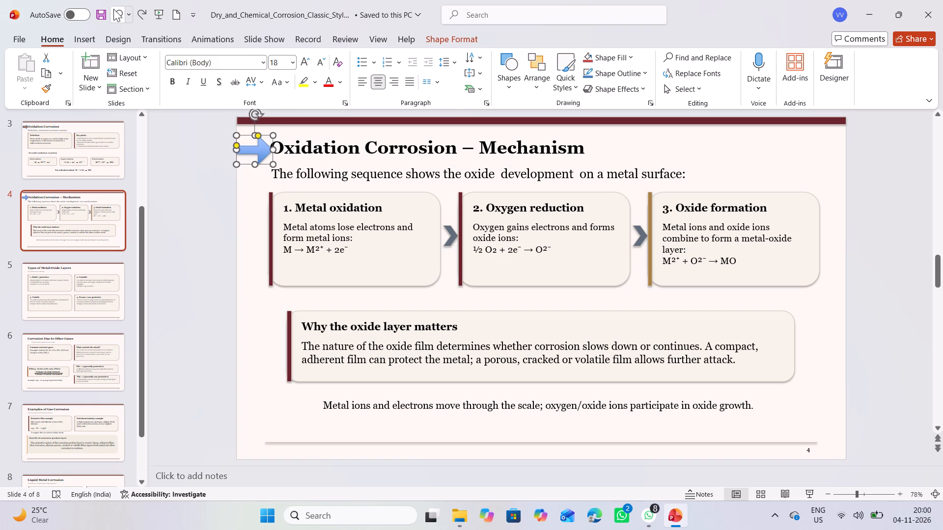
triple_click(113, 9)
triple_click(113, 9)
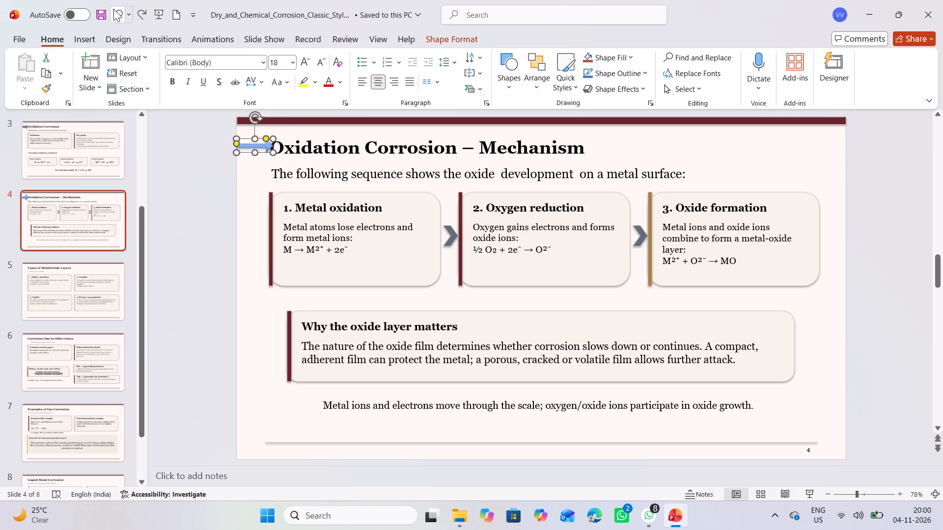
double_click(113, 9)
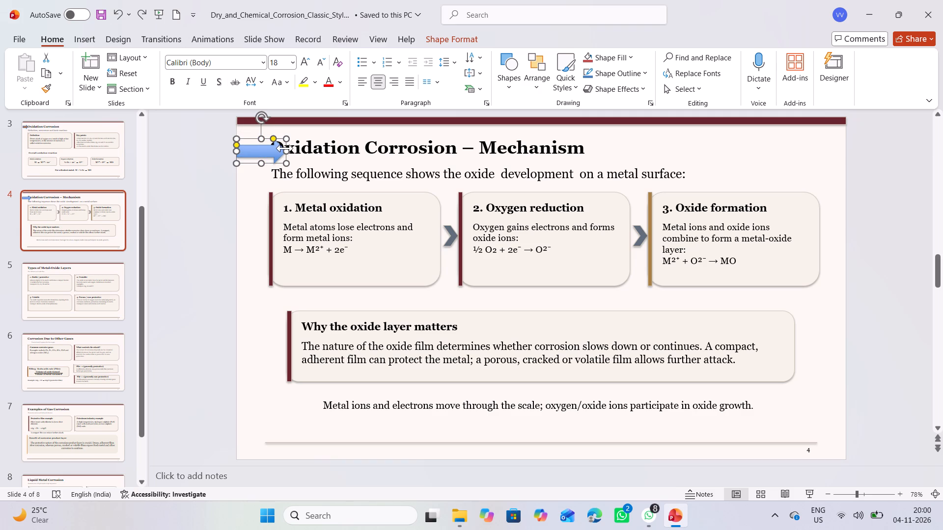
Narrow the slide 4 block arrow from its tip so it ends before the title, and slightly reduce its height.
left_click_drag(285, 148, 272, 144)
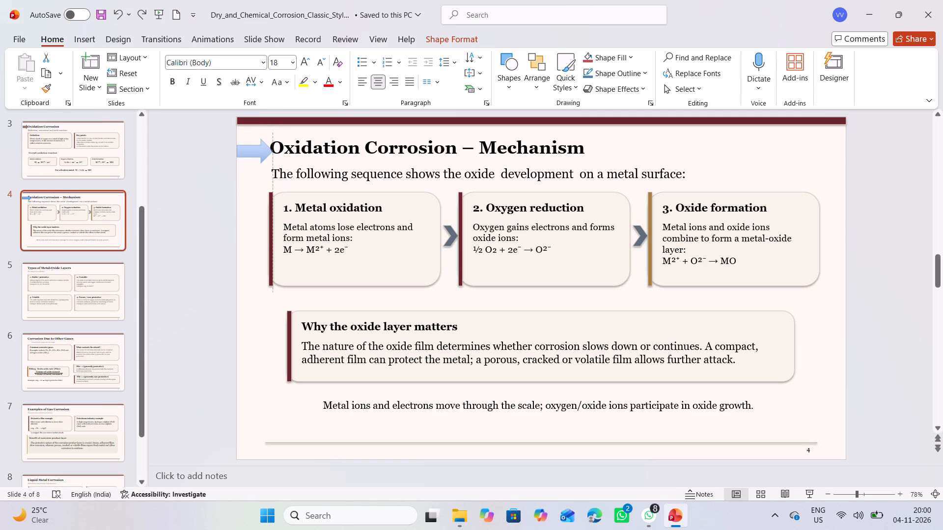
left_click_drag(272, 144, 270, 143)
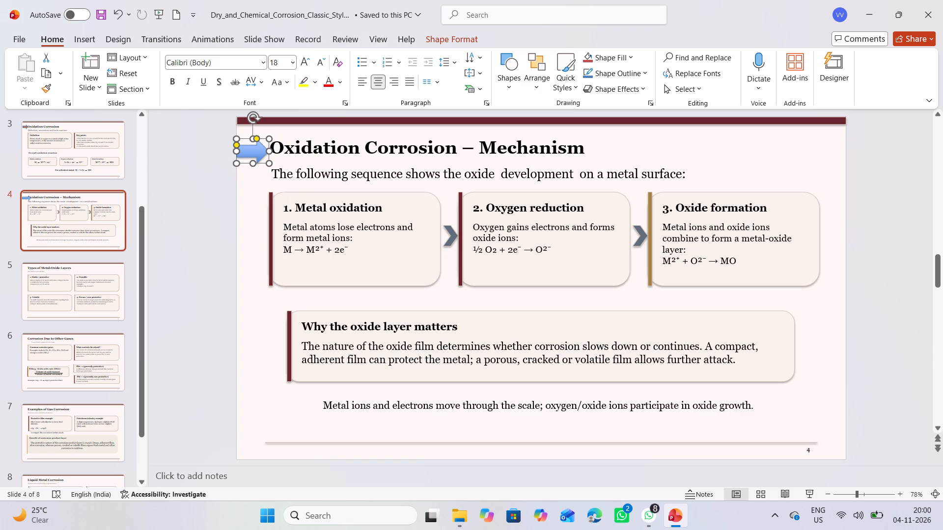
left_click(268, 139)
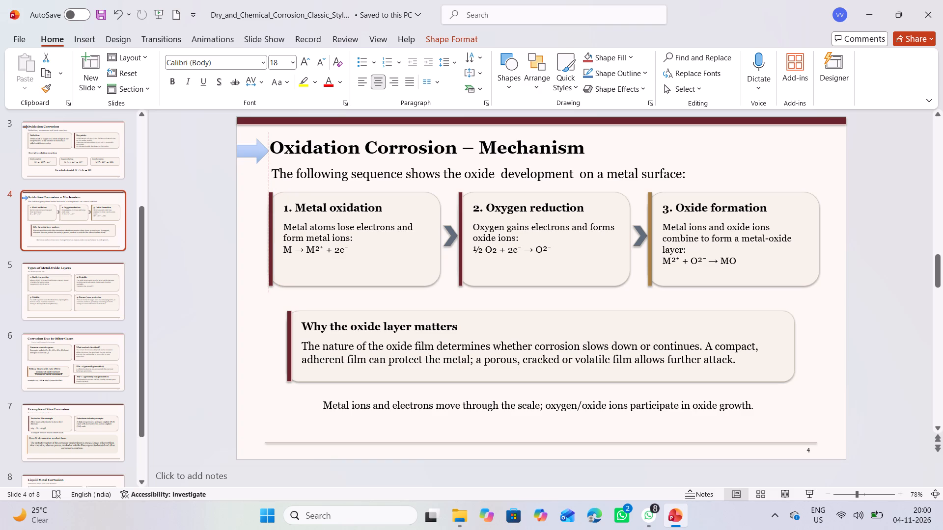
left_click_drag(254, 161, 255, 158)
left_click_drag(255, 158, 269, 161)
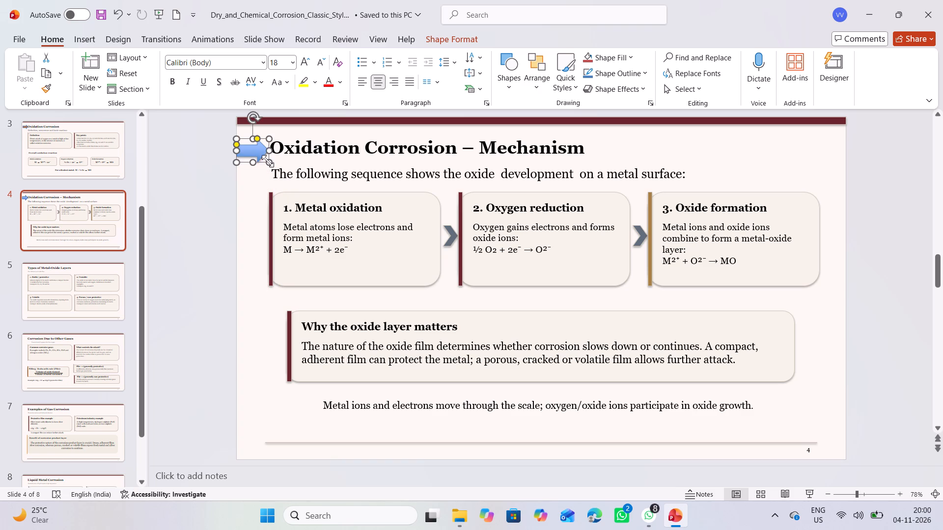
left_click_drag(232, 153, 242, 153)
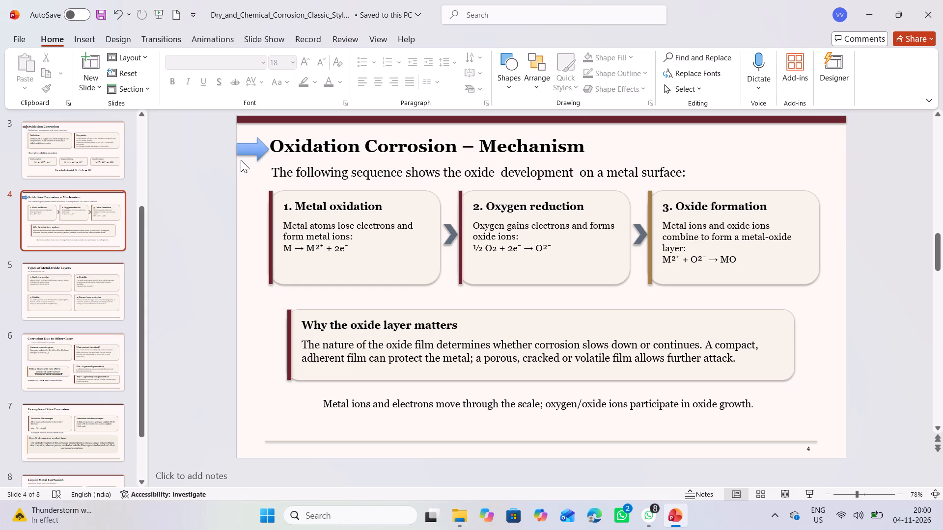
Undo all remaining block arrow edits, including its insertion, so that slide 4 has no arrow before its title.
scroll(304, 157, "up", 1)
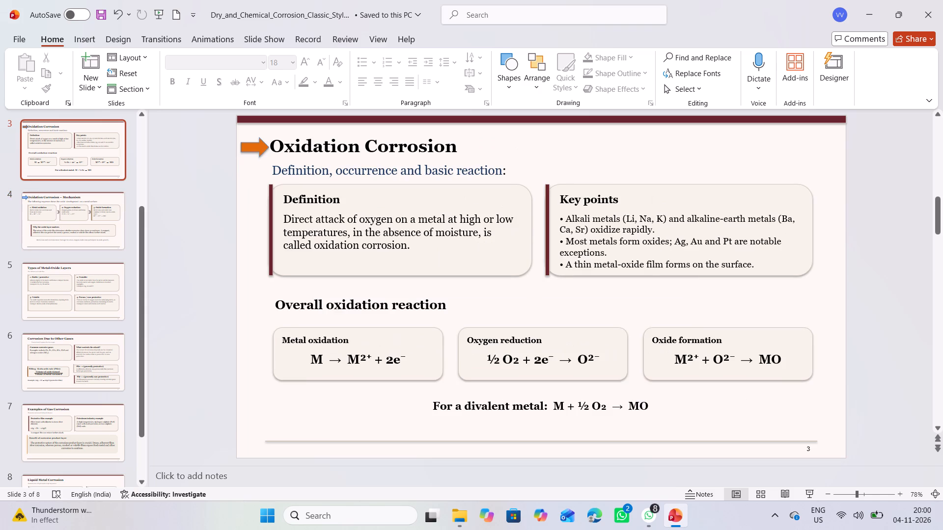
scroll(304, 157, "down", 1)
scroll(304, 157, "up", 1)
left_click(117, 13)
double_click(117, 13)
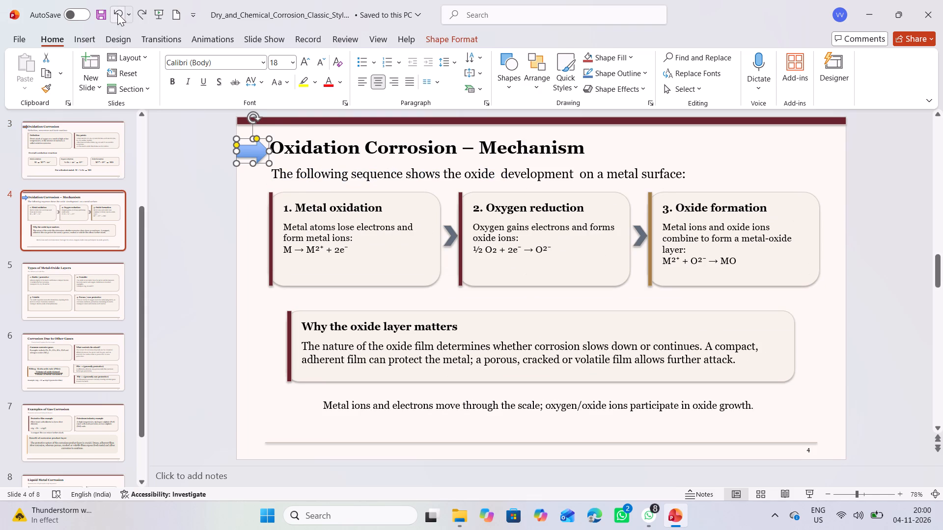
triple_click(117, 13)
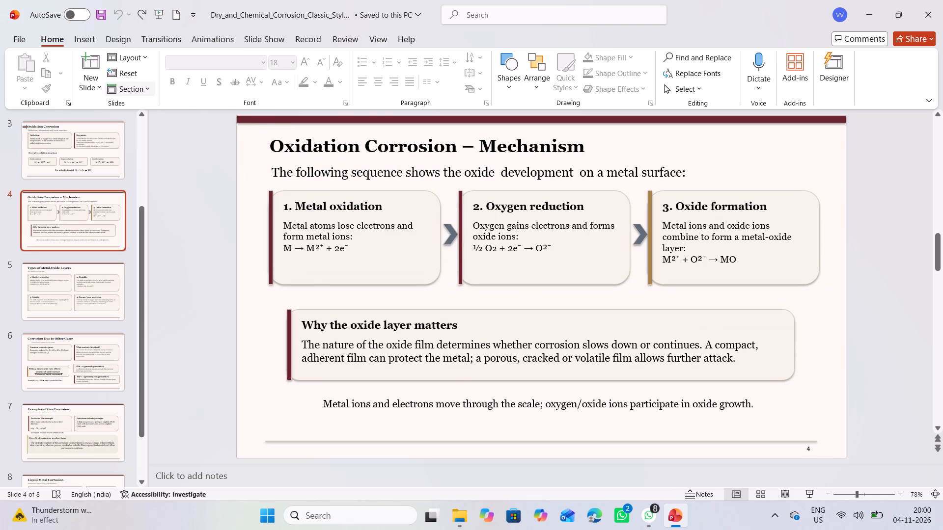
Delete the orange block arrow before the Dry or Chemical Corrosion title on slide 2.
scroll(259, 209, "up", 2)
left_click_drag(264, 146, 268, 146)
left_click(268, 146)
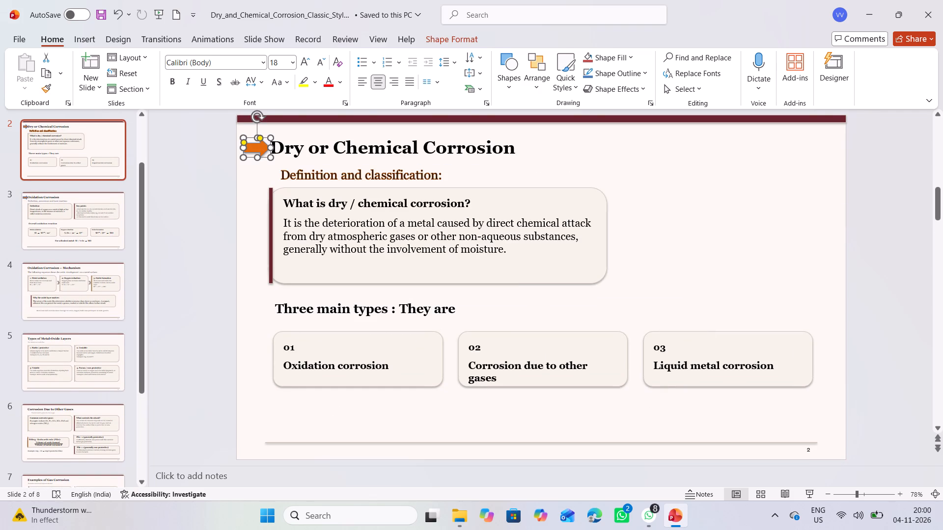
key("Delete")
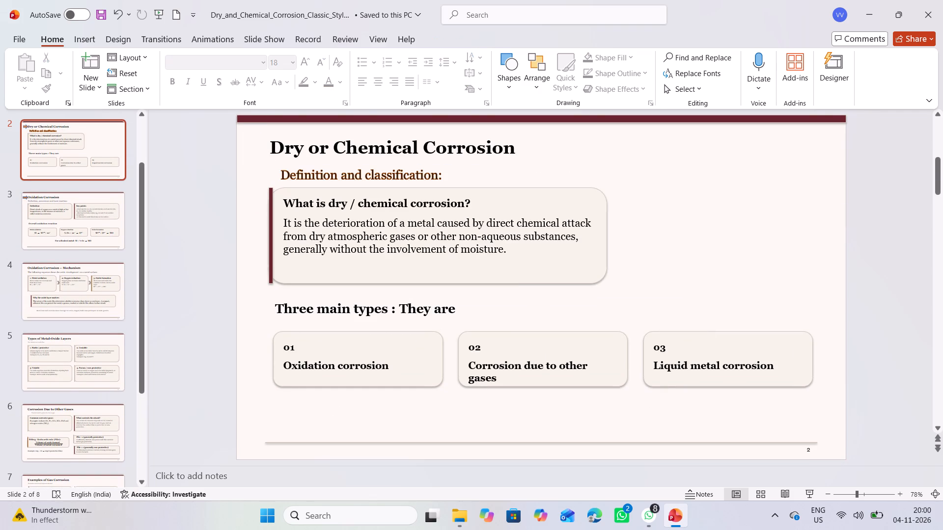
Delete the orange block arrow before the Oxidation Corrosion title on slide 3.
scroll(298, 158, "up", 2)
scroll(298, 163, "down", 1)
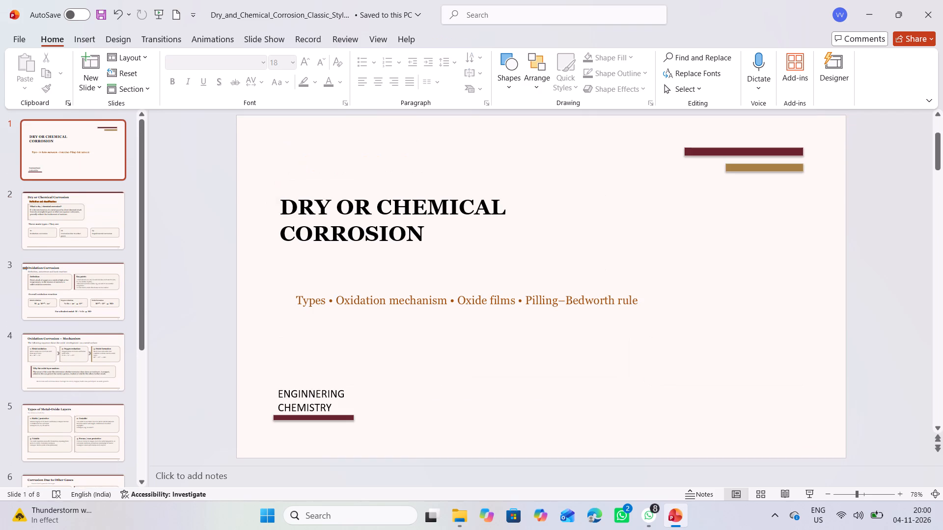
scroll(298, 165, "down", 2)
scroll(294, 160, "up", 1)
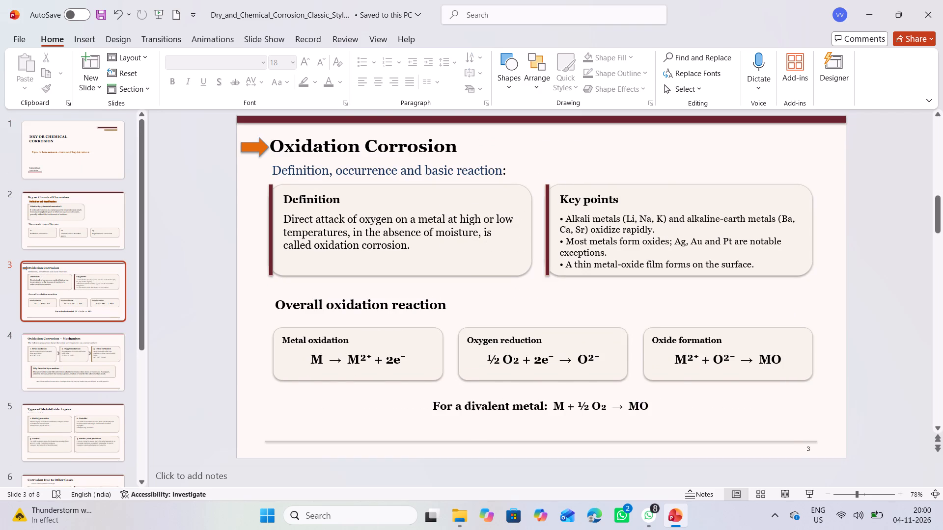
left_click(258, 150)
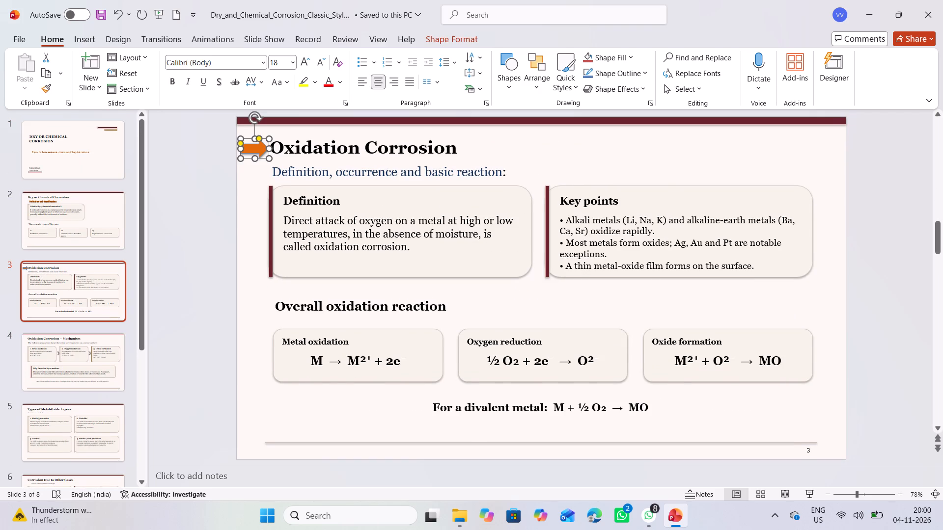
key("Delete")
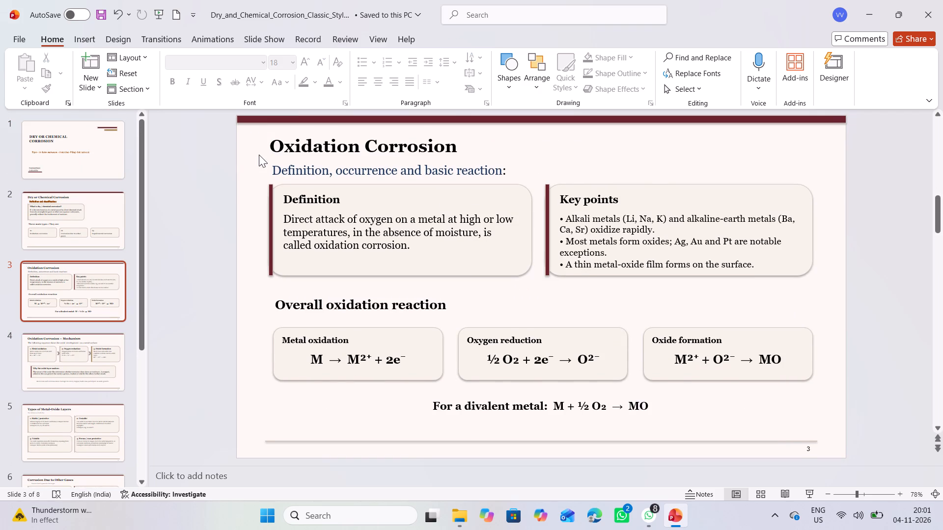
Add a new slide with the Title Slide layout after slide 8, Liquid Metal Corrosion.
scroll(259, 155, "down", 4)
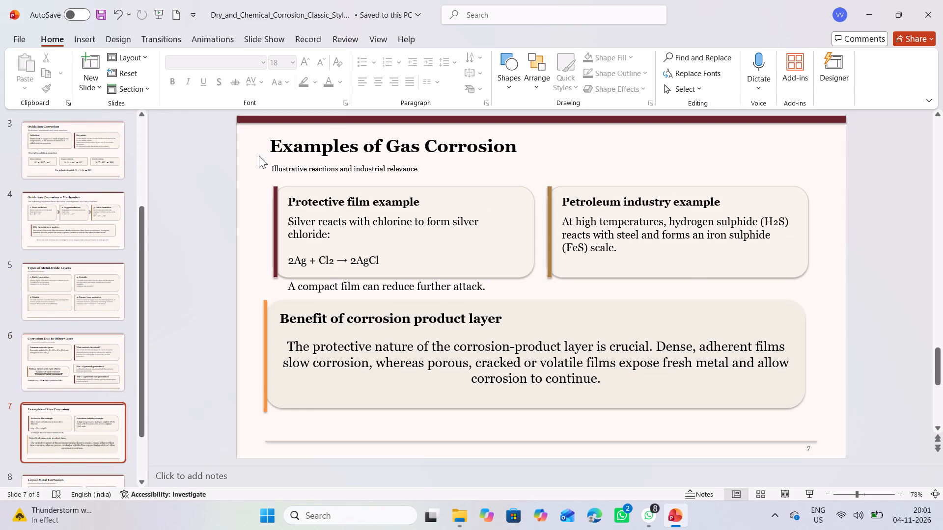
scroll(259, 156, "down", 1)
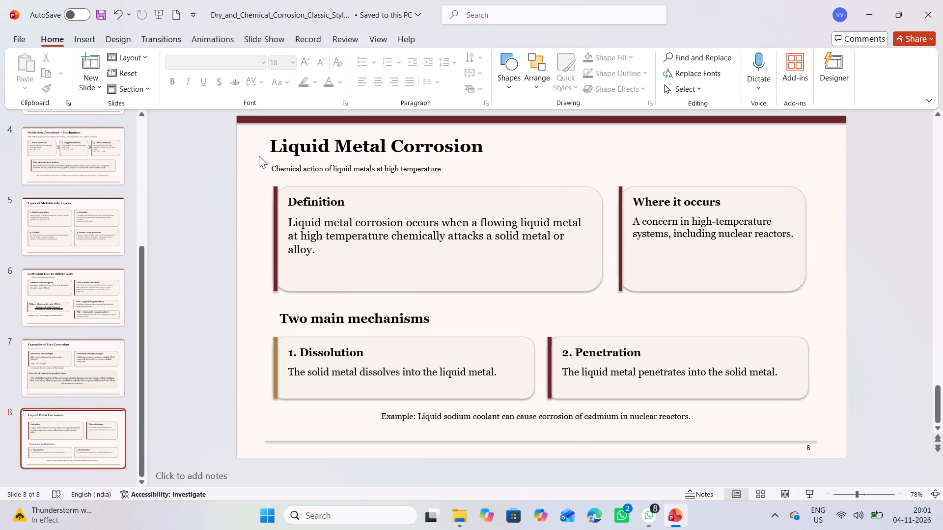
scroll(259, 156, "down", 4)
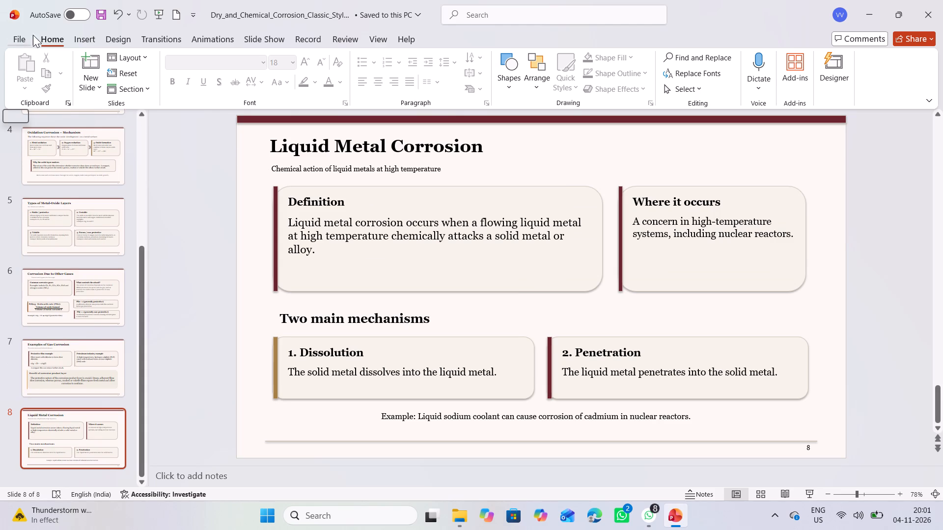
left_click(94, 88)
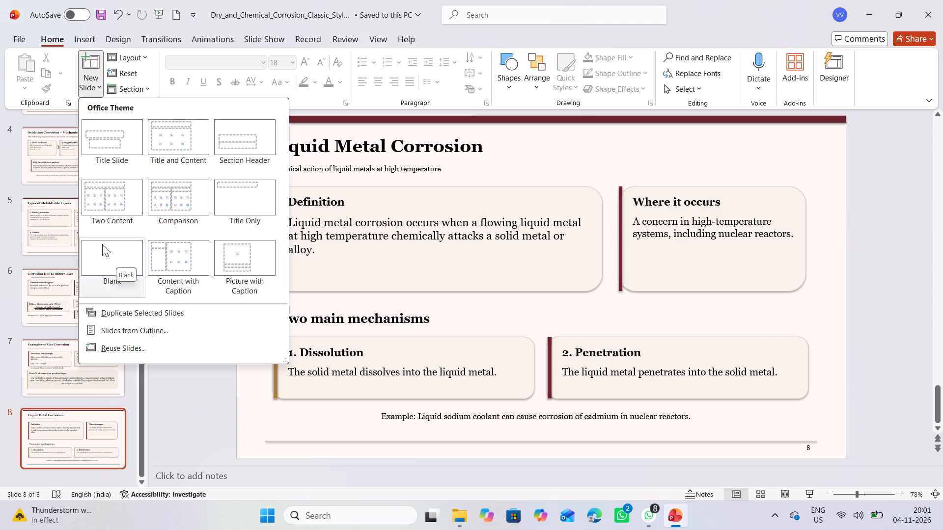
left_click(130, 136)
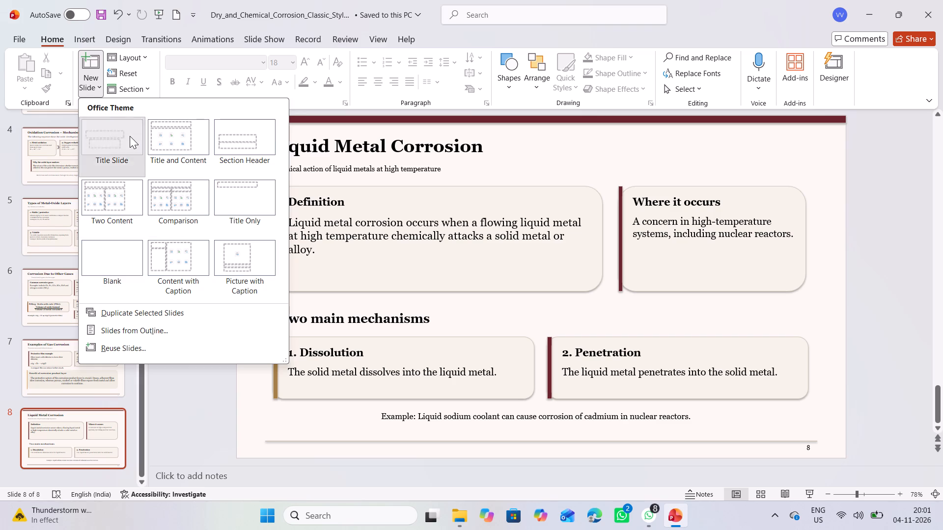
Resize slide 9's title placeholder: extend its right edge outward, pull its left edge inward, and raise its top and bottom edges.
left_click_drag(402, 244, 464, 230)
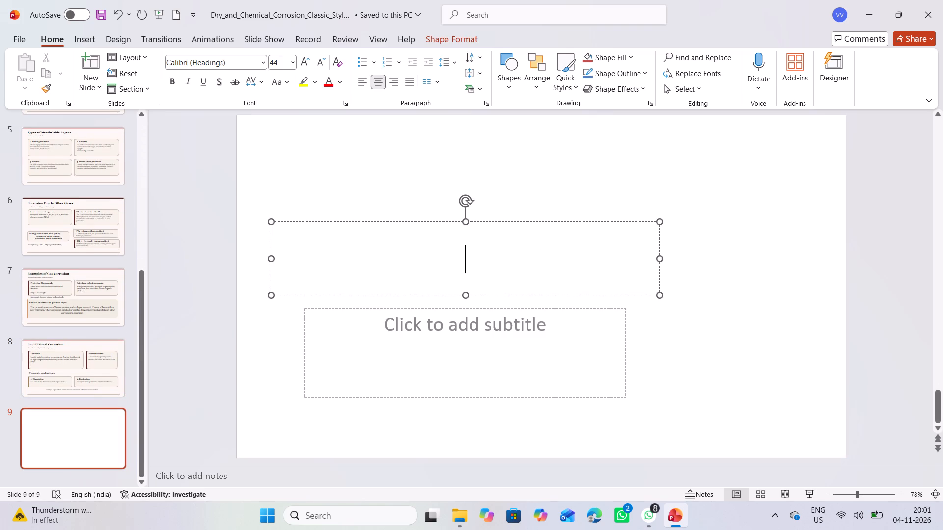
left_click_drag(464, 230, 475, 231)
left_click_drag(657, 258, 666, 250)
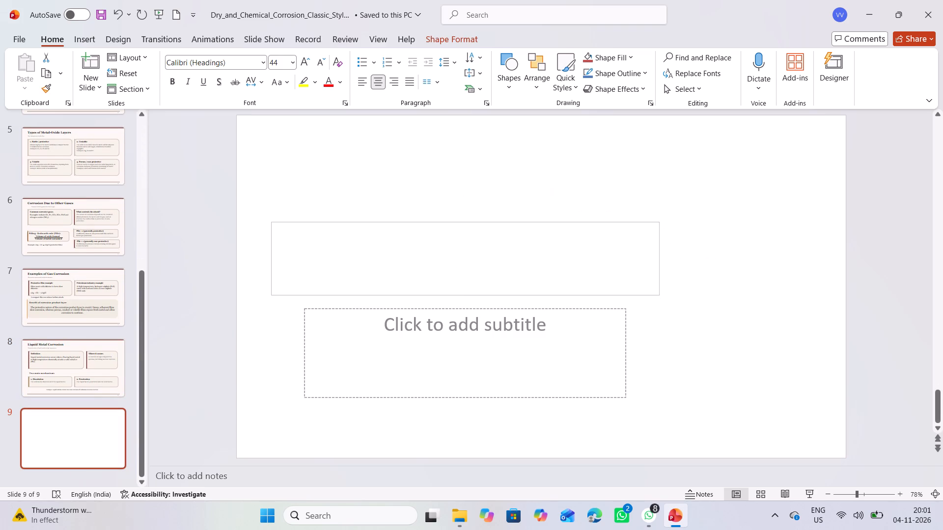
left_click_drag(666, 250, 757, 256)
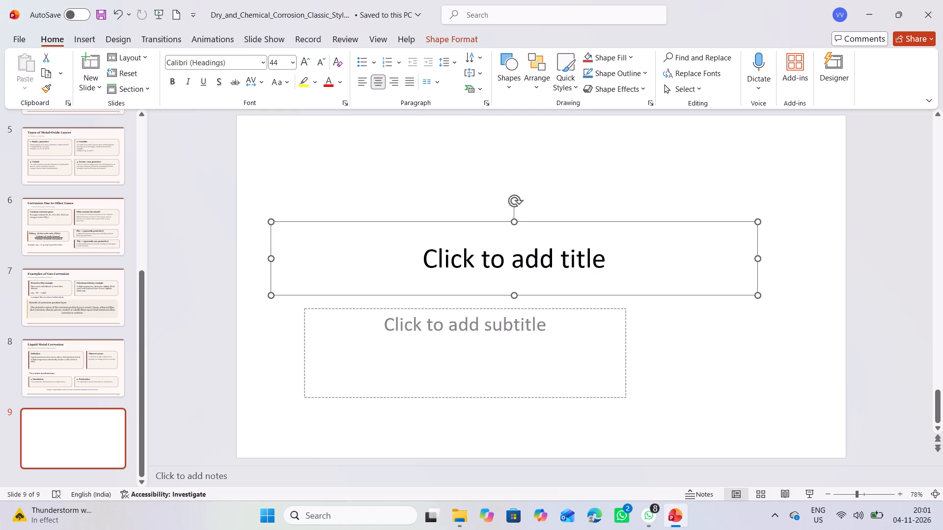
left_click_drag(270, 261, 315, 256)
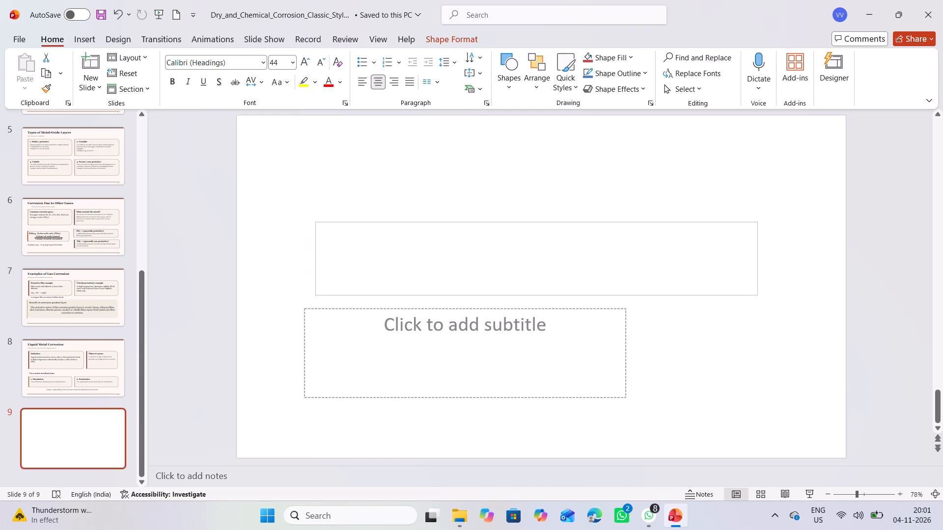
left_click_drag(315, 256, 336, 261)
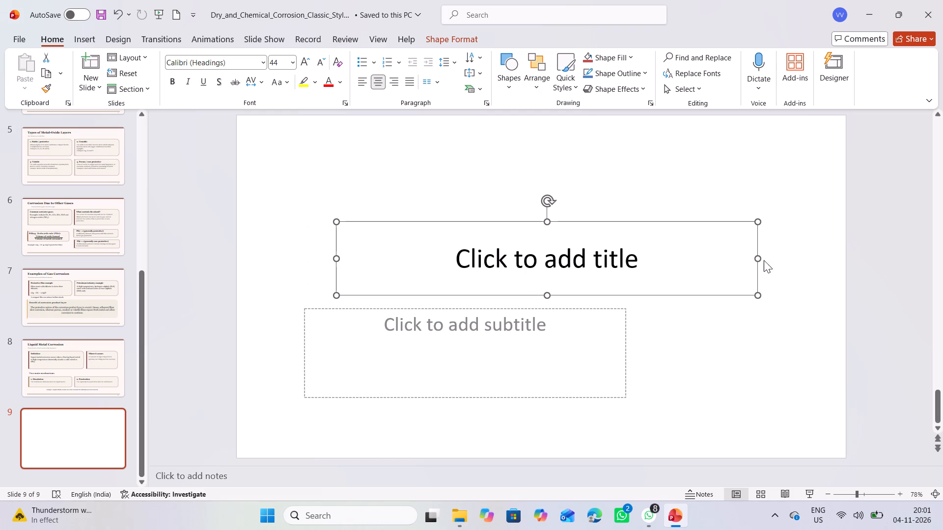
left_click_drag(547, 219, 548, 217)
left_click_drag(548, 217, 544, 169)
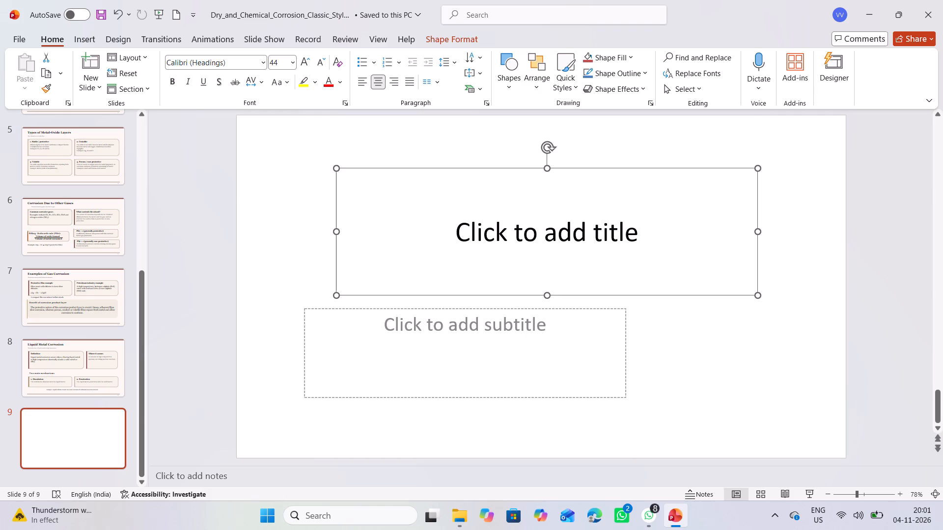
left_click_drag(549, 293, 545, 265)
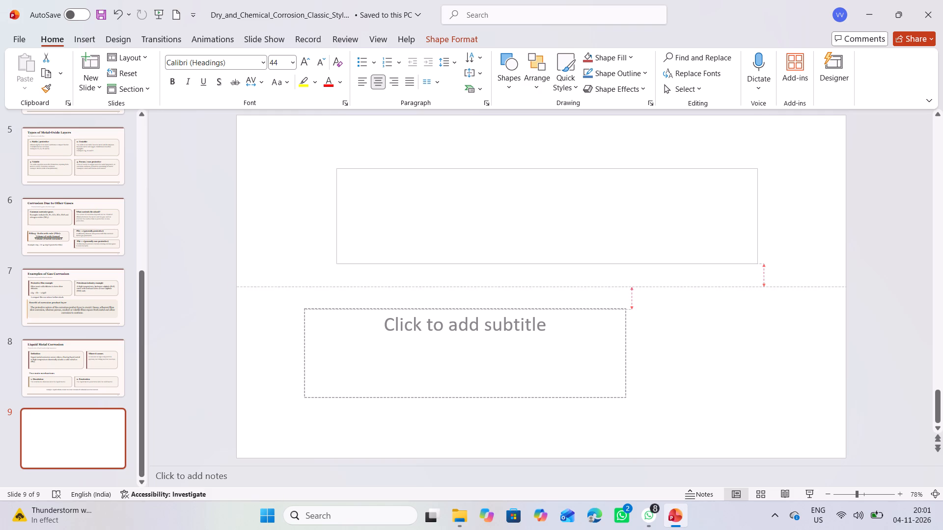
left_click_drag(545, 265, 547, 249)
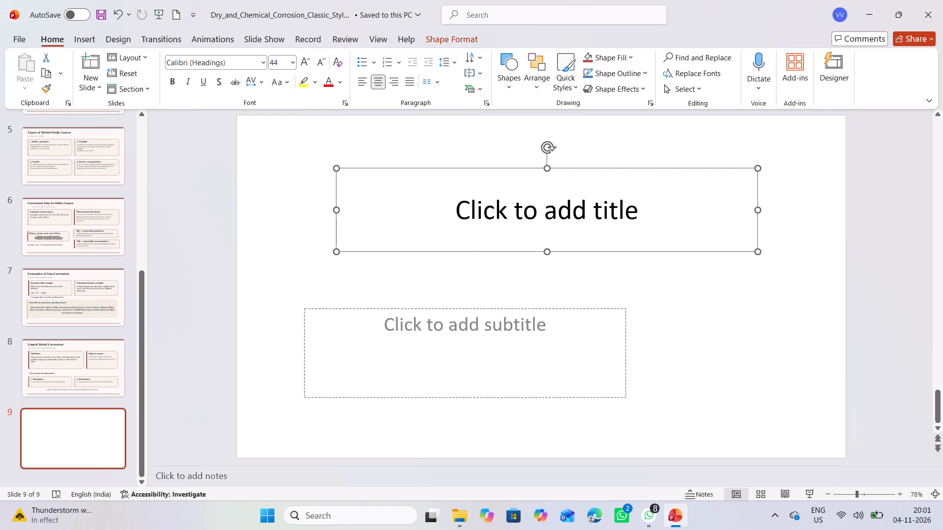
Resize slide 9's subtitle placeholder to about the title's width: extend its right edge, pull in its left edge, and raise its top just below the title and its bottom edge.
left_click_drag(624, 344, 655, 351)
left_click_drag(622, 357, 623, 357)
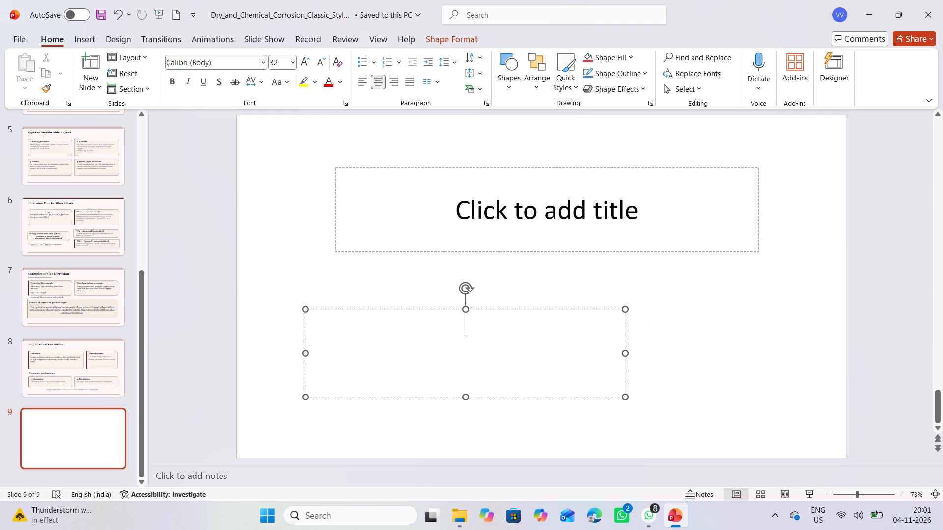
left_click_drag(623, 357, 632, 356)
left_click_drag(622, 352, 646, 353)
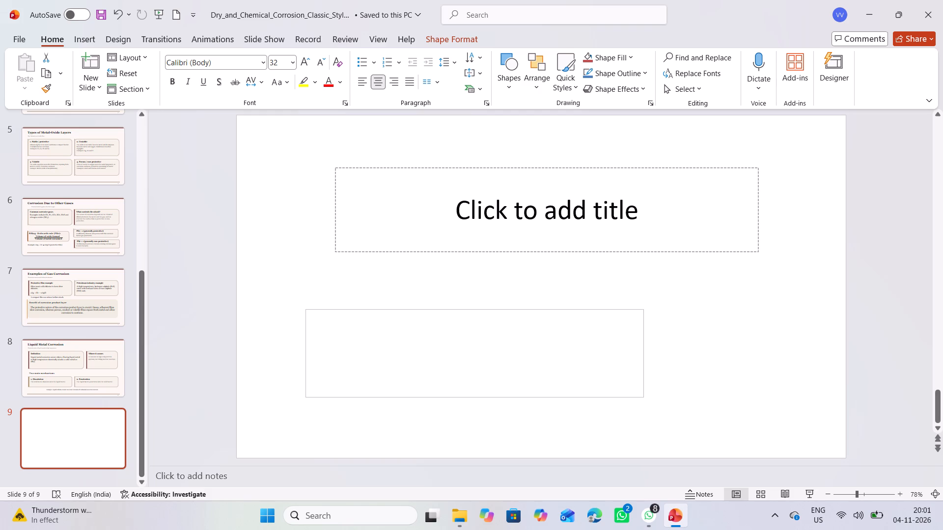
left_click_drag(646, 353, 770, 366)
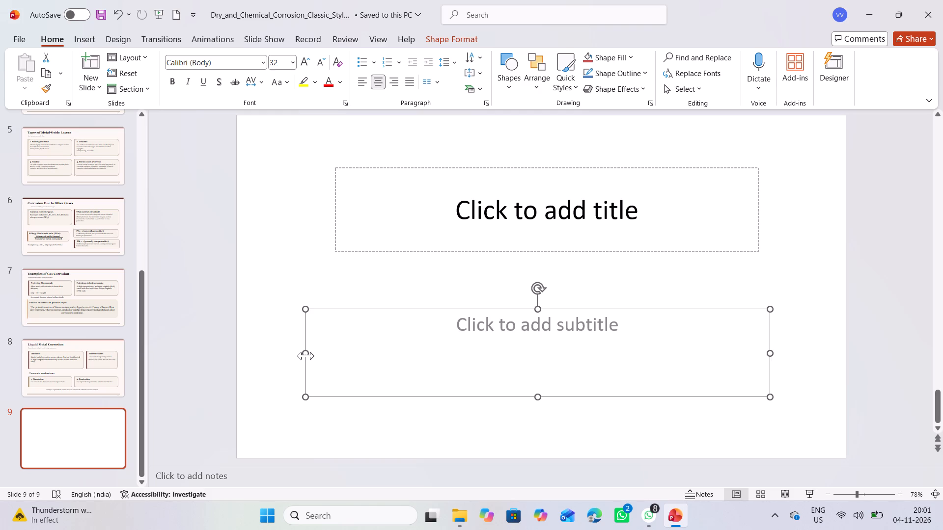
left_click_drag(305, 356, 329, 346)
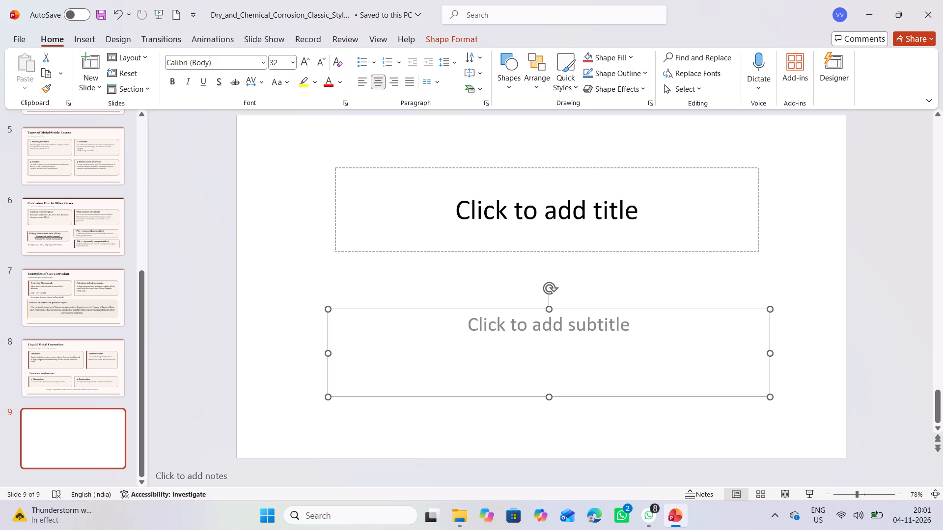
left_click_drag(548, 310, 548, 306)
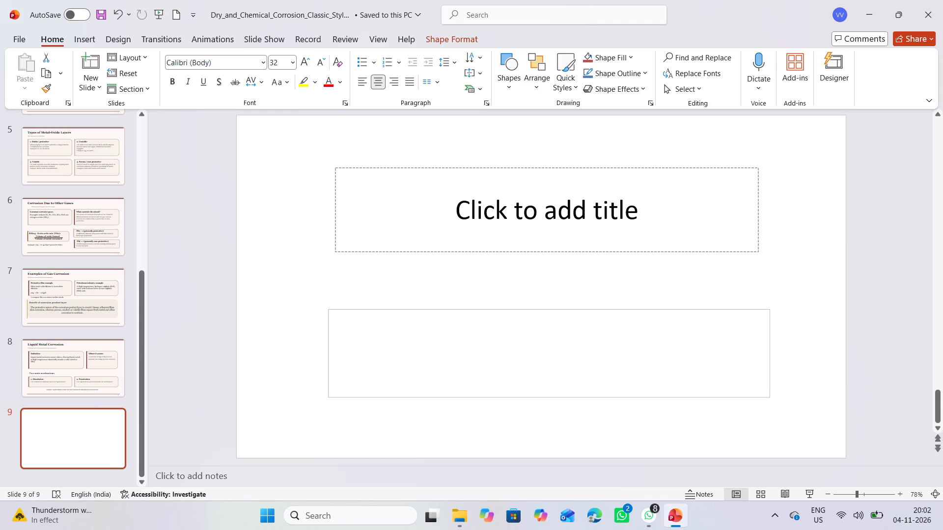
left_click_drag(548, 306, 543, 248)
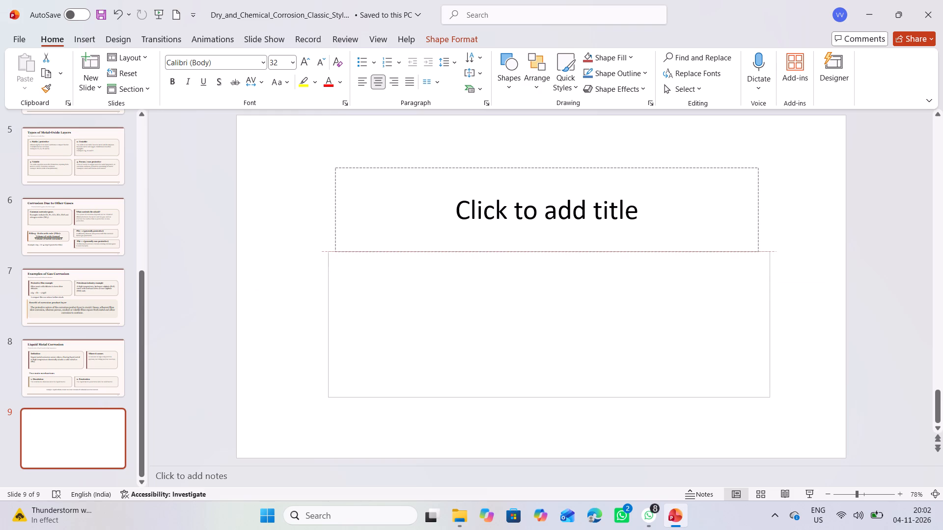
left_click_drag(543, 248, 546, 259)
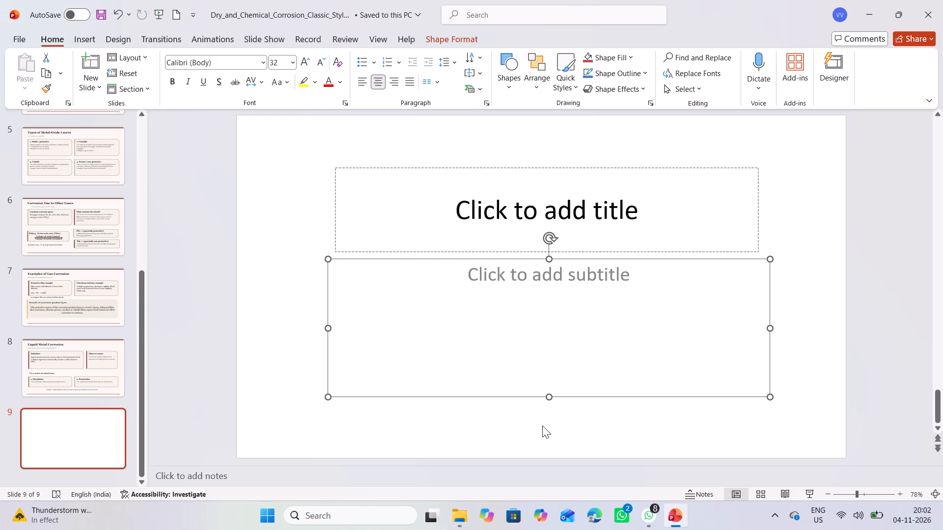
left_click_drag(550, 397, 548, 338)
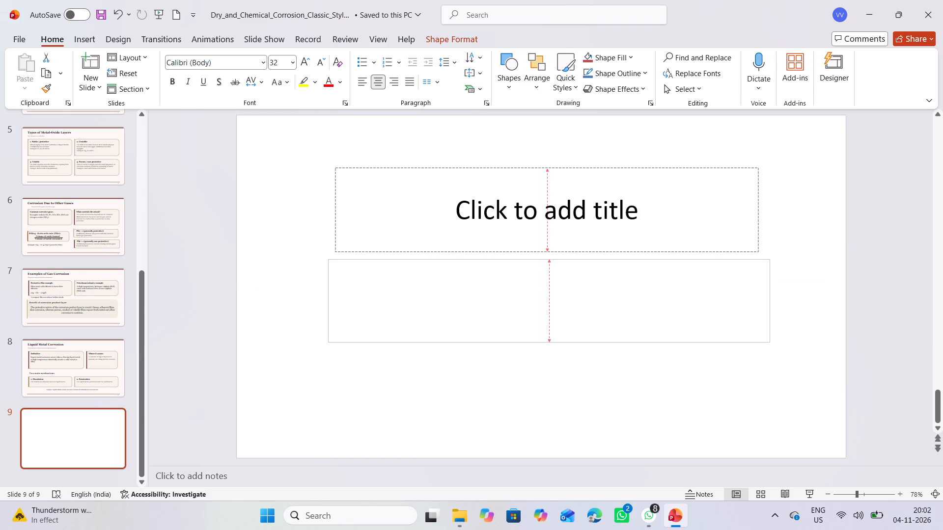
left_click_drag(548, 338, 551, 328)
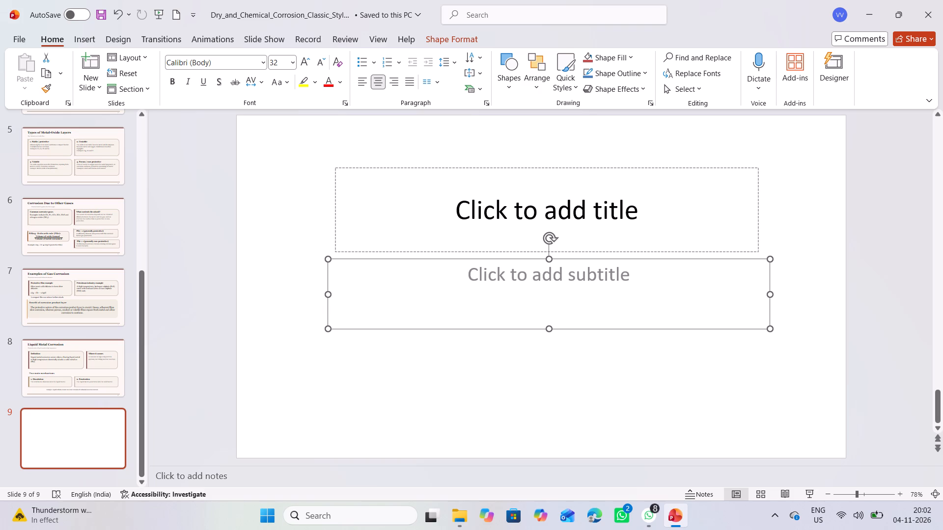
Lower the top edge of slide 9's title placeholder slightly so its height is close to the subtitle placeholder's.
left_click(440, 206)
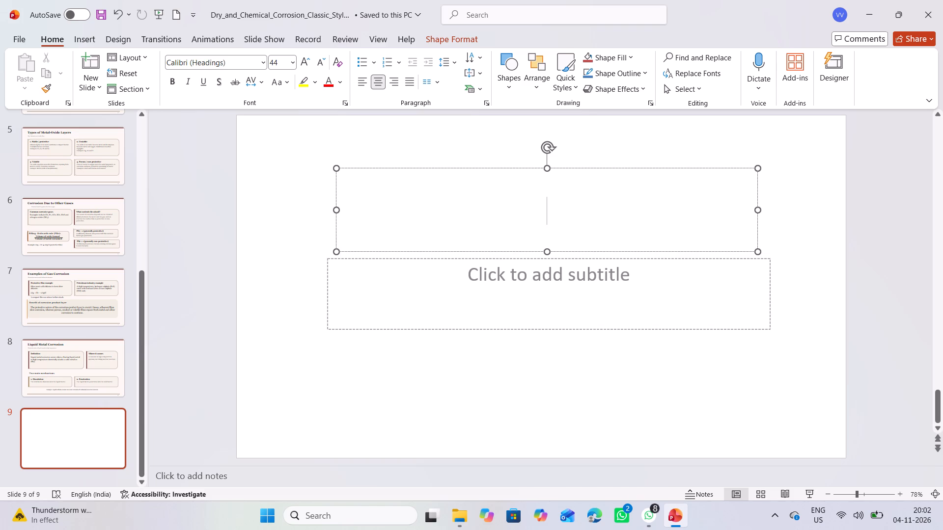
left_click_drag(547, 169, 548, 179)
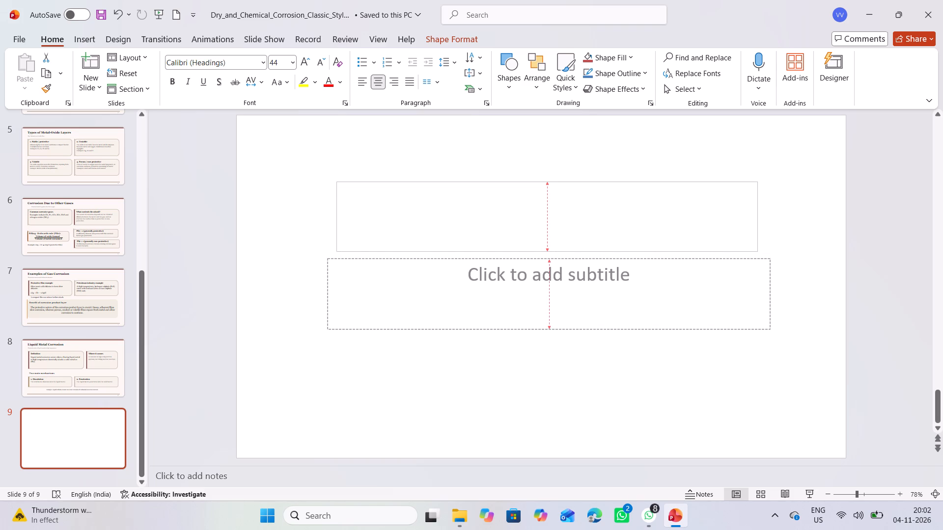
left_click_drag(548, 179, 548, 177)
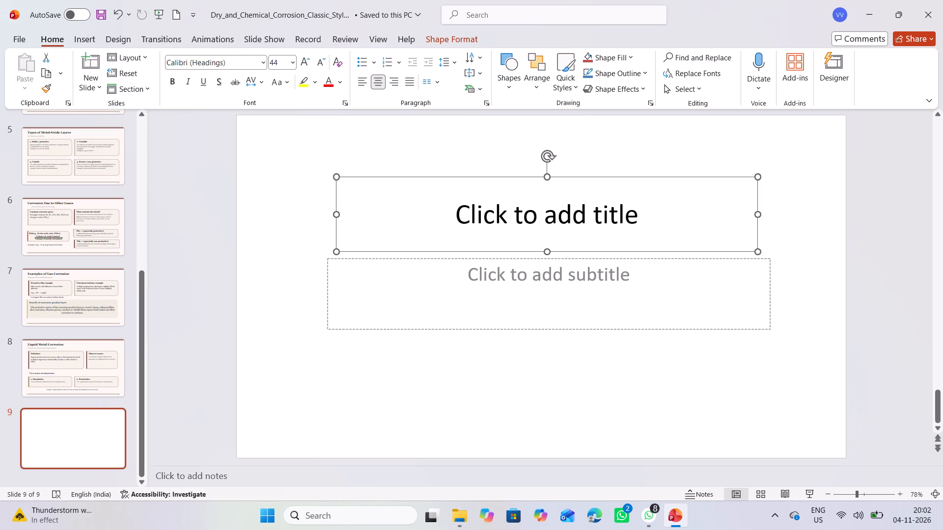
Enter THANK in capitals as the title text on slide 9.
left_click(435, 218)
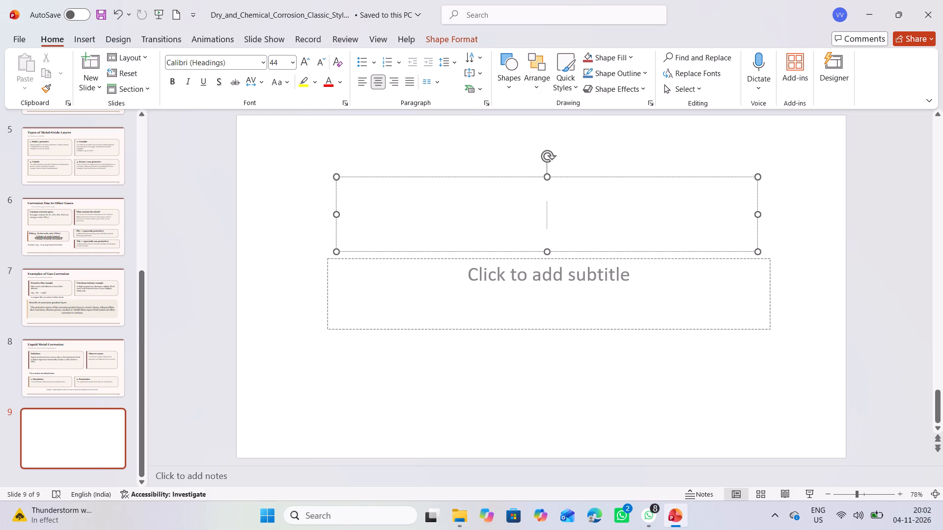
key("c")
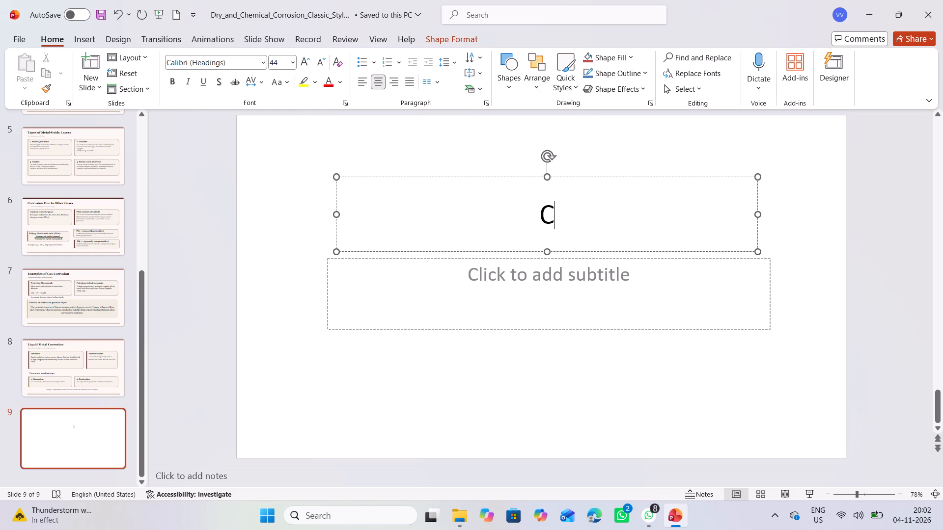
key("BackSpace")
type("TH")
type("ANK")
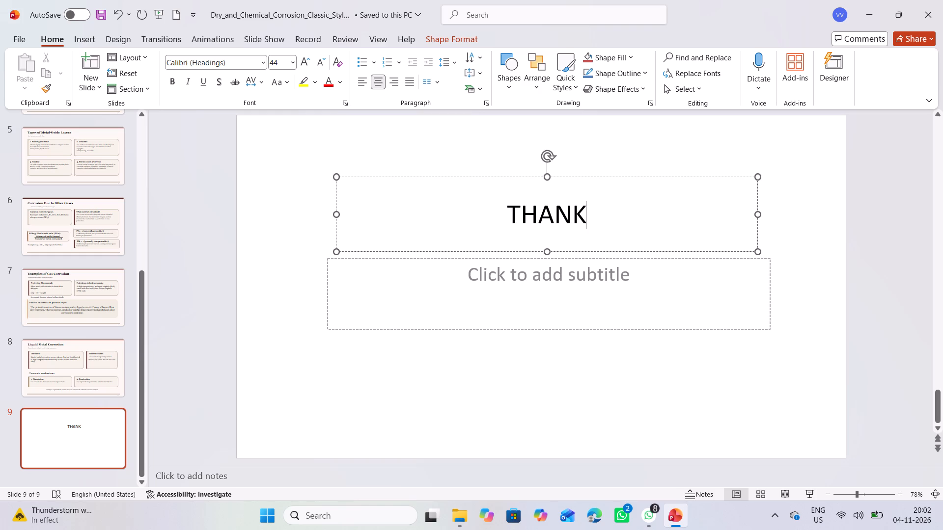
Select the word THANK in slide 9's title.
left_click_drag(600, 215, 597, 214)
left_click_drag(597, 214, 523, 214)
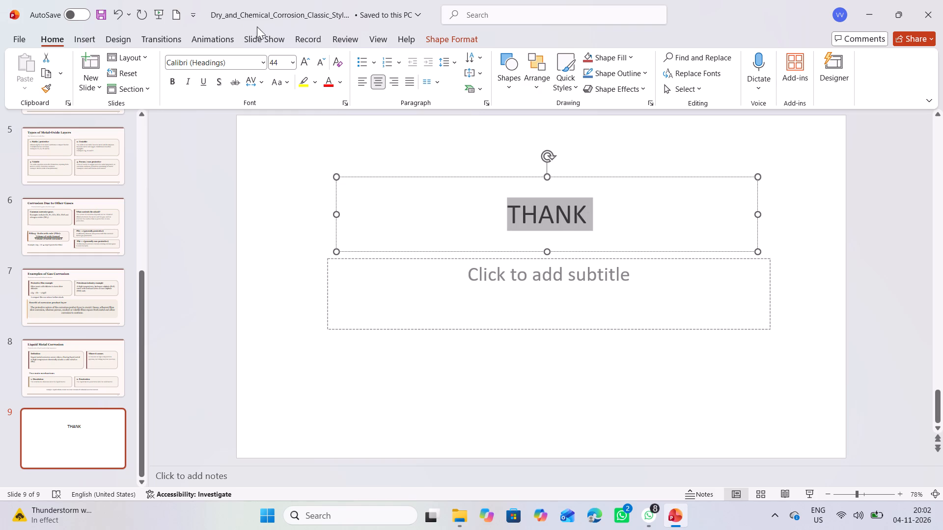
Set the font size of the word THANK in slide 9's title to 96.
left_click(293, 60)
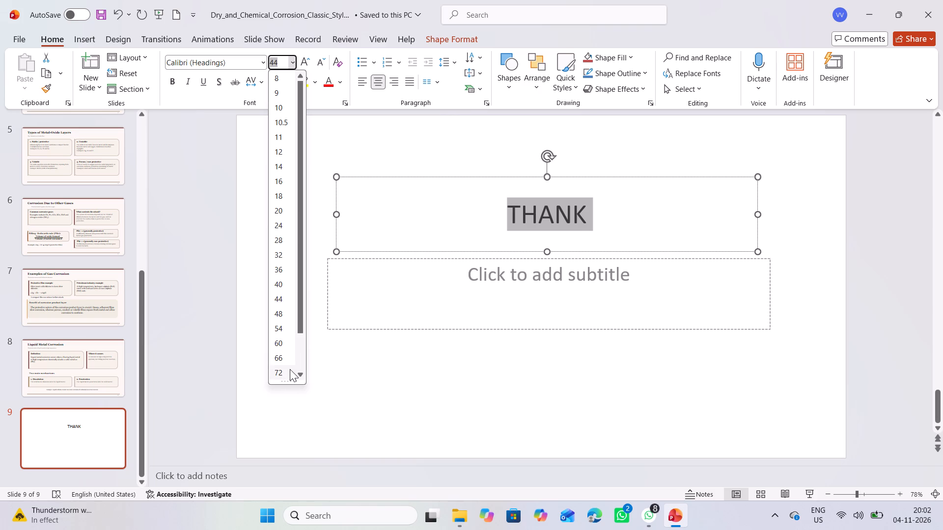
scroll(290, 369, "down", 3)
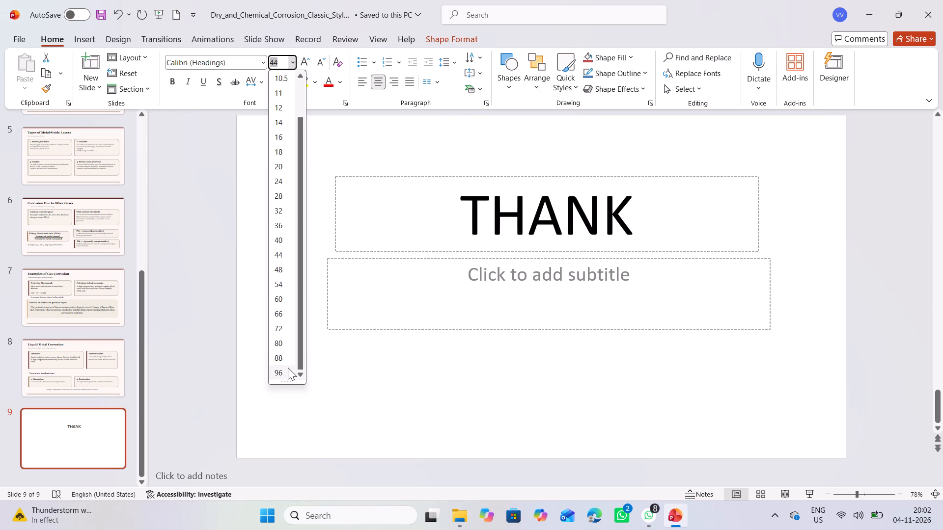
scroll(288, 368, "down", 3)
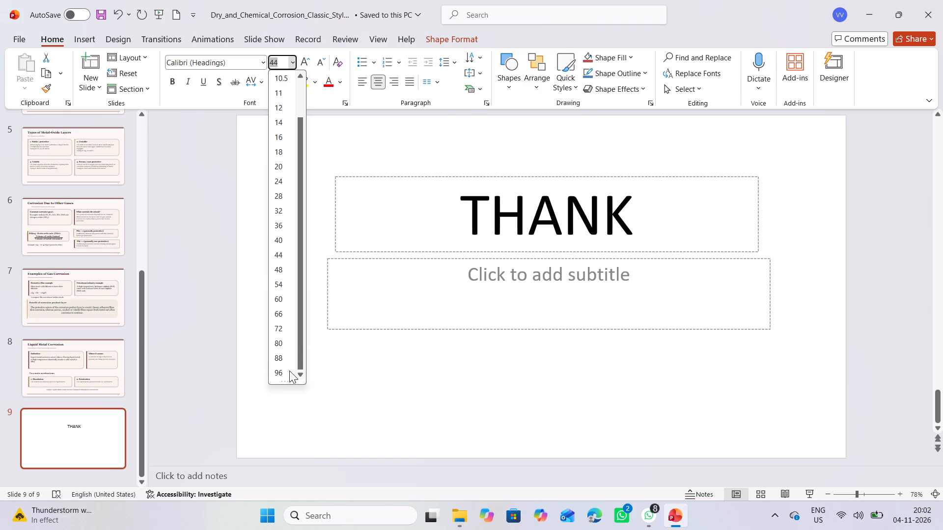
left_click(289, 371)
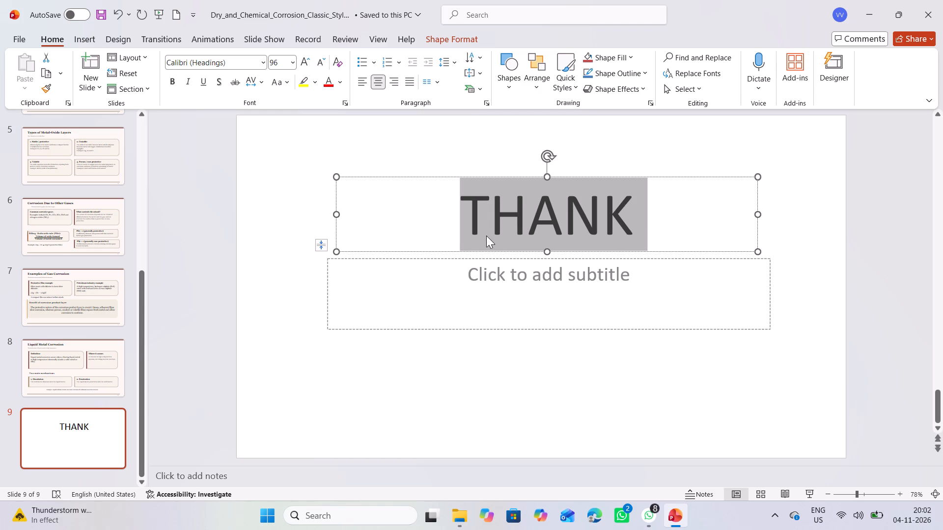
left_click_drag(468, 229, 439, 229)
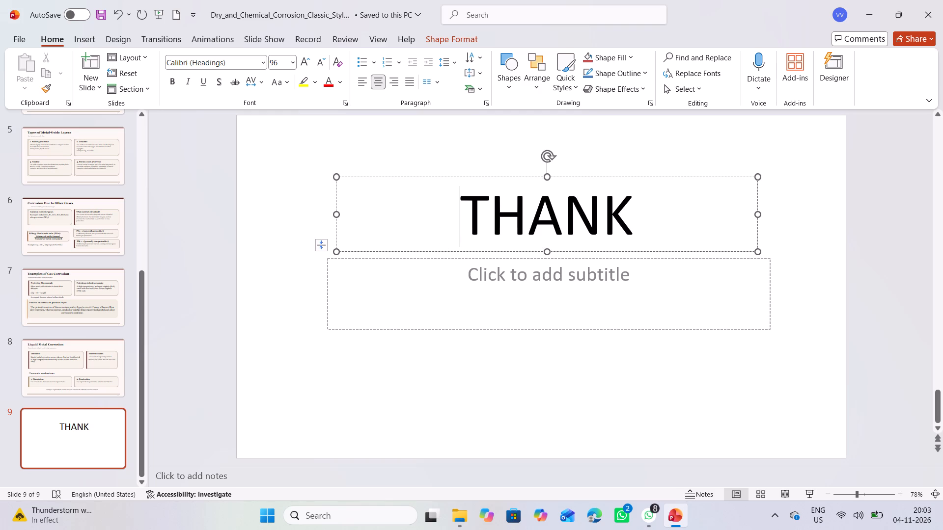
Narrow slide 9's title placeholder by pulling its right edge in close to the end of the word THANK.
left_click_drag(760, 216, 762, 215)
left_click_drag(762, 215, 712, 221)
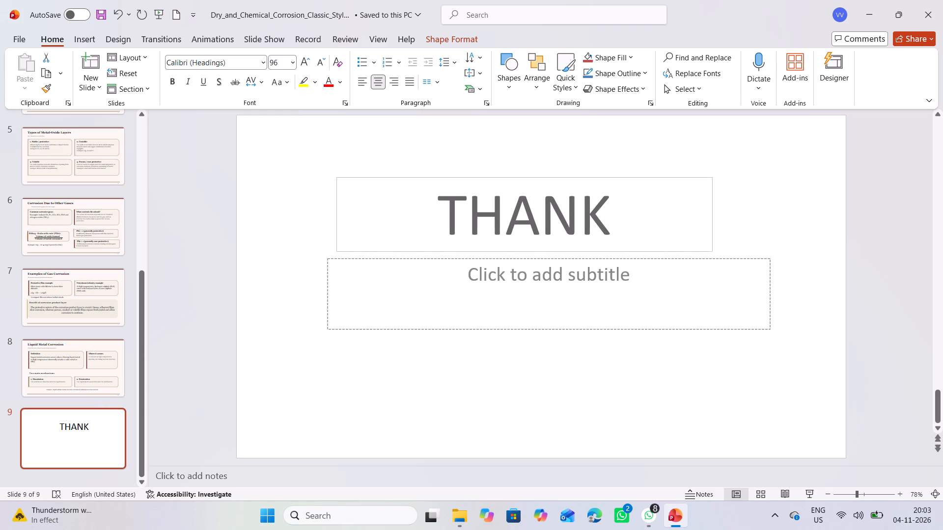
left_click_drag(712, 221, 626, 222)
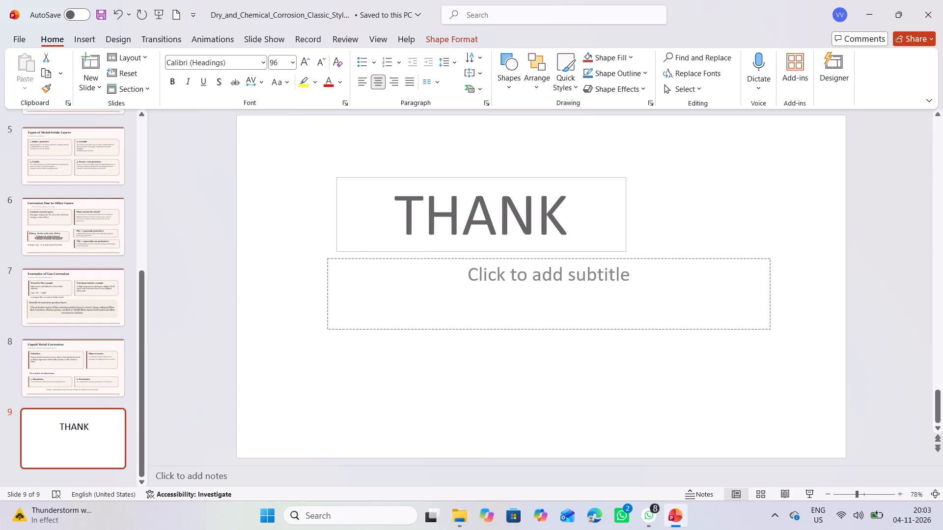
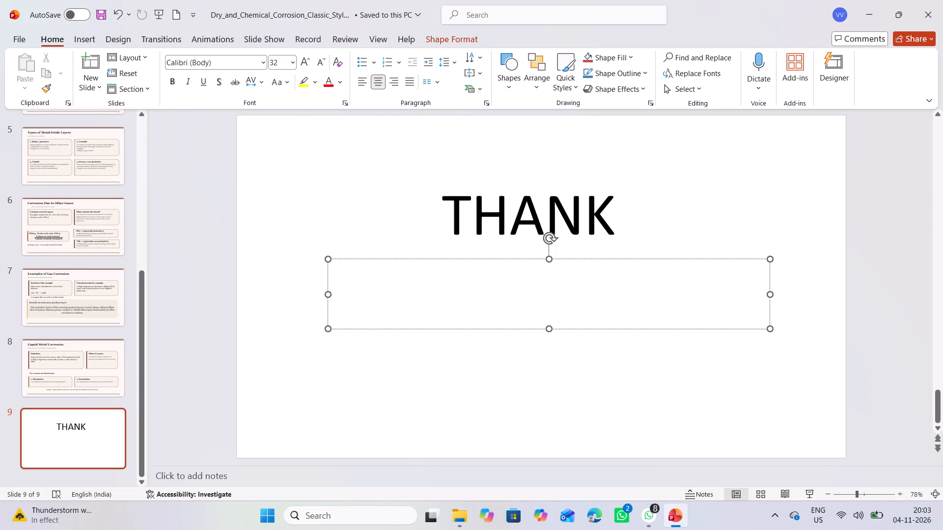
Enter YOU in capitals as the subtitle text on slide 9, below THANK.
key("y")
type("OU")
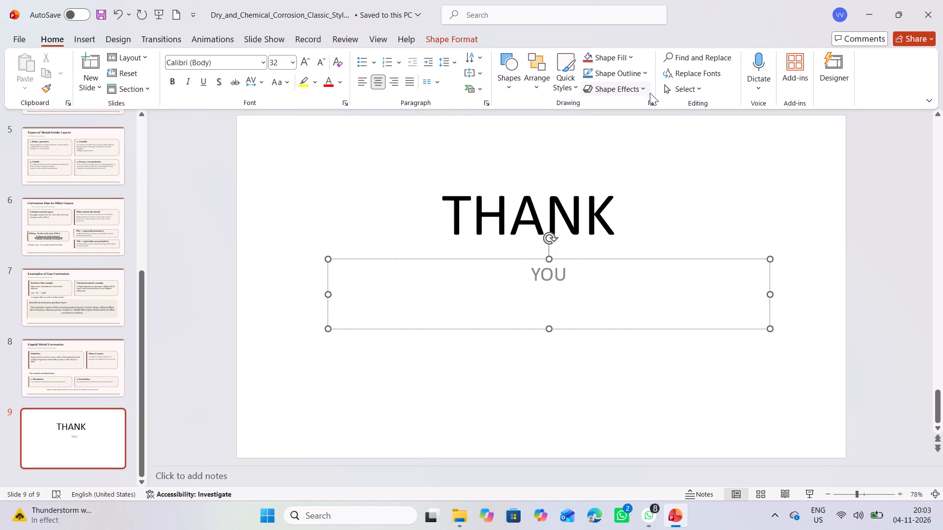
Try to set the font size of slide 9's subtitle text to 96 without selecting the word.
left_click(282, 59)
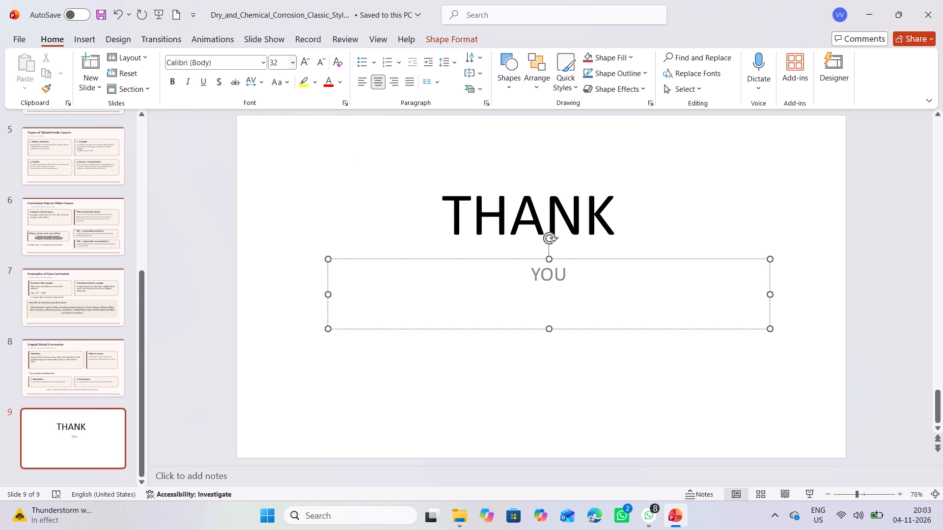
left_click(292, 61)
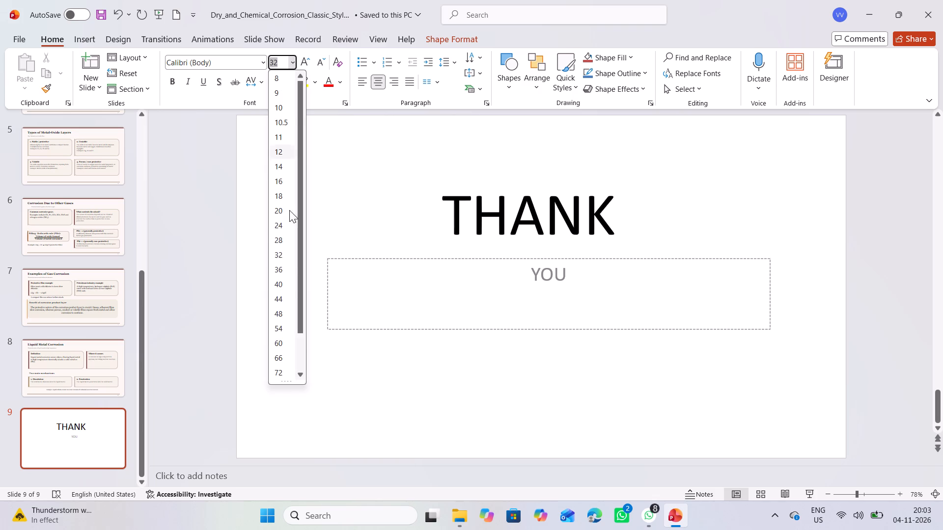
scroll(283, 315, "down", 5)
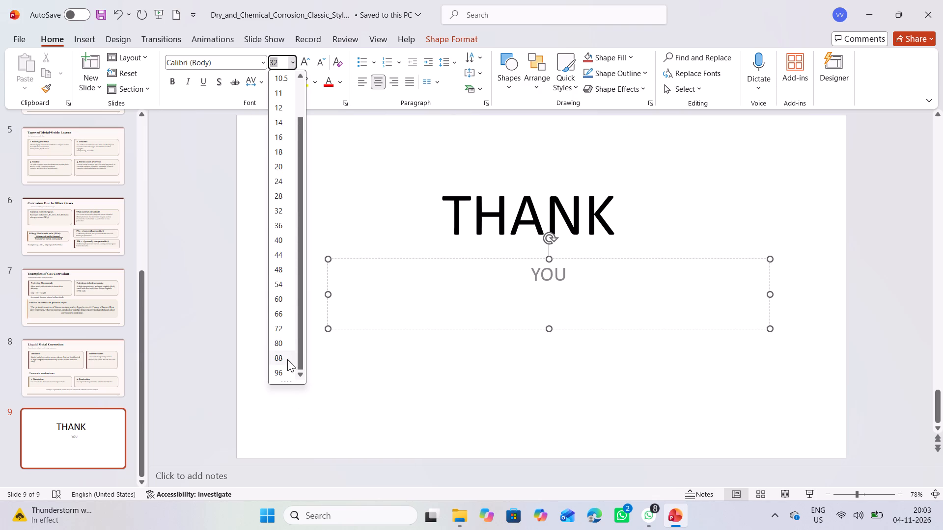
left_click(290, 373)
Select the word YOU in slide 9's subtitle and open its font size choices.
left_click_drag(569, 276, 569, 276)
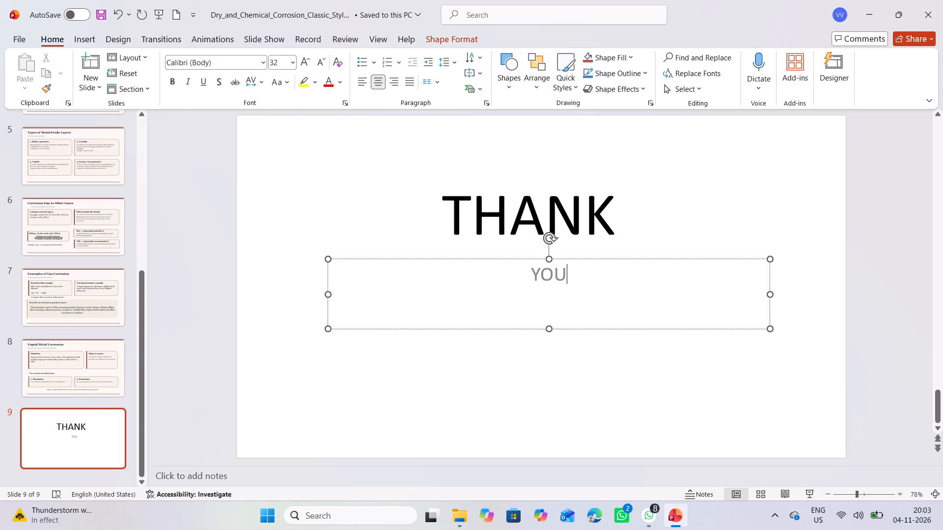
left_click_drag(569, 276, 520, 268)
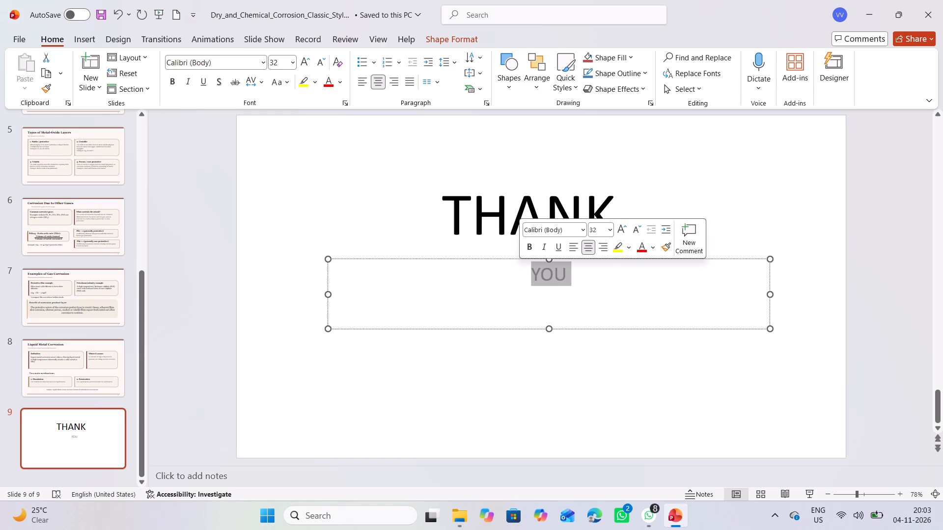
left_click(603, 231)
left_click(609, 231)
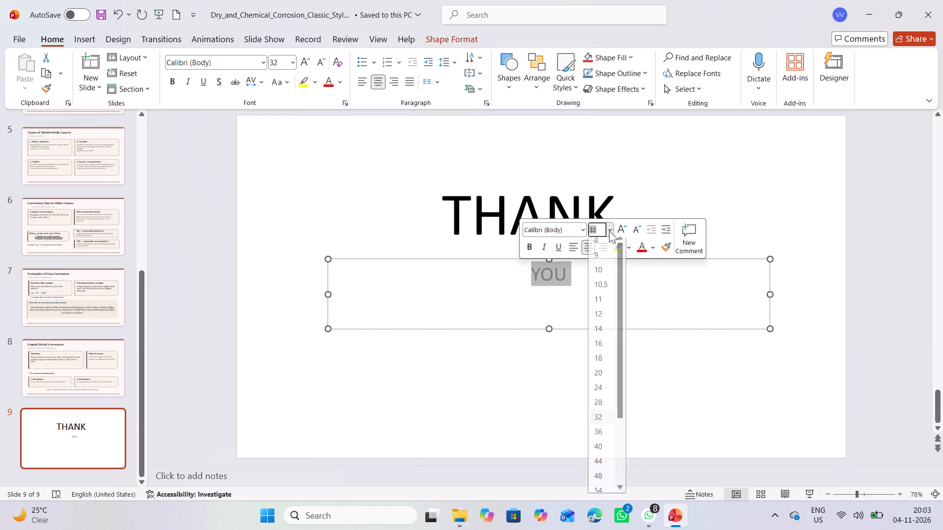
Set the font size of YOU in slide 9's subtitle to 88.
scroll(600, 442, "down", 5)
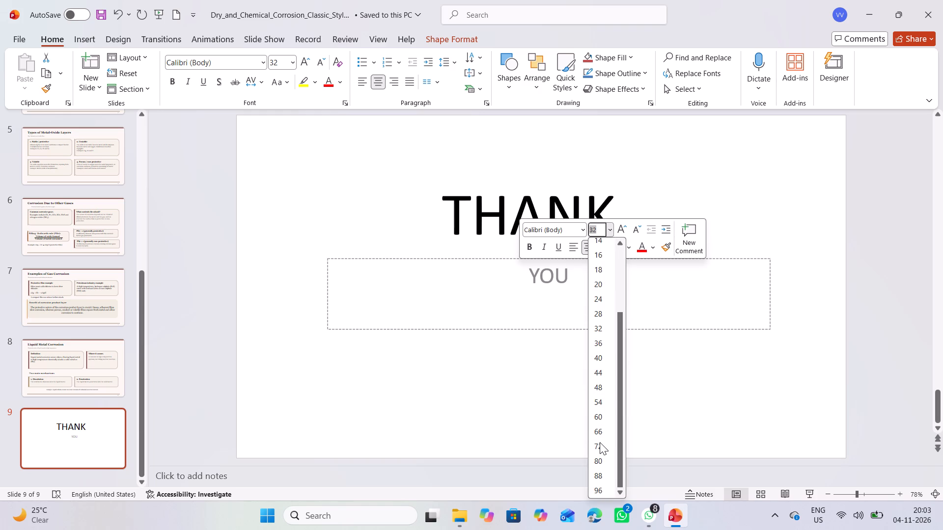
scroll(600, 444, "down", 5)
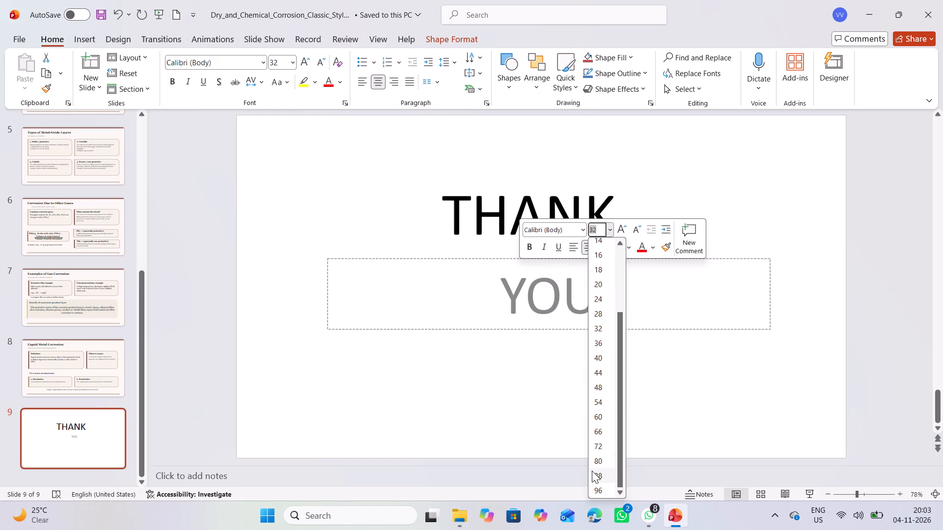
left_click(597, 474)
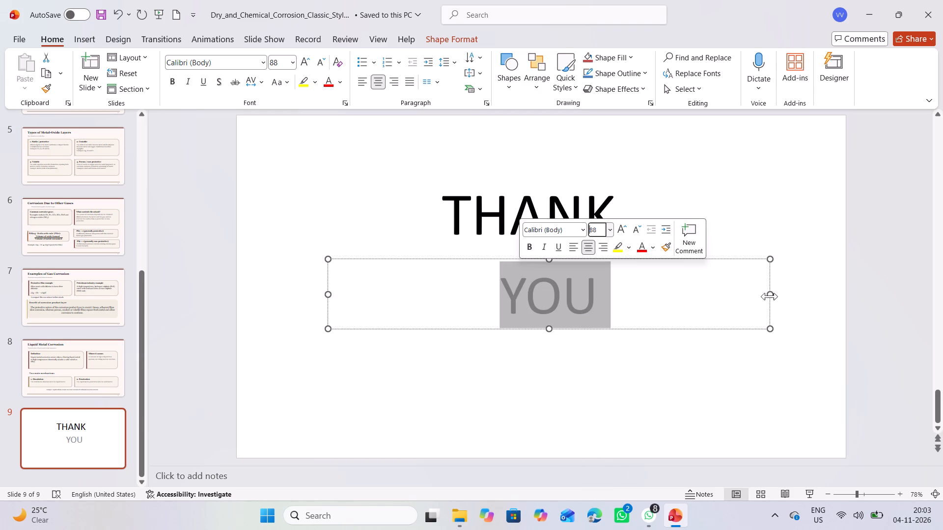
Centre the YOU placeholder under THANK, raise its top edge to bring YOU directly beneath the title, and raise its bottom edge to fit.
left_click_drag(775, 297, 751, 297)
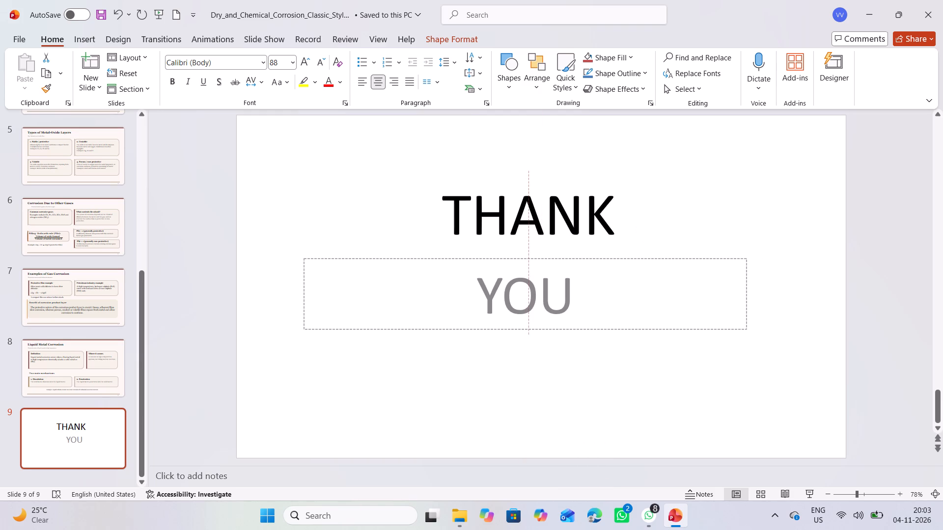
left_click_drag(751, 297, 752, 296)
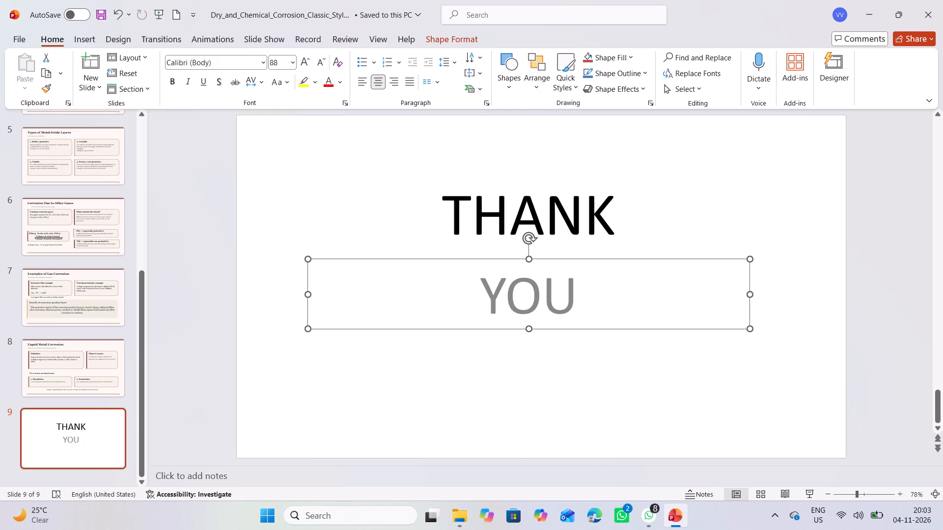
left_click_drag(528, 261, 531, 240)
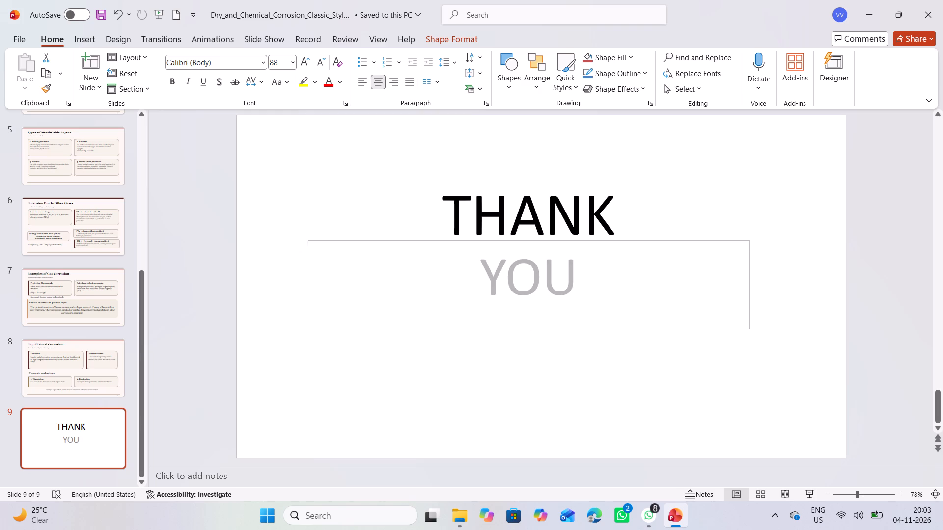
left_click_drag(531, 240, 533, 235)
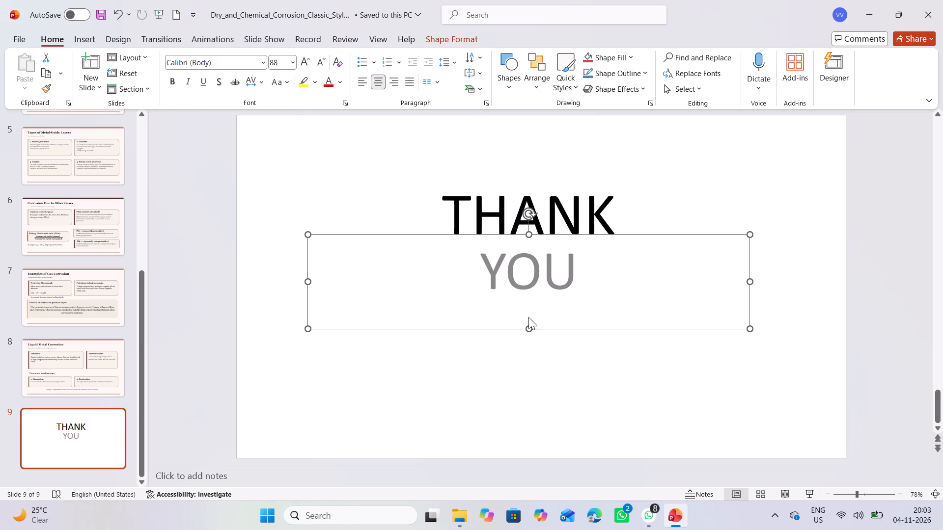
left_click_drag(529, 326, 528, 310)
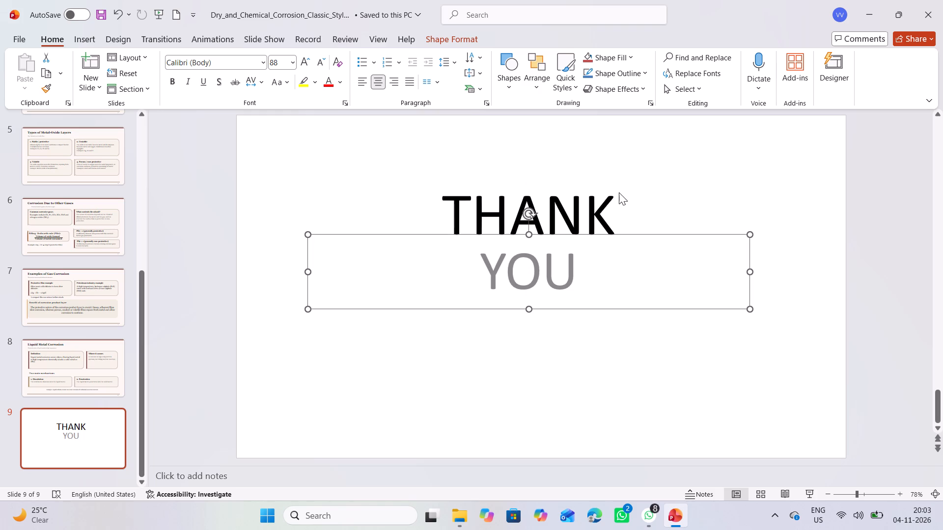
left_click(614, 172)
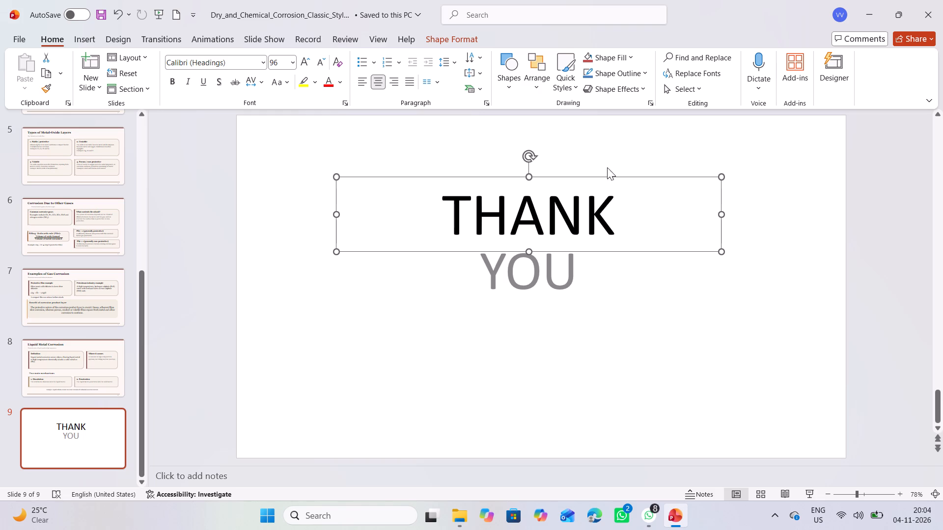
left_click(366, 327)
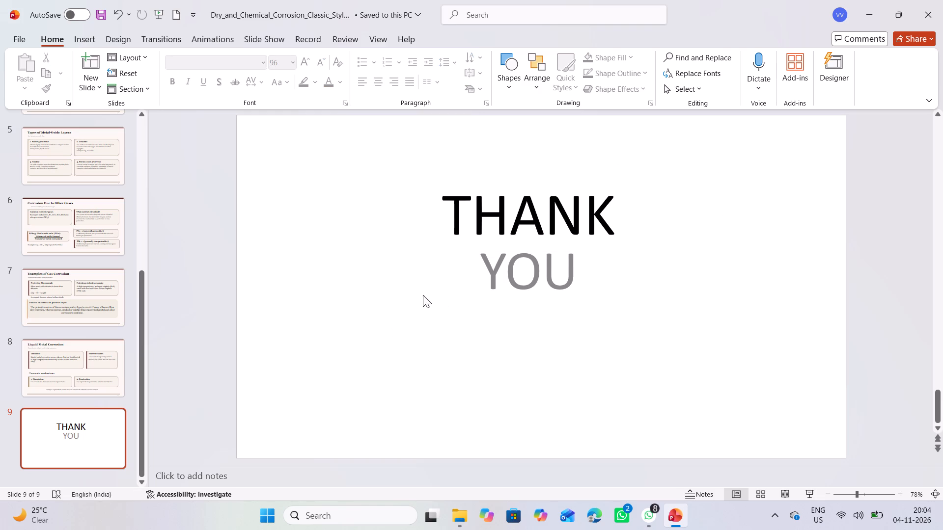
Give slide 9's background a solid fill, trying a tan theme colour before choosing the light cream theme colour.
right_click(406, 293)
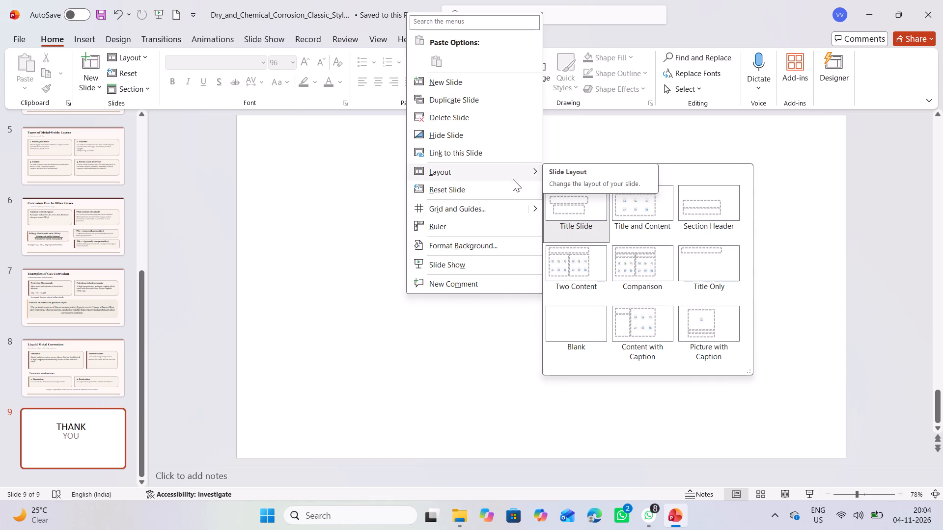
left_click(512, 248)
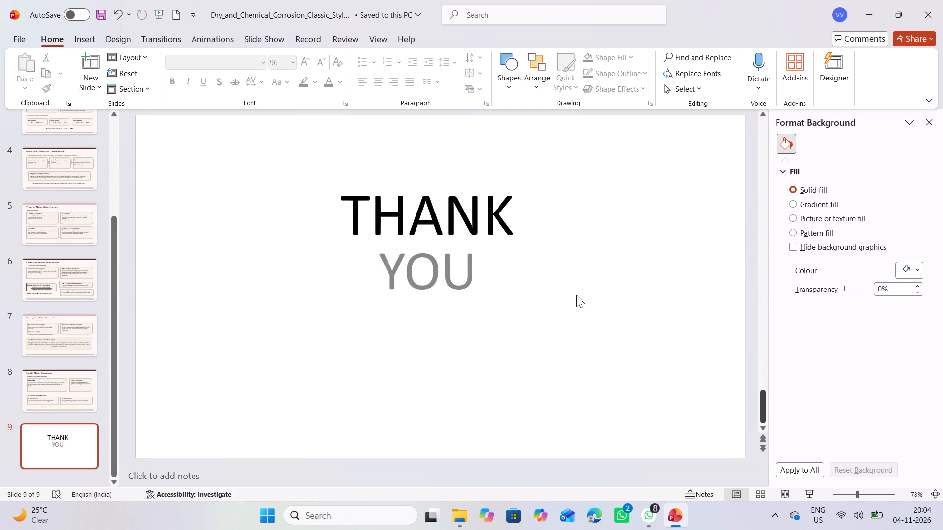
left_click(914, 276)
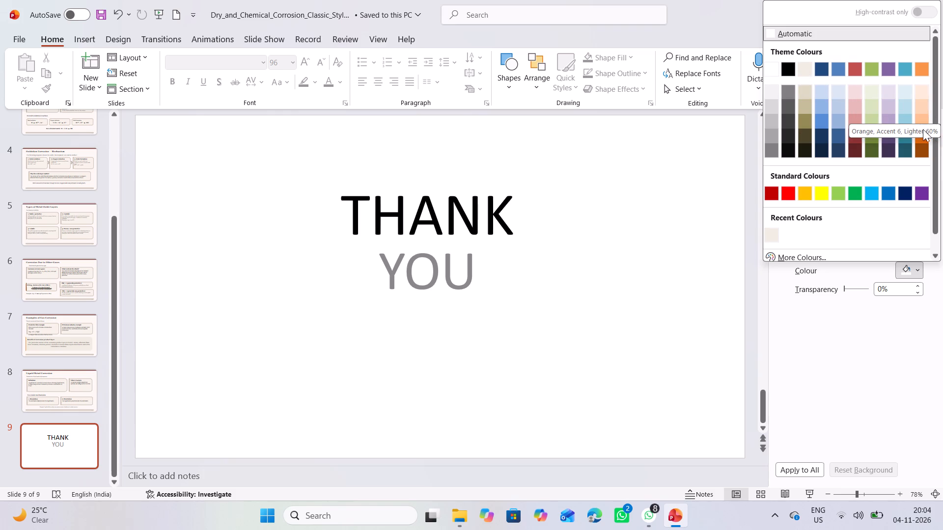
left_click(798, 103)
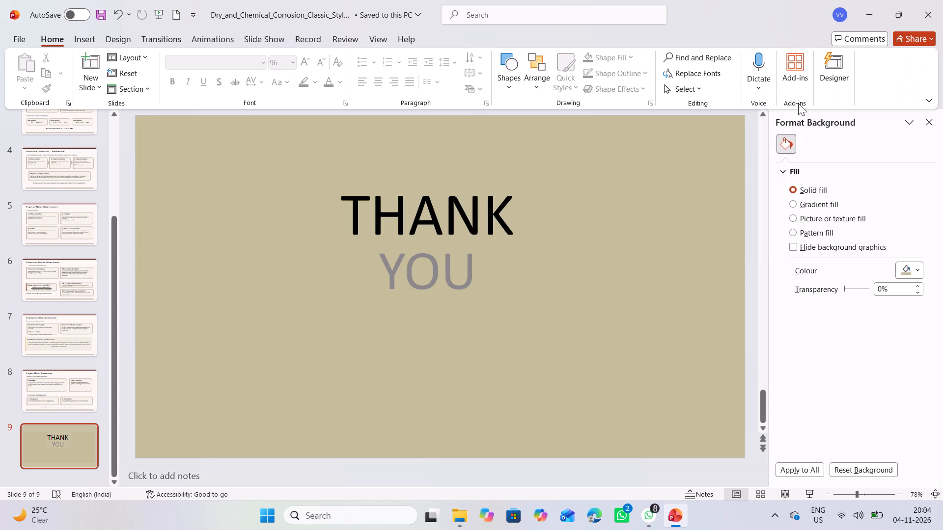
left_click(915, 264)
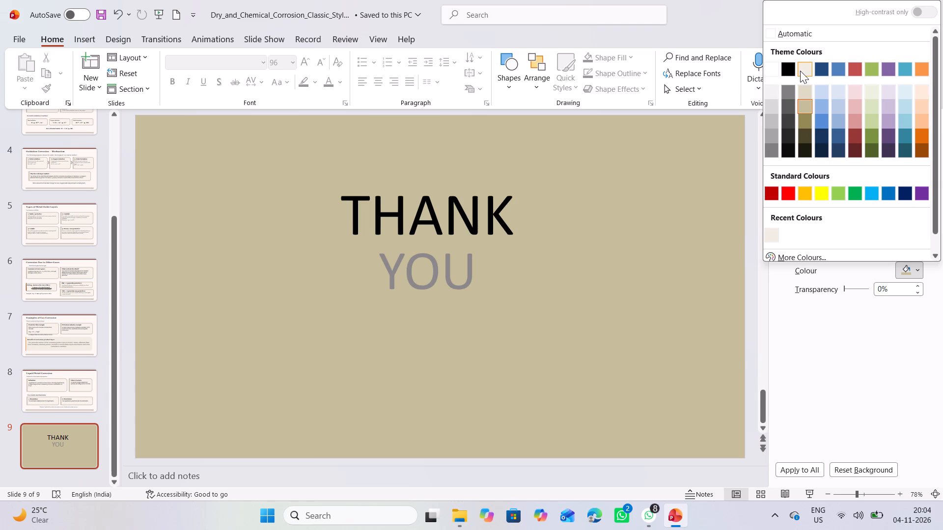
left_click(801, 71)
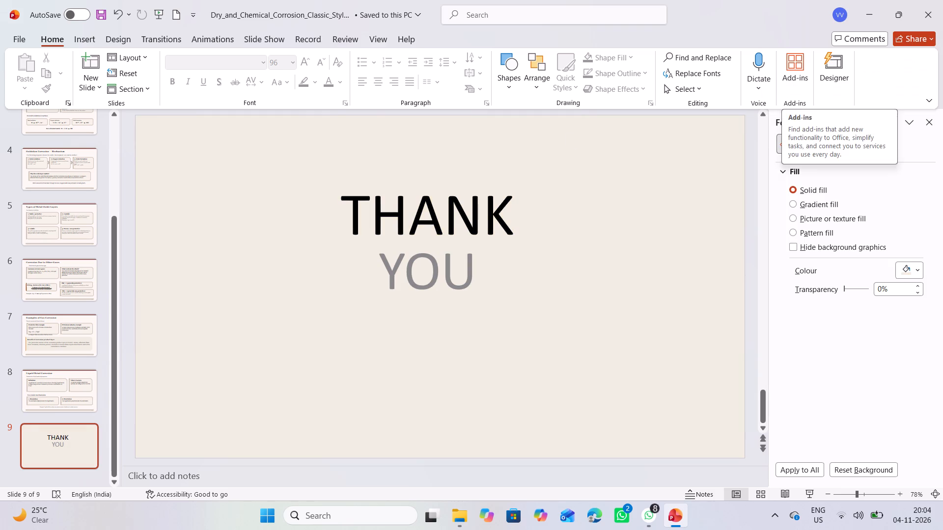
left_click(574, 231)
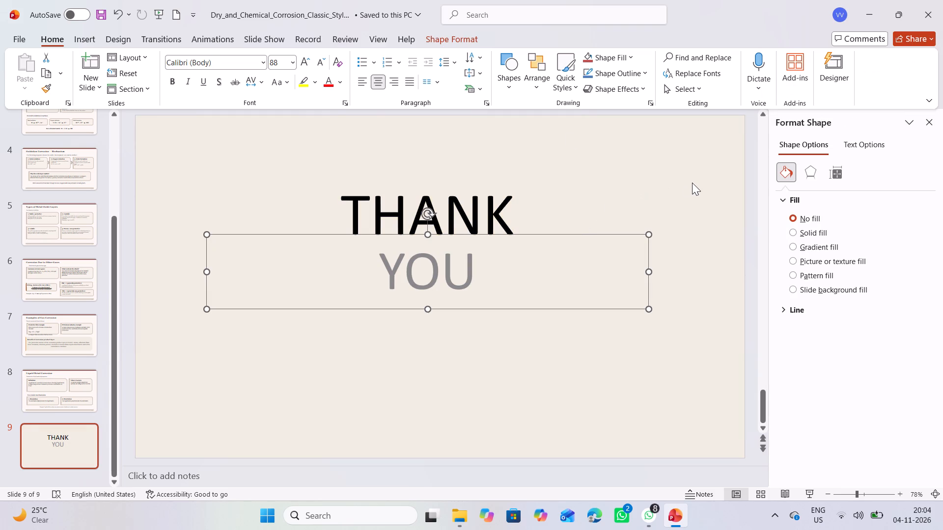
left_click_drag(693, 182, 694, 177)
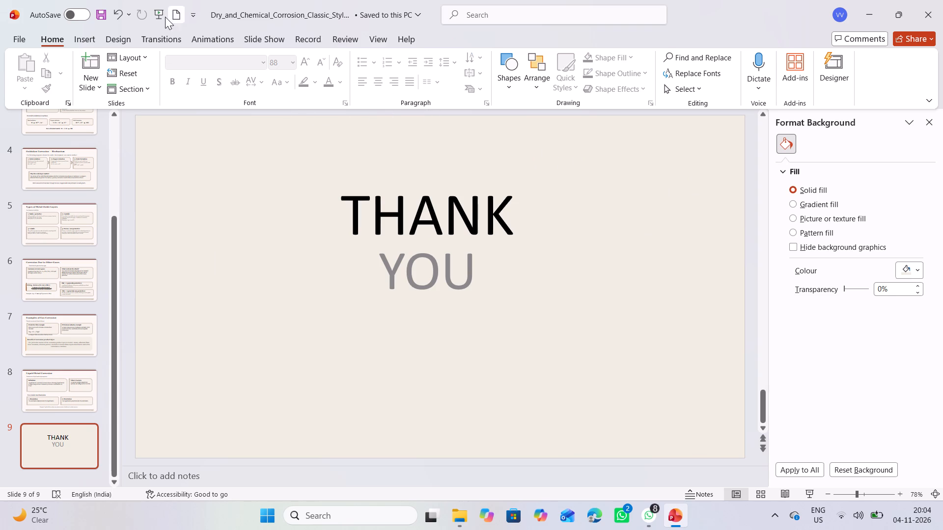
Draw a flowchart connector circle near slide 9's upper-right corner, about 5.03 cm high and 5.54 cm wide.
left_click(85, 37)
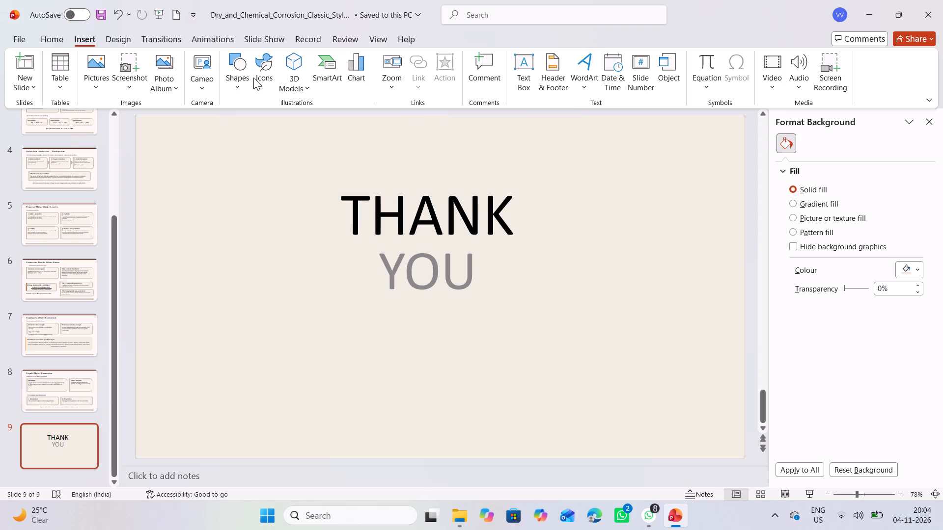
left_click(241, 79)
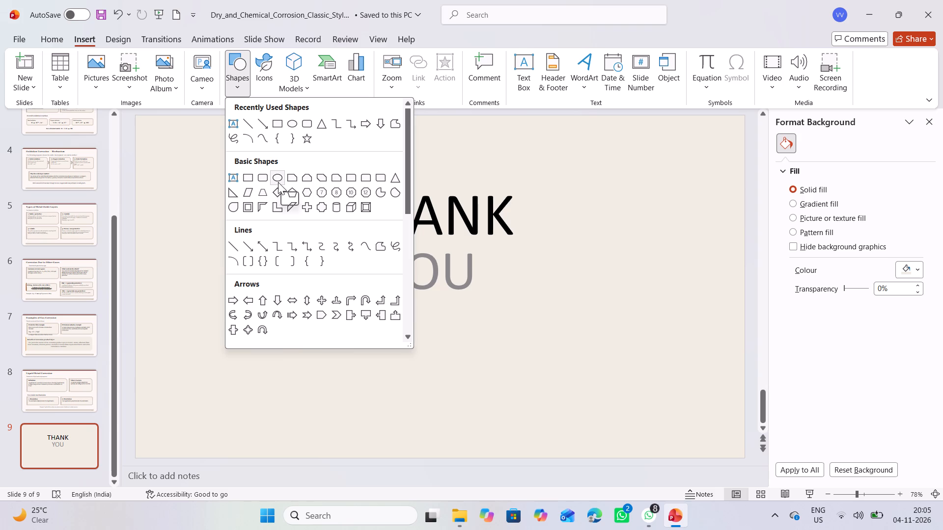
scroll(322, 245, "down", 2)
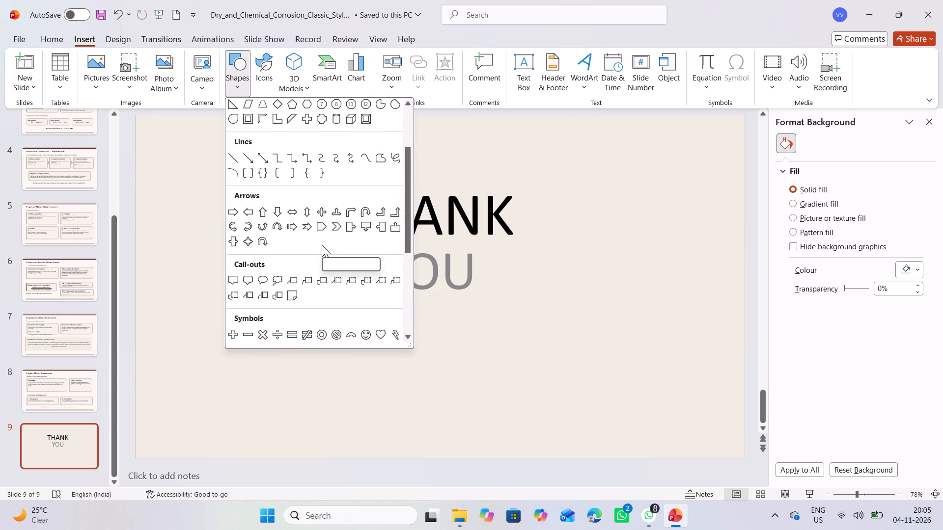
scroll(322, 245, "down", 2)
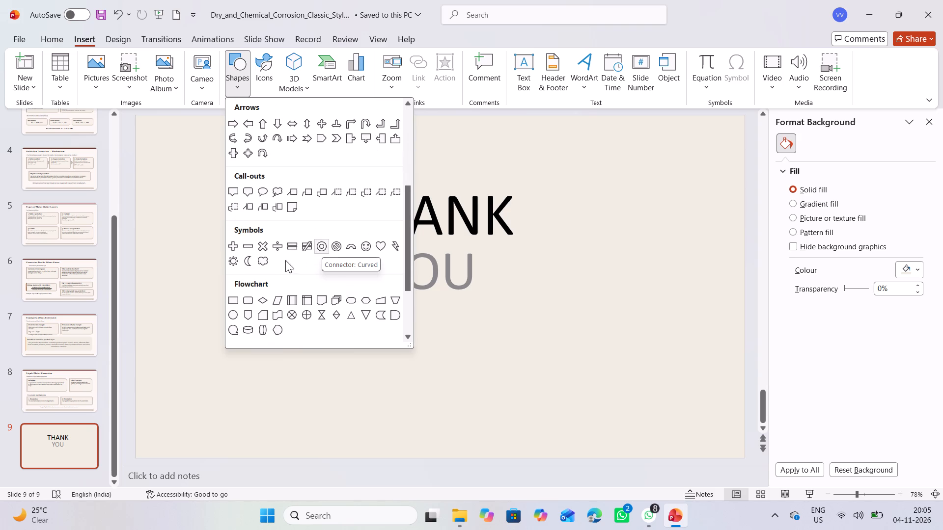
left_click(239, 311)
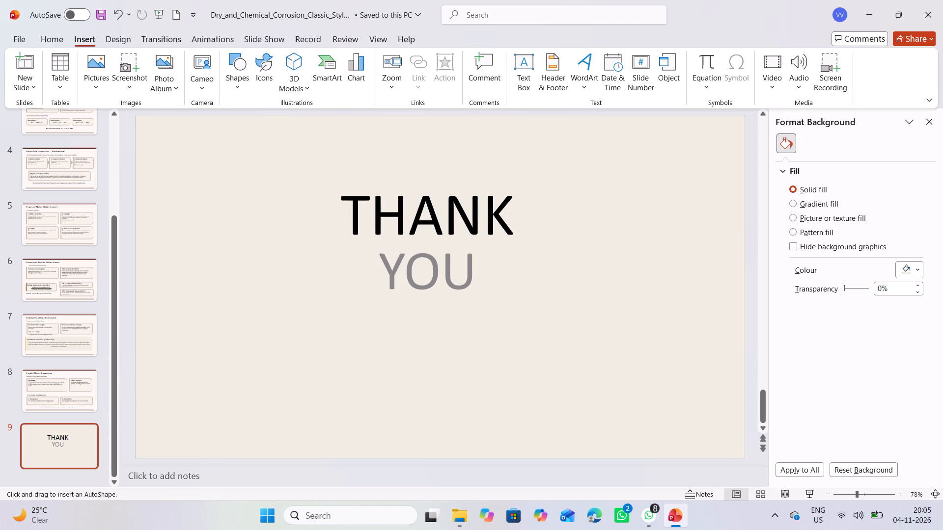
left_click_drag(600, 148, 610, 159)
left_click_drag(610, 159, 673, 227)
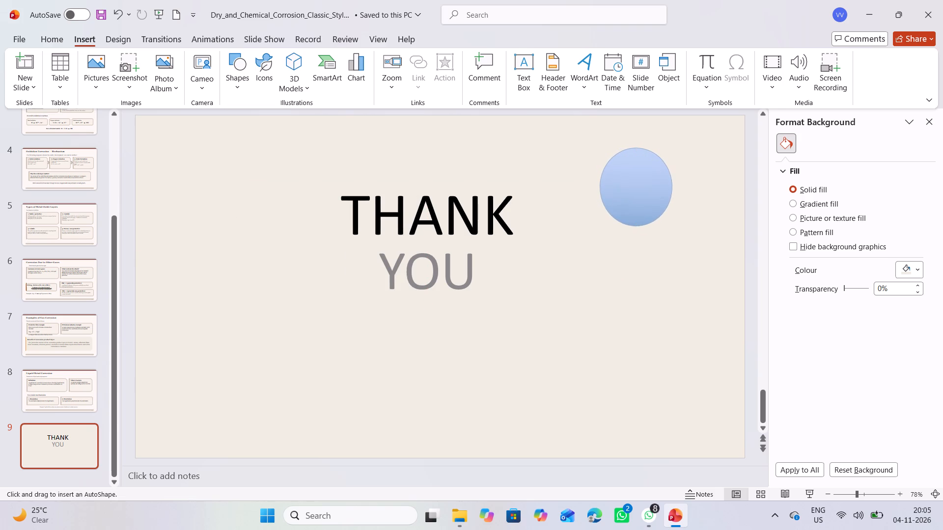
left_click_drag(673, 227, 698, 238)
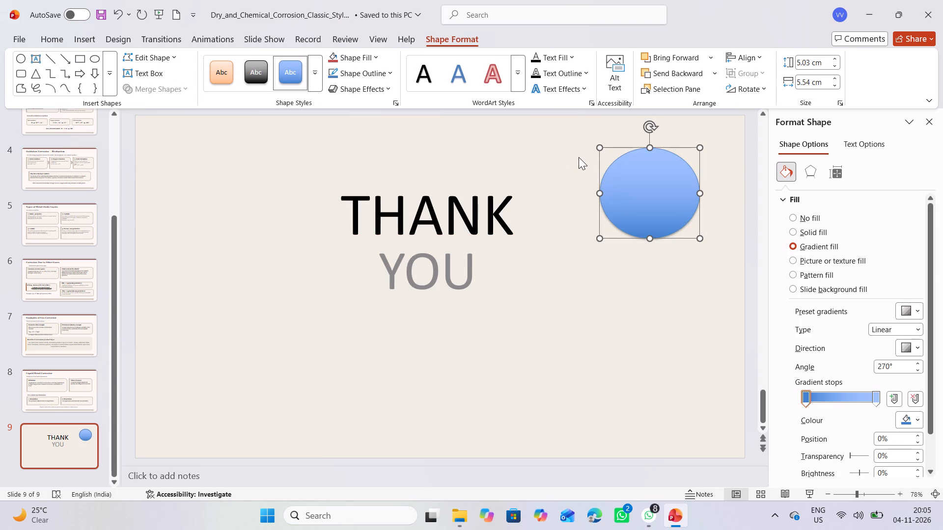
left_click_drag(579, 159, 637, 229)
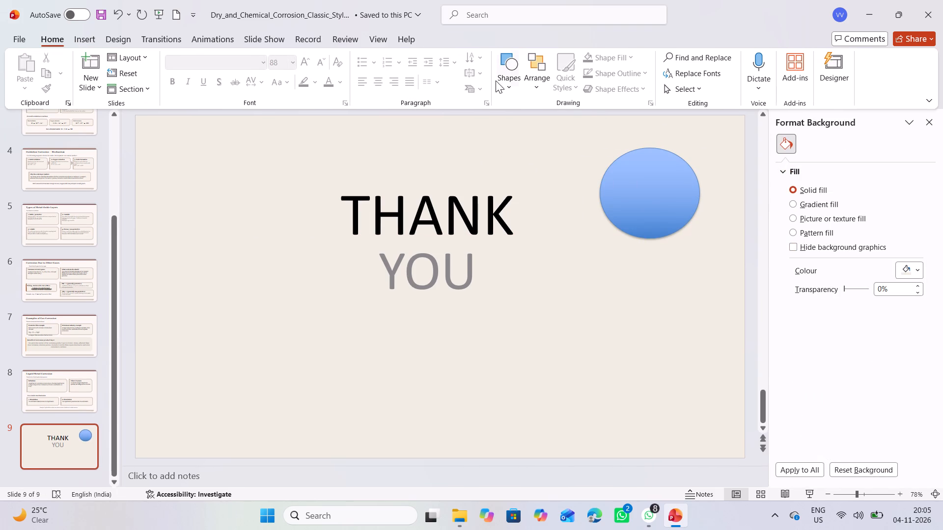
Draw a second flowchart connector circle overlapping the first one's lower-left side, about 5.49 cm high, and widen it to about 6.12 cm.
left_click(506, 84)
scroll(534, 282, "down", 2)
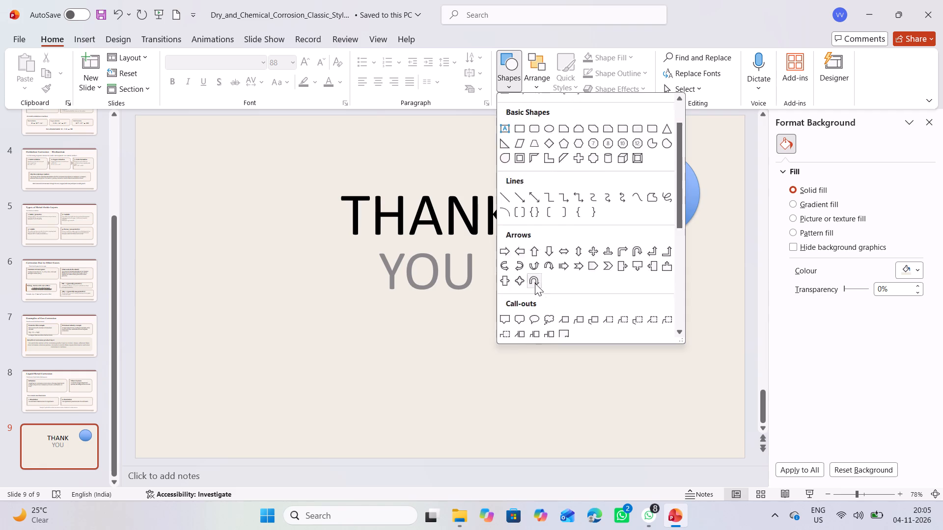
scroll(527, 283, "down", 1)
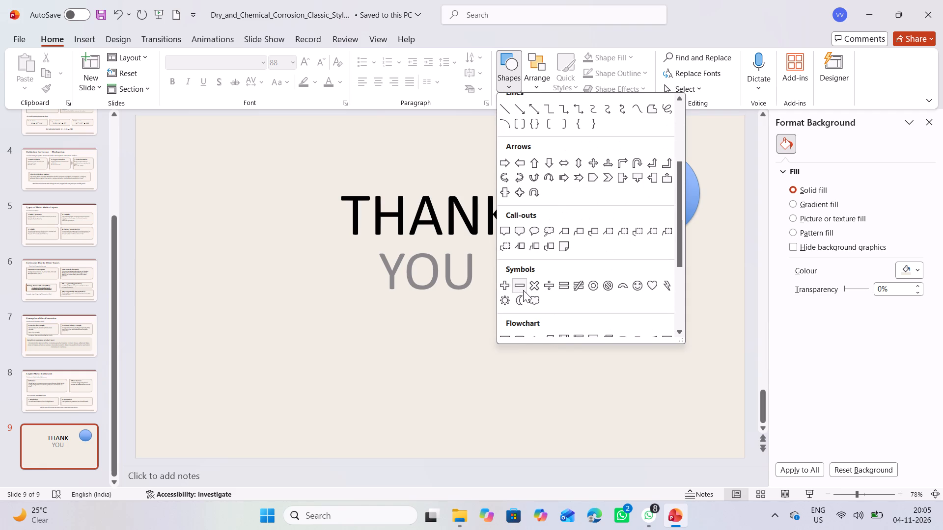
scroll(523, 290, "down", 1)
left_click(501, 306)
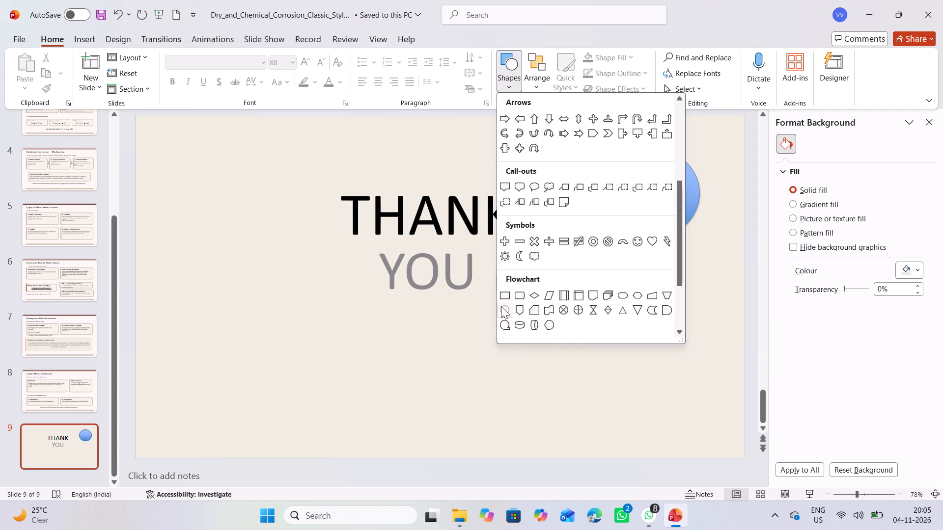
left_click_drag(594, 172, 611, 256)
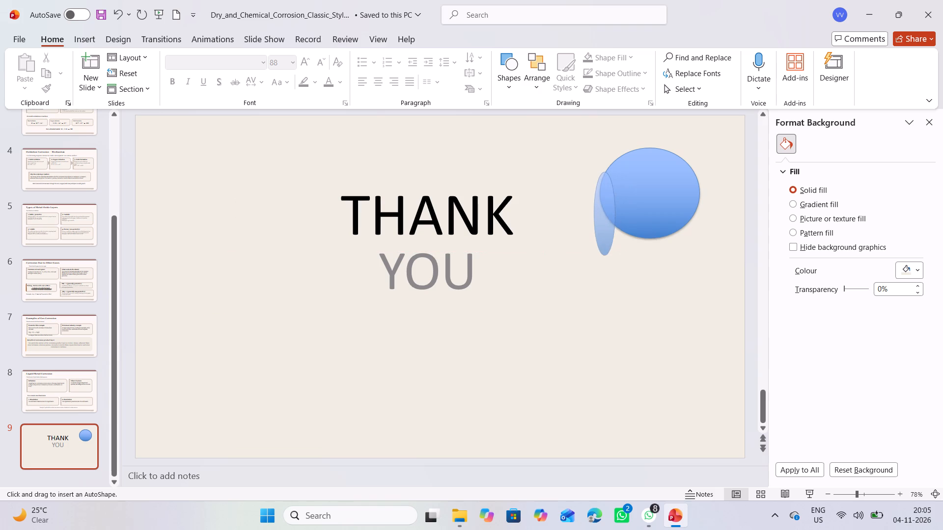
left_click_drag(611, 256, 655, 270)
left_click_drag(592, 233, 555, 235)
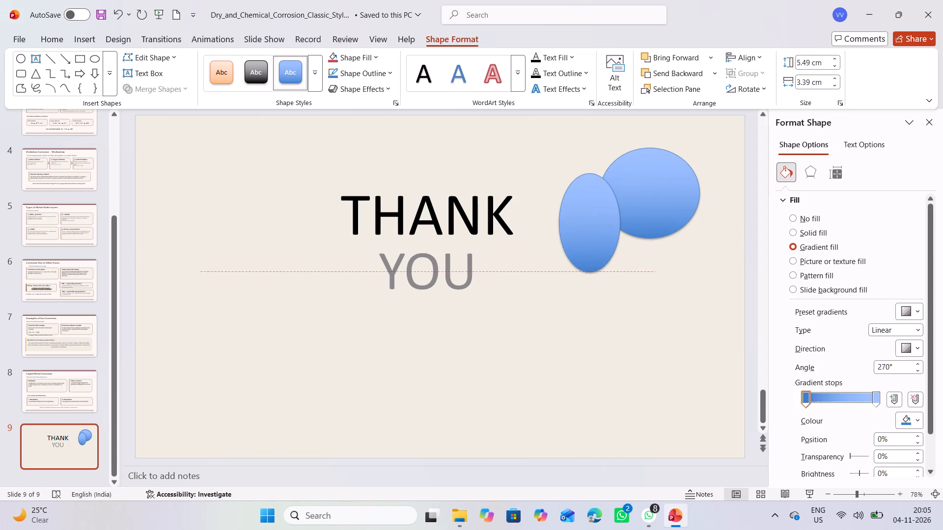
left_click_drag(555, 235, 562, 233)
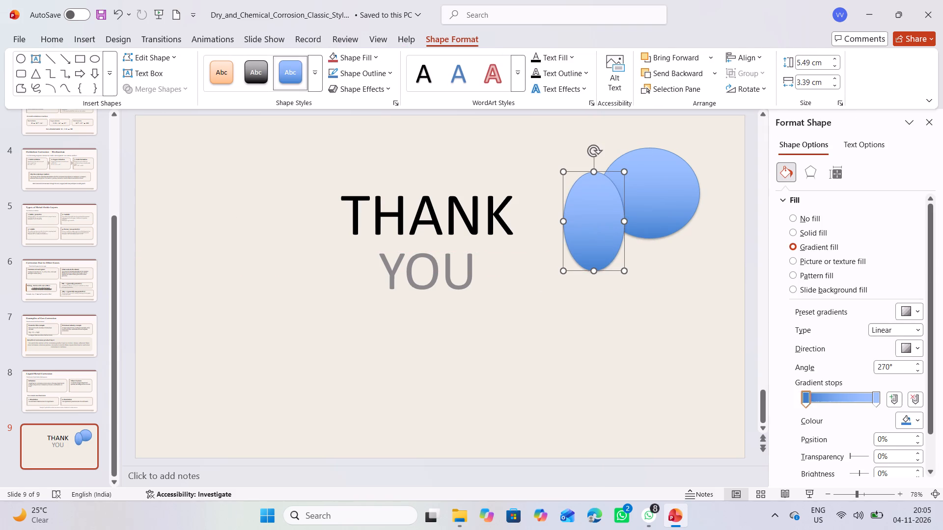
left_click_drag(623, 221, 643, 220)
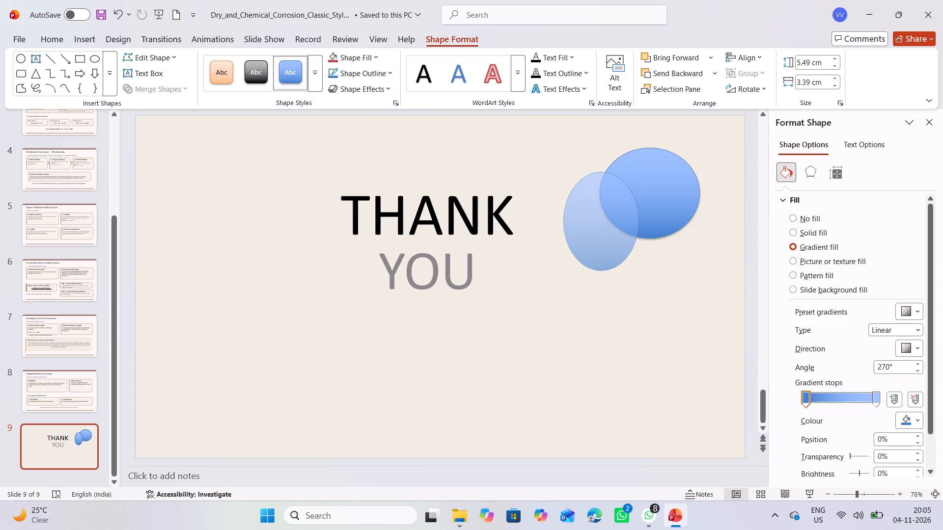
left_click_drag(643, 220, 672, 218)
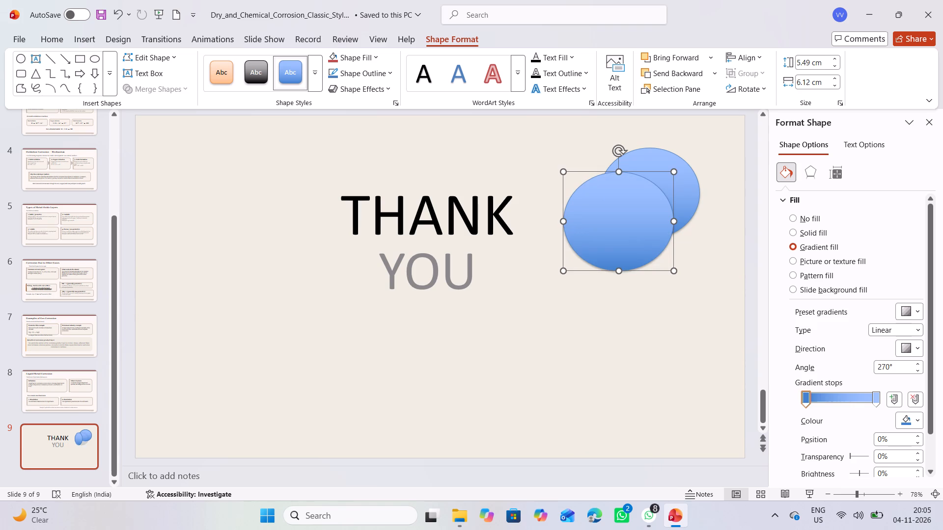
Fill the front circle of the overlapping pair near slide 9's upper-right corner with the dark grey theme colour.
left_click(530, 305)
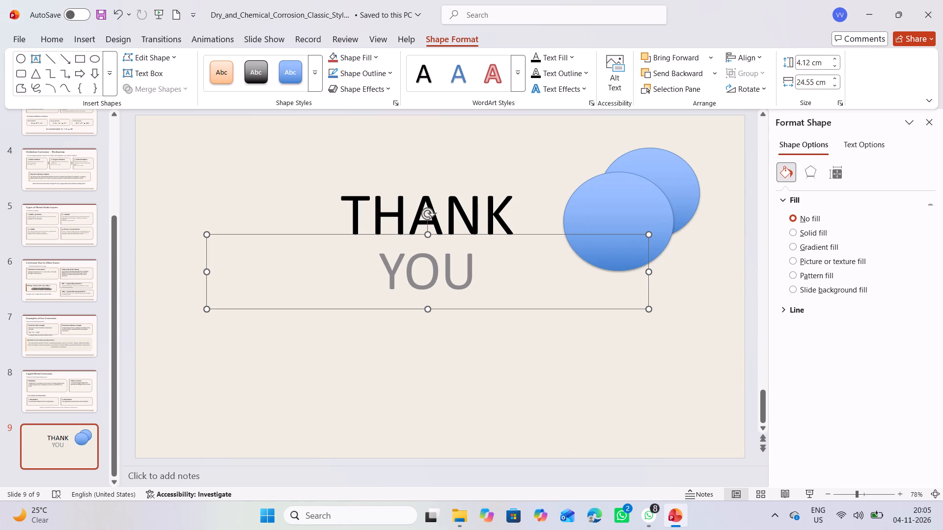
right_click(617, 212)
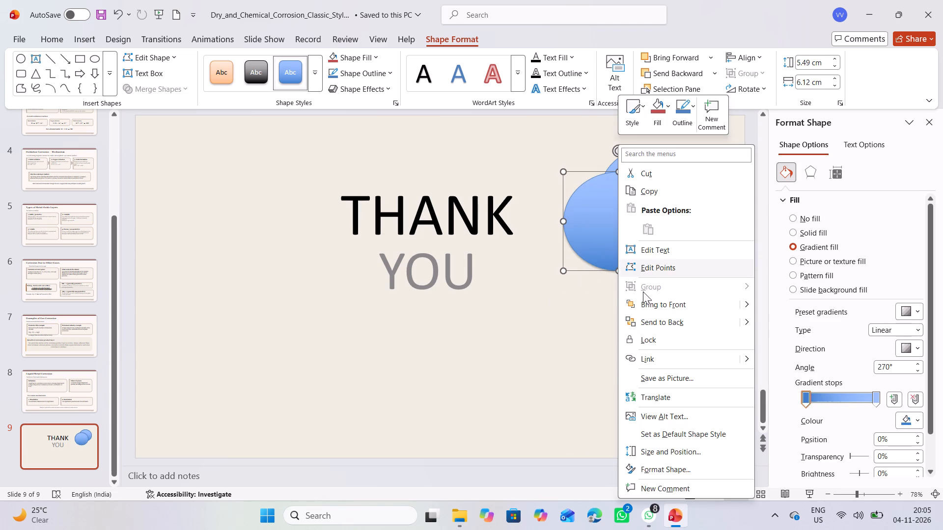
left_click(666, 112)
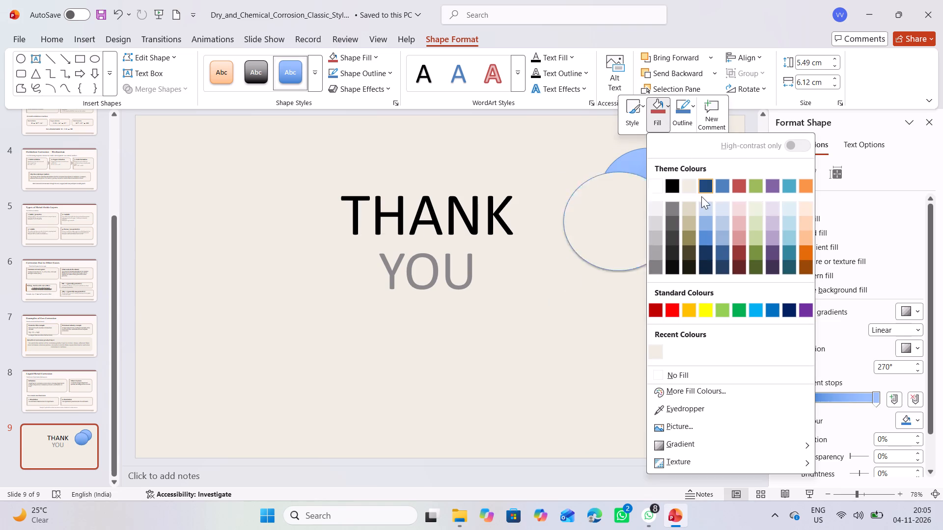
left_click(680, 241)
Fill the rear circle of the upper-right pair with the medium tan theme colour.
left_click(678, 186)
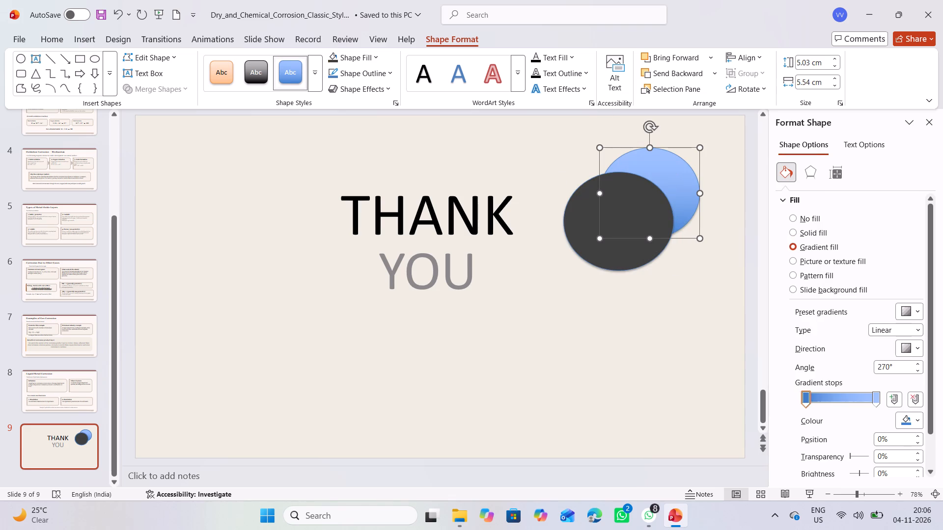
right_click(676, 178)
left_click(717, 112)
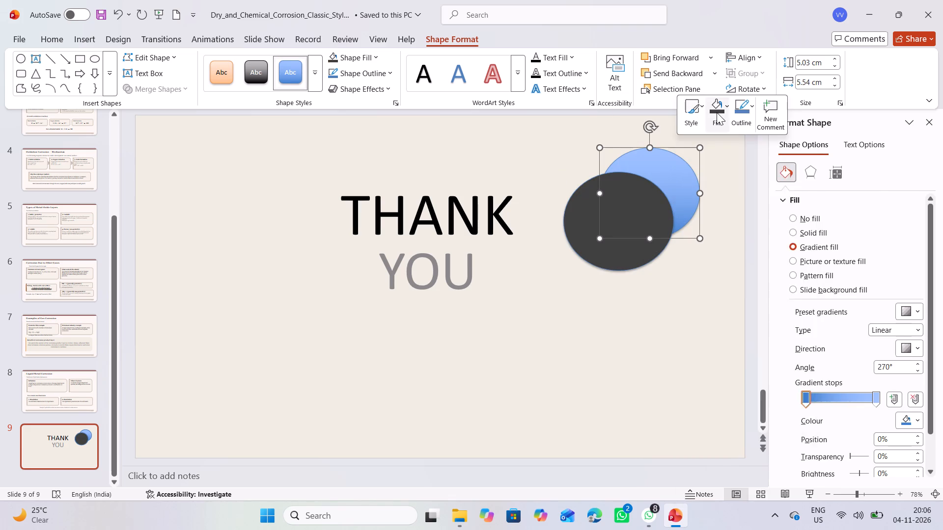
left_click(740, 223)
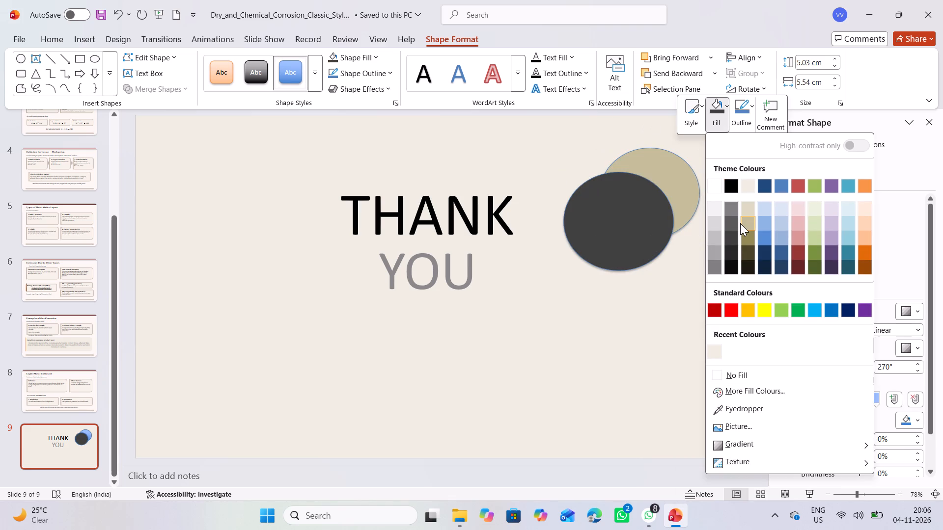
Draw a flowchart connector circle near slide 9's lower-left corner and enlarge it to about 5.05 cm high and 5.38 cm wide.
left_click(355, 357)
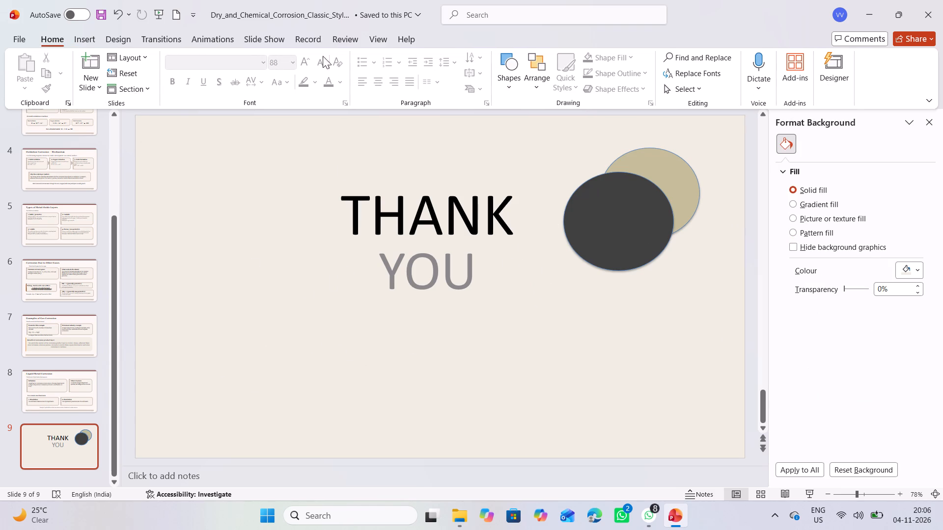
left_click(507, 80)
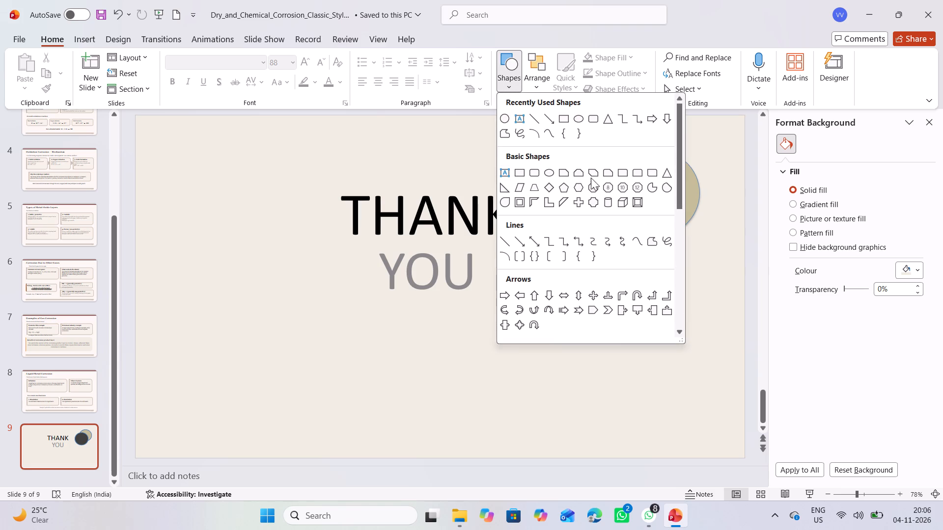
scroll(522, 212, "down", 3)
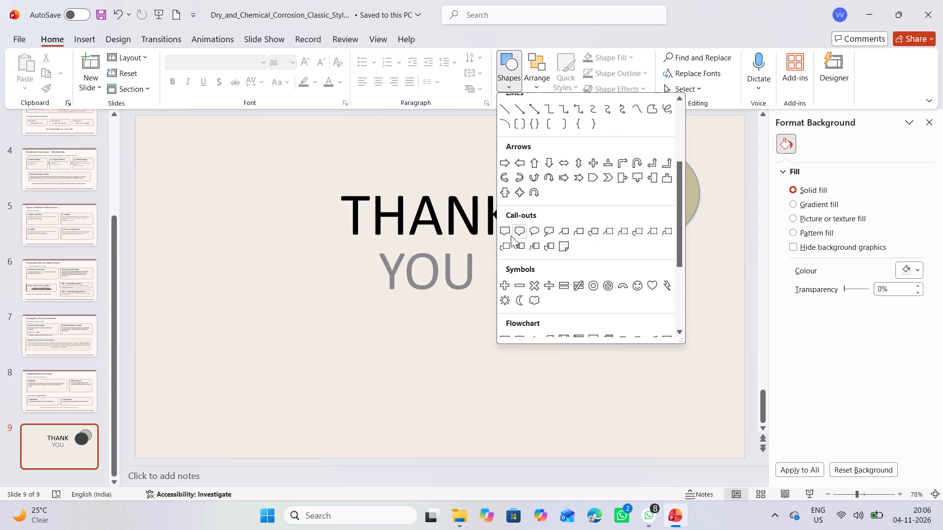
scroll(511, 236, "down", 1)
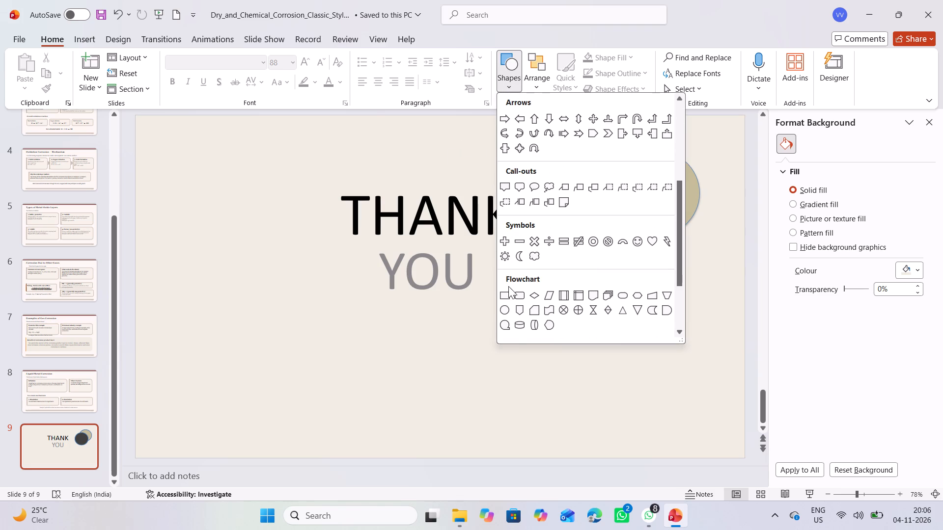
left_click_drag(508, 292, 508, 309)
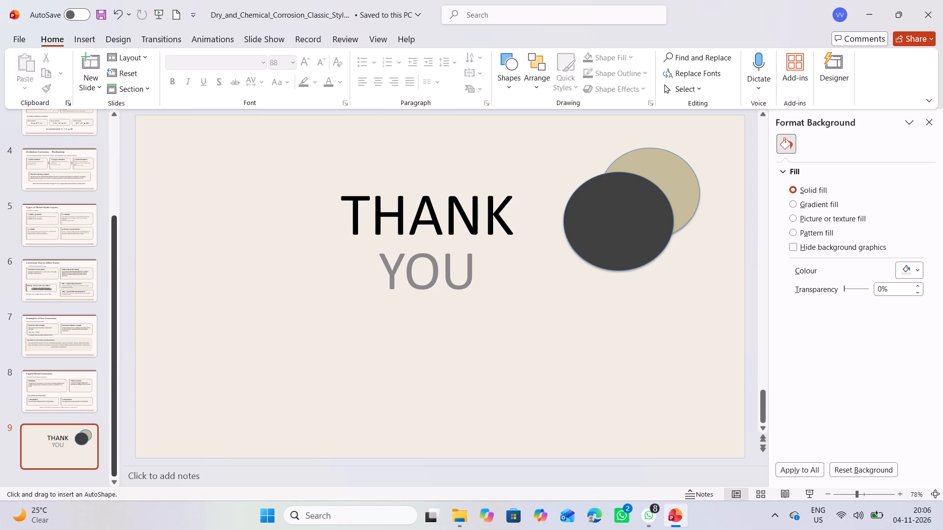
left_click_drag(189, 359, 225, 398)
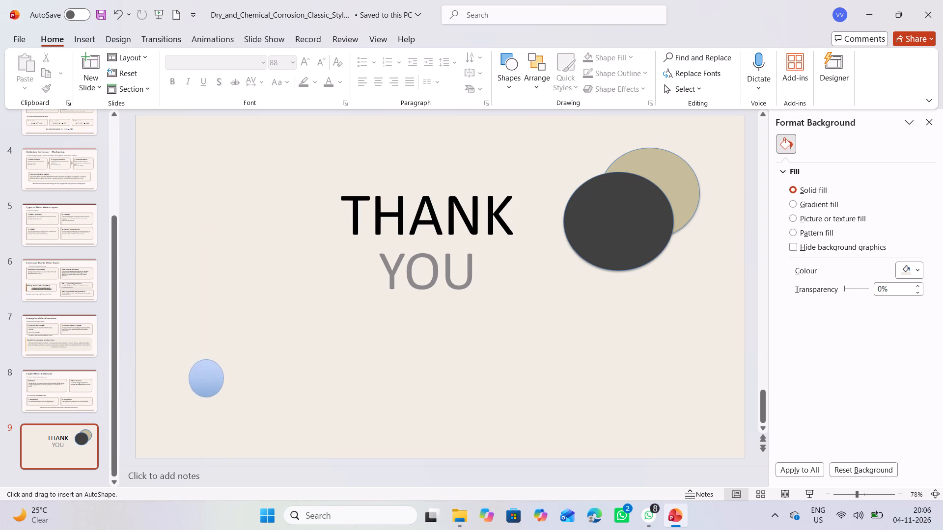
left_click_drag(225, 398, 272, 437)
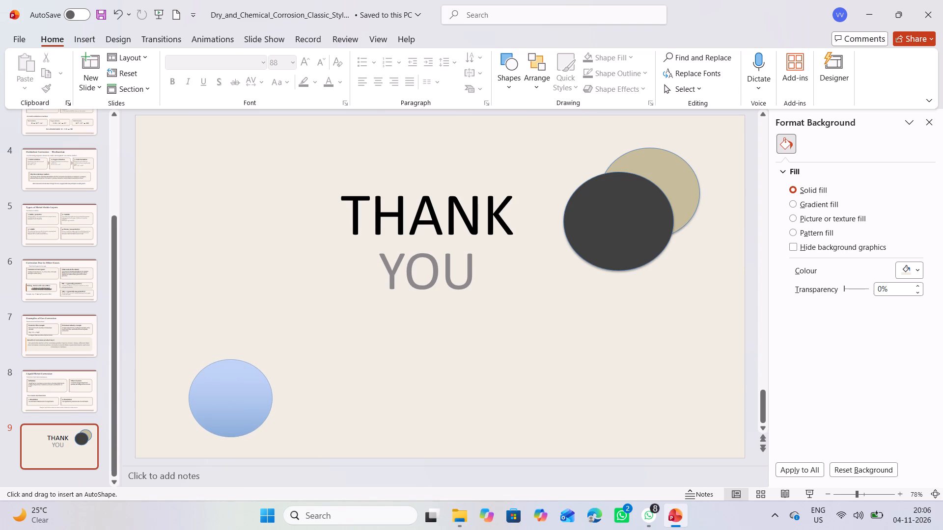
left_click_drag(272, 437, 275, 438)
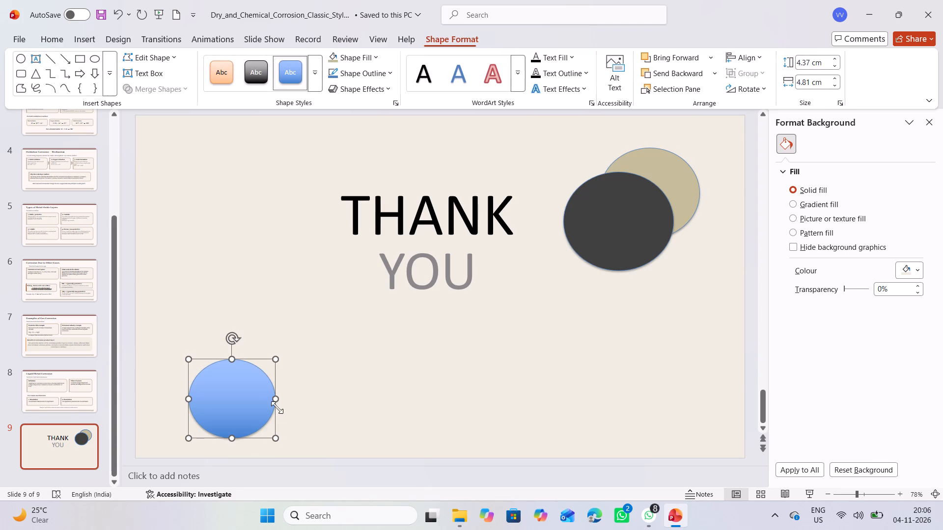
left_click_drag(232, 359, 233, 346)
left_click_drag(191, 390, 184, 392)
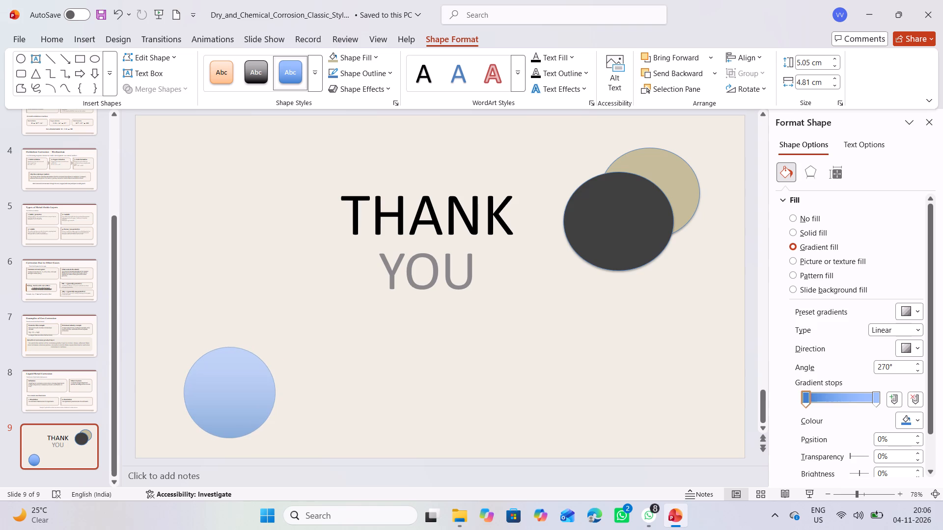
left_click_drag(184, 392, 178, 393)
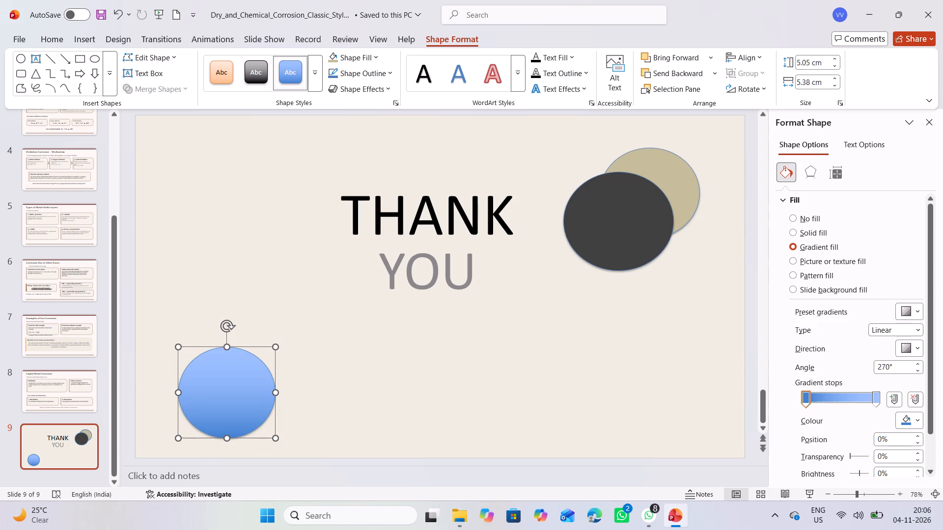
Fill the lower-left circle with the dark olive-tan theme colour.
right_click(216, 407)
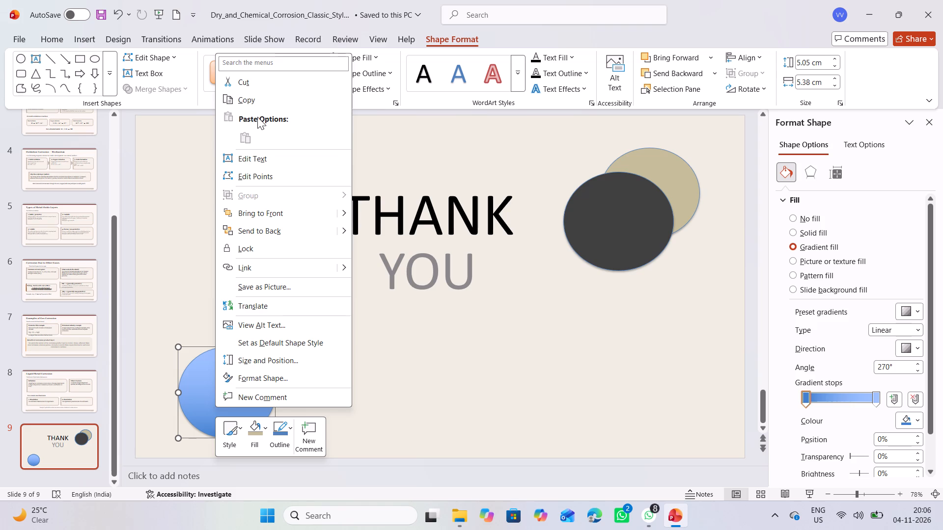
left_click(260, 424)
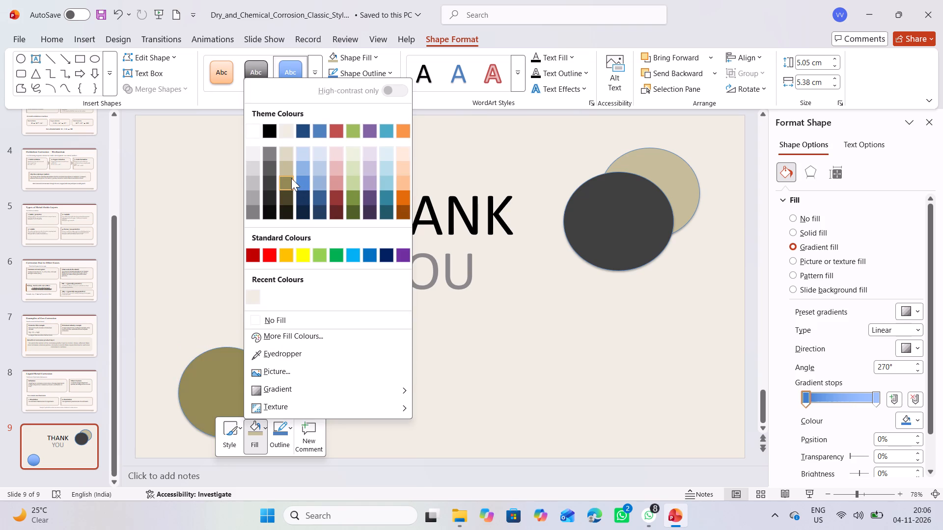
left_click(291, 178)
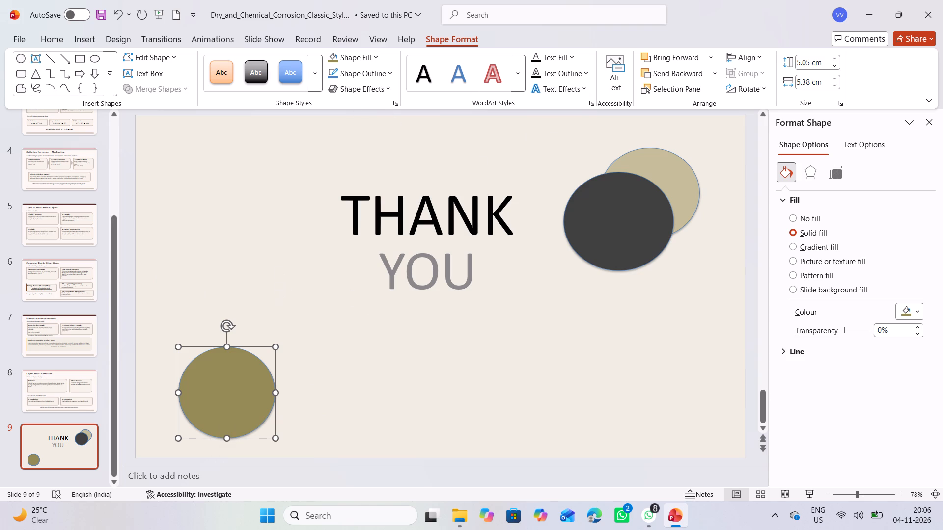
right_click(264, 337)
left_click(244, 149)
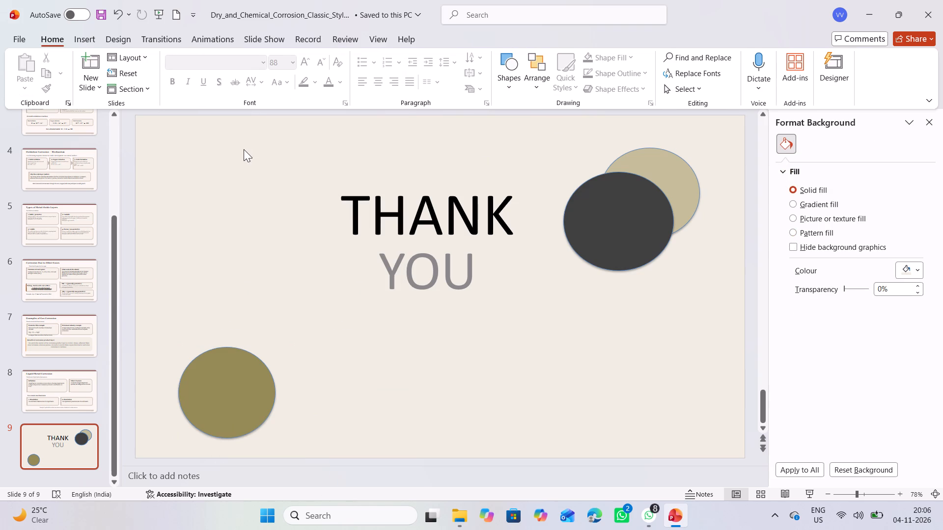
Draw a second flowchart connector circle overlapping the olive circle's upper-right side, about 5.71 cm high, and widen it to about 6.17 cm.
left_click(513, 89)
scroll(529, 210, "down", 1)
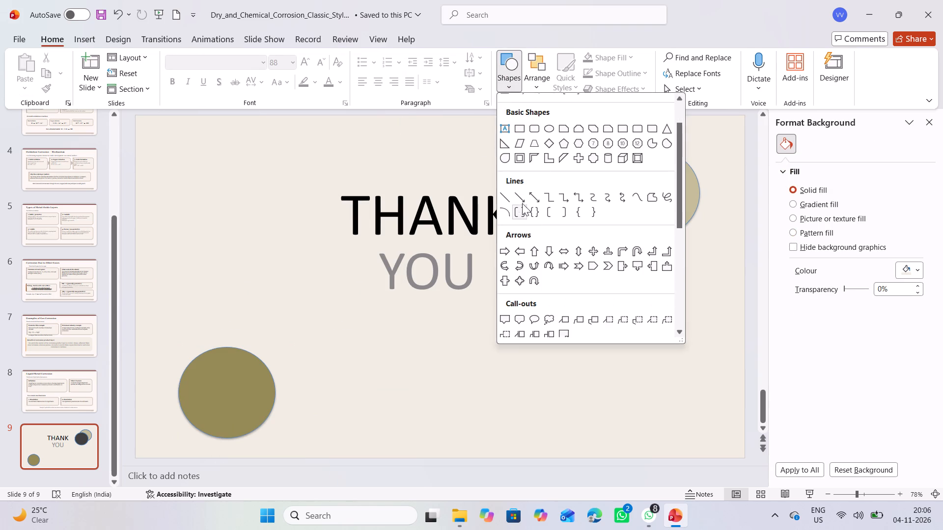
scroll(515, 188, "up", 3)
left_click(506, 122)
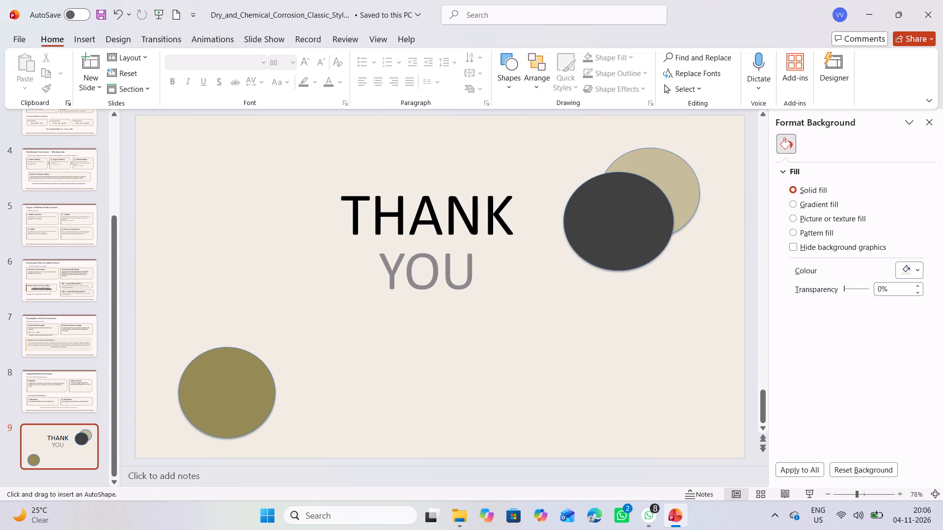
left_click_drag(261, 313, 253, 397)
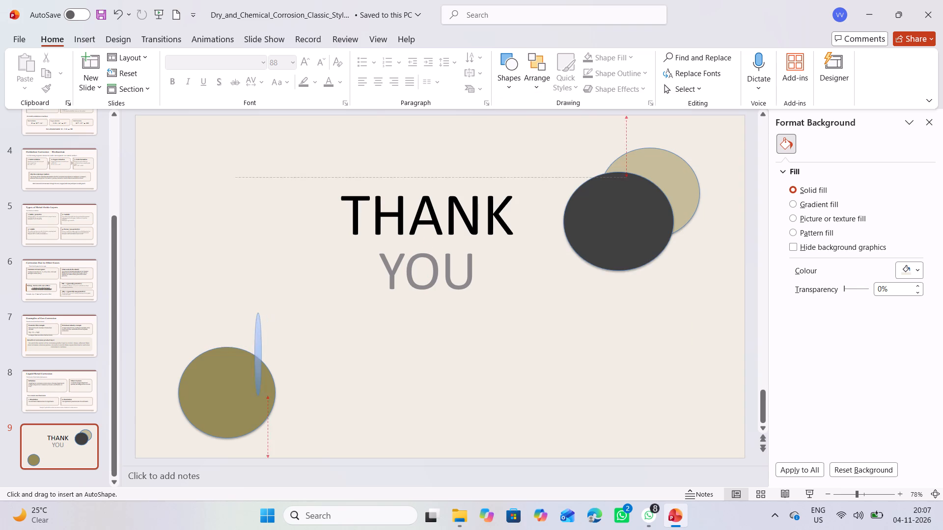
left_click_drag(253, 397, 255, 398)
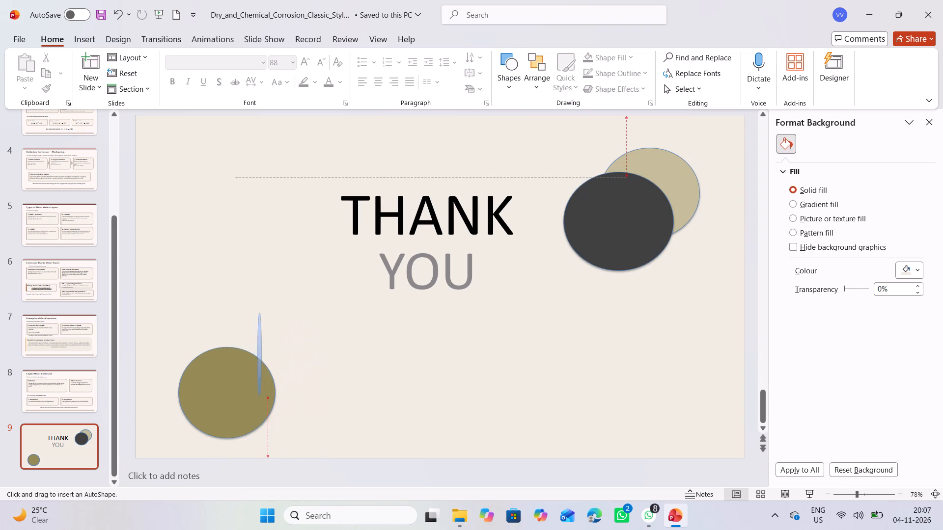
left_click_drag(255, 398, 307, 415)
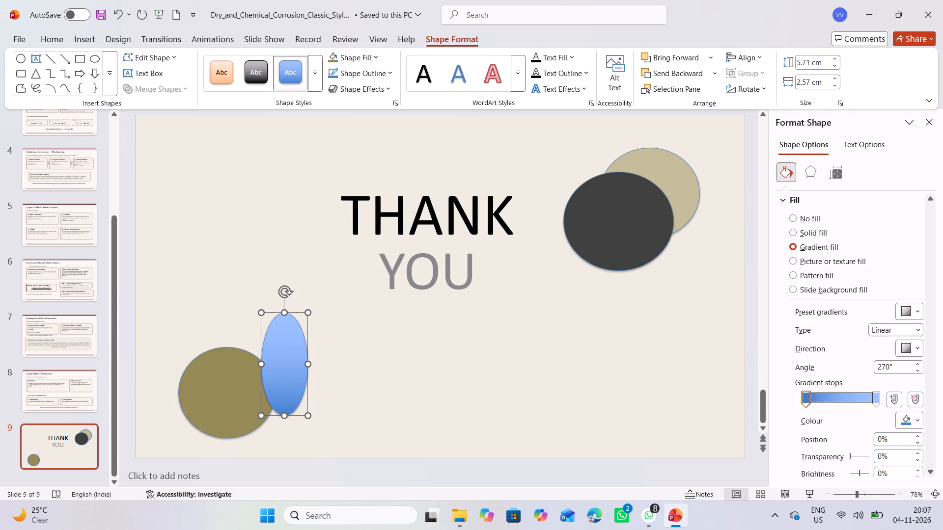
left_click_drag(262, 365, 213, 372)
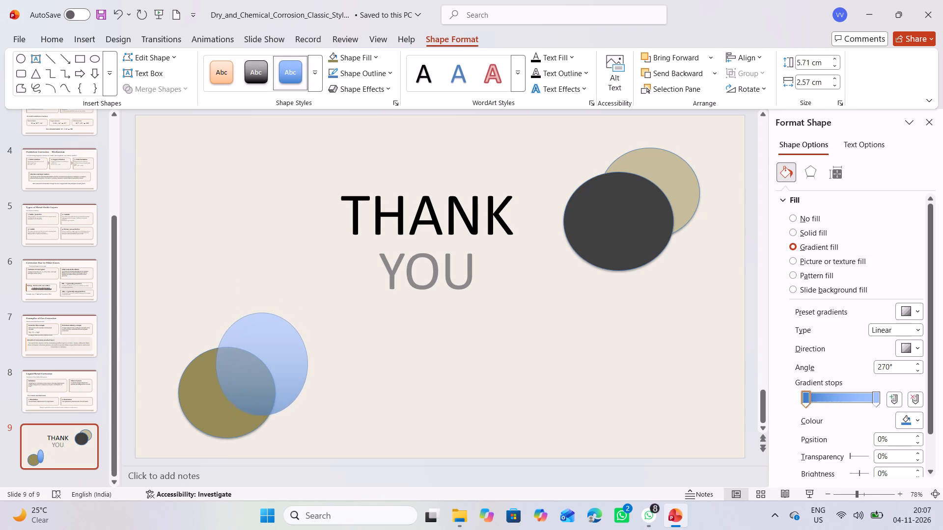
left_click_drag(213, 372, 210, 373)
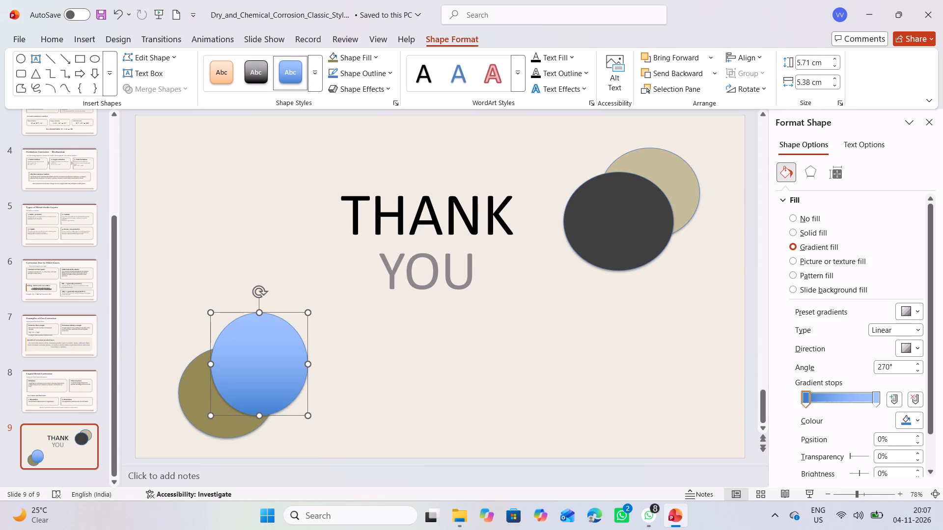
left_click_drag(307, 363, 316, 363)
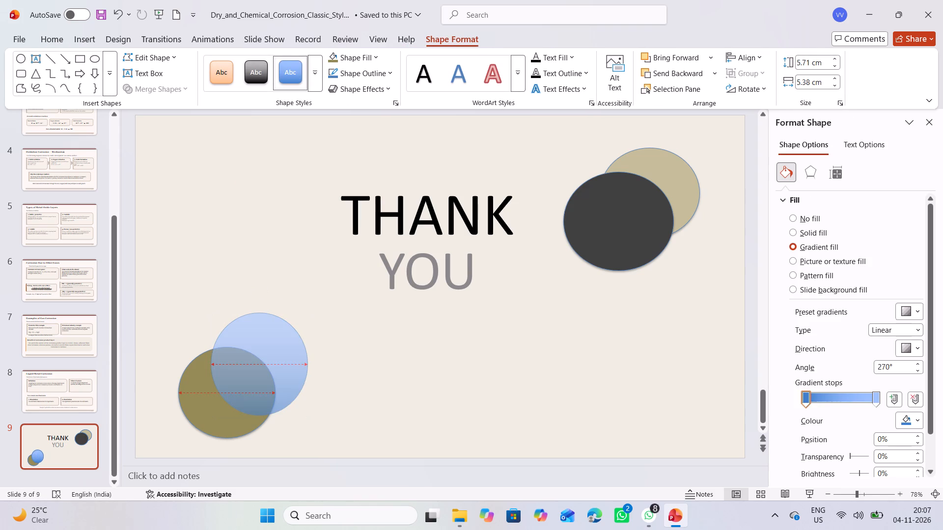
left_click_drag(316, 363, 321, 362)
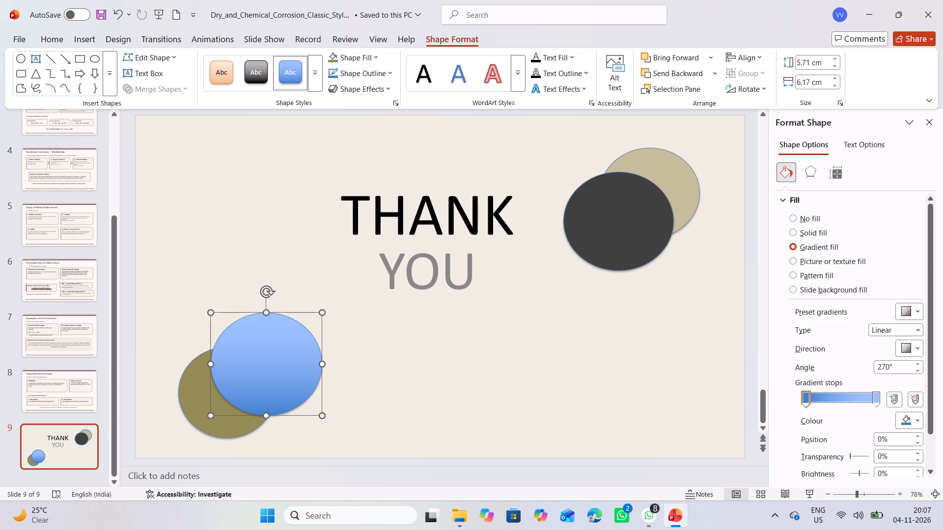
Fill the new circle overlapping the olive one with the lightest tan theme colour.
right_click(278, 348)
left_click(313, 118)
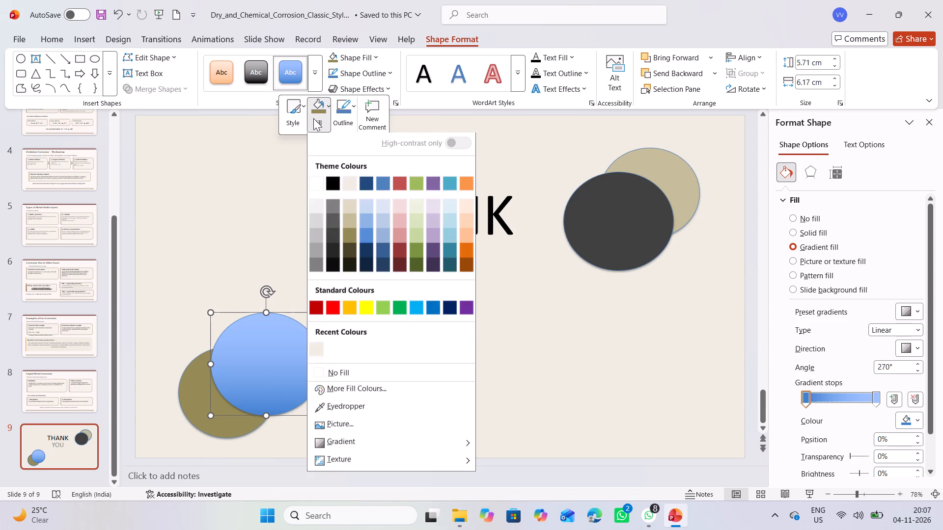
left_click(344, 204)
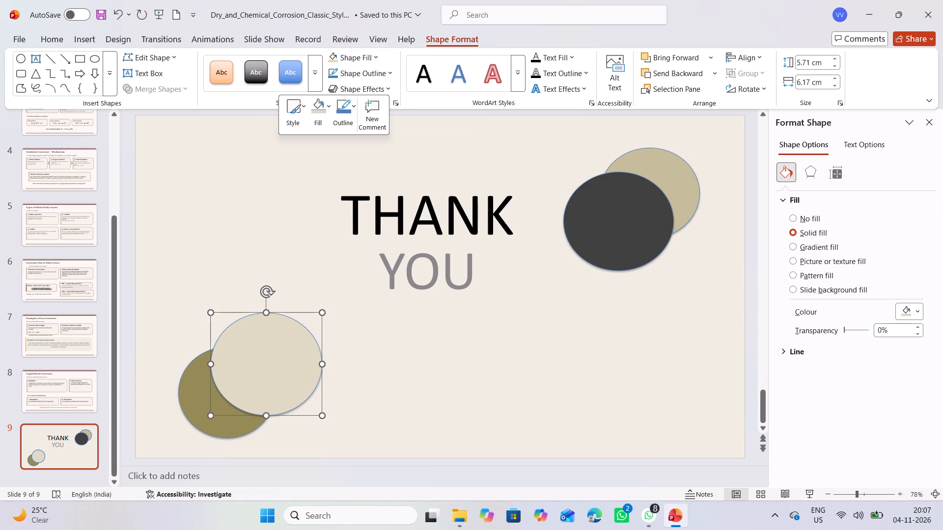
Move the olive circle slightly left so it overlaps the light tan circle less.
left_click(186, 413)
left_click_drag(177, 397, 164, 397)
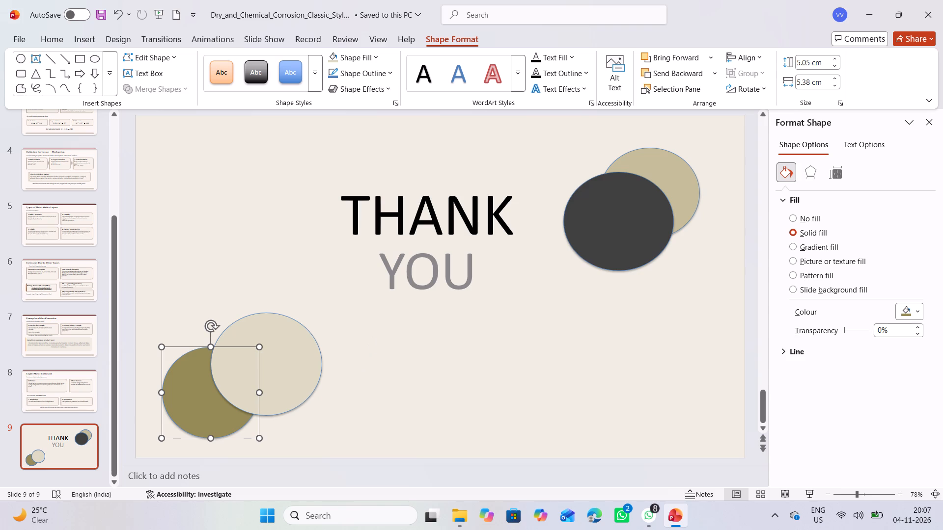
Resize the light tan circle on the thank-you slide to about 5.38 cm wide and 4.78 cm high.
left_click(320, 362)
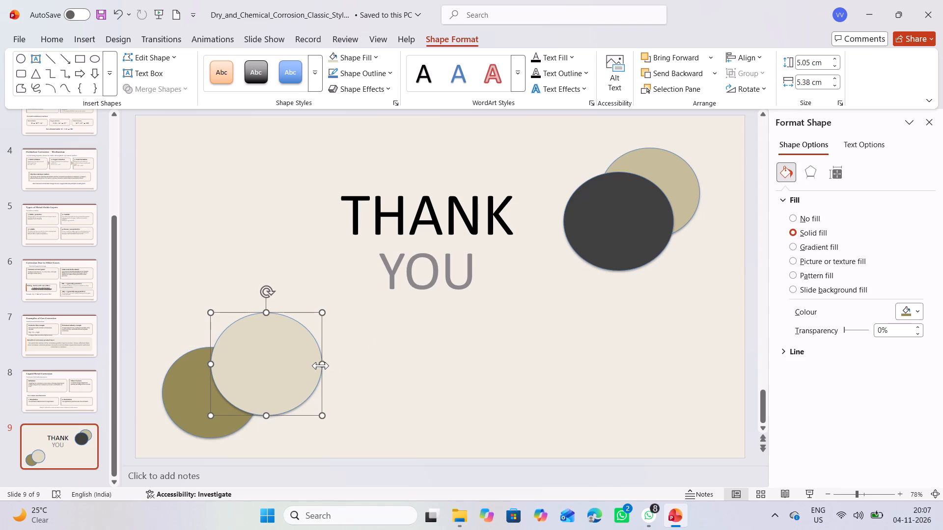
left_click_drag(321, 366, 310, 370)
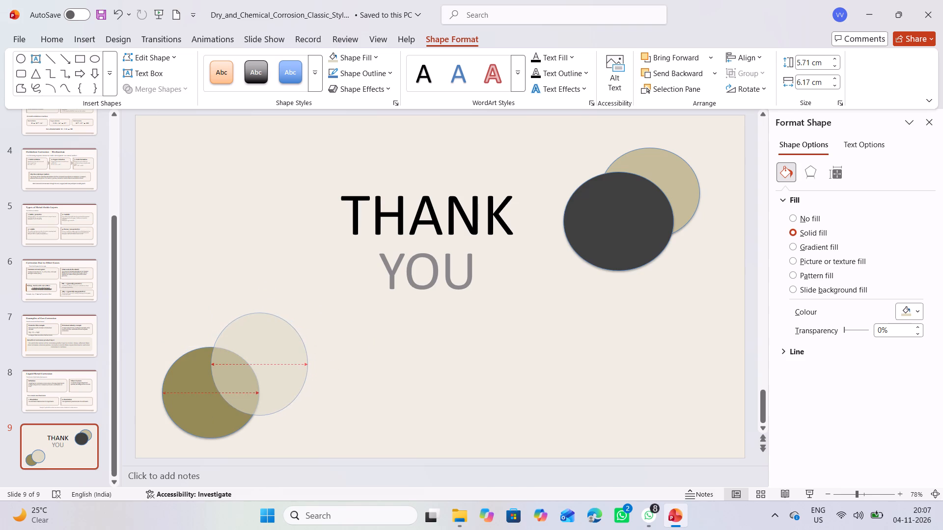
left_click_drag(310, 370, 308, 371)
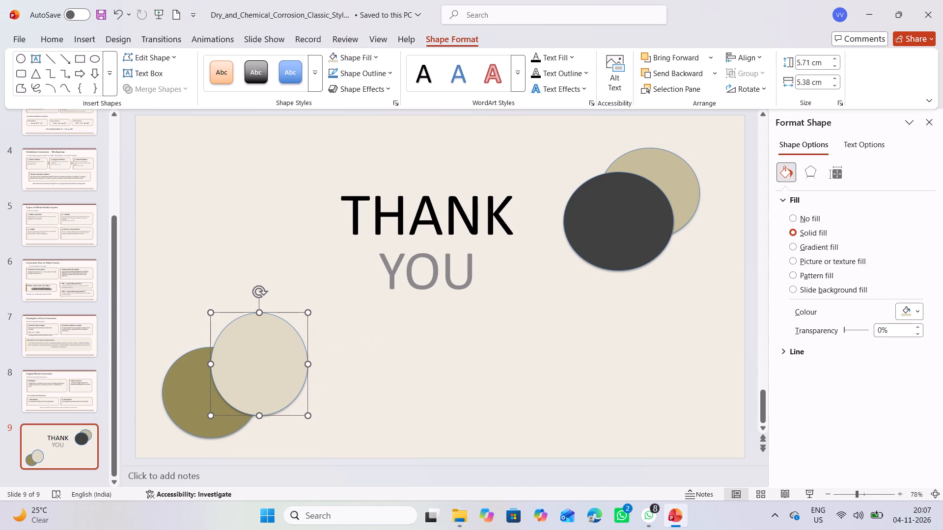
left_click_drag(259, 310, 257, 330)
left_click(356, 312)
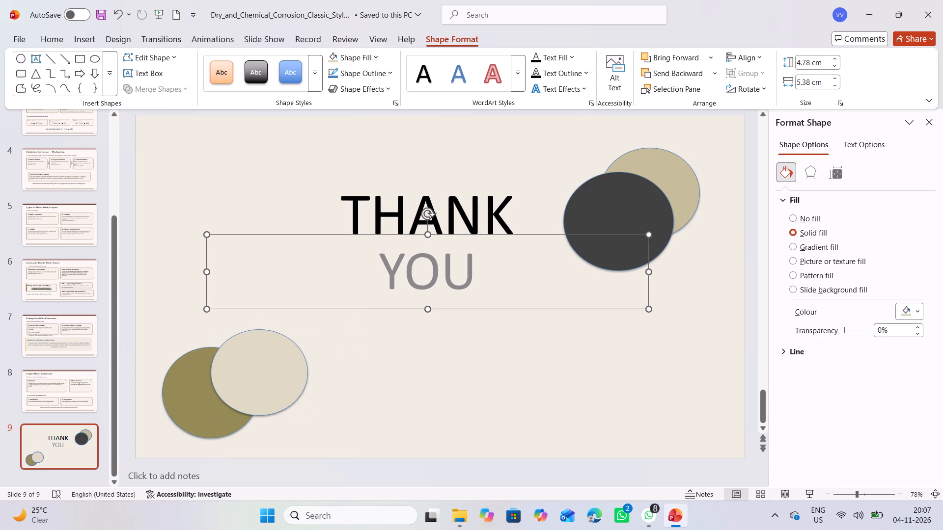
left_click(387, 394)
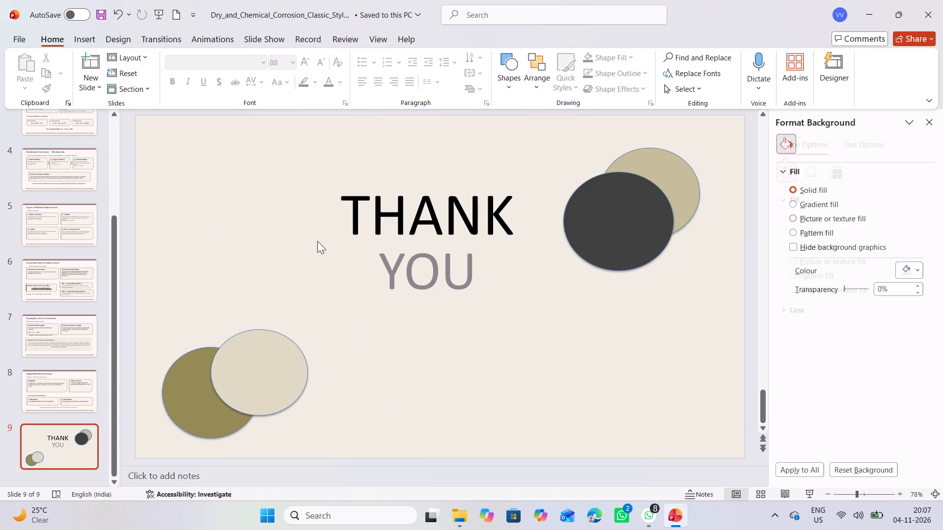
Move the cadmium corrosion example sentence on the Liquid Metal Corrosion slide slightly to the right and up.
scroll(403, 251, "up", 1)
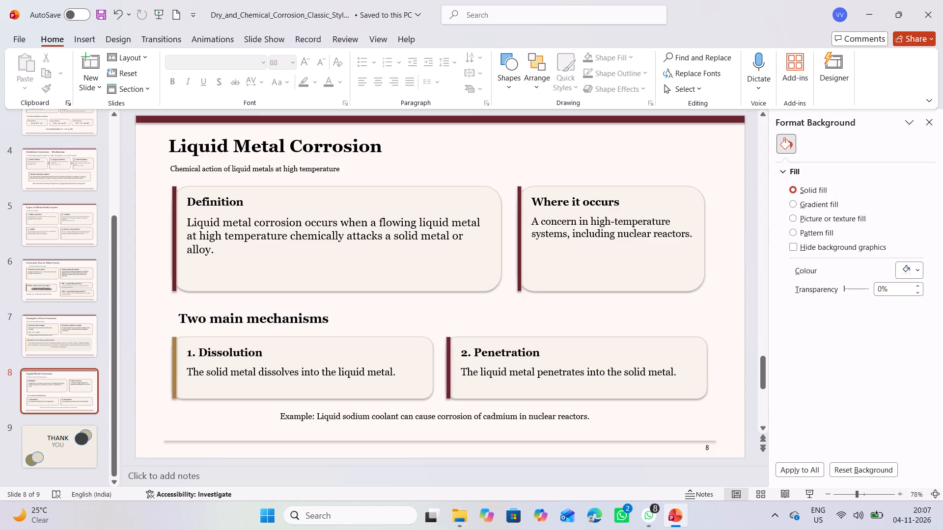
scroll(403, 251, "down", 1)
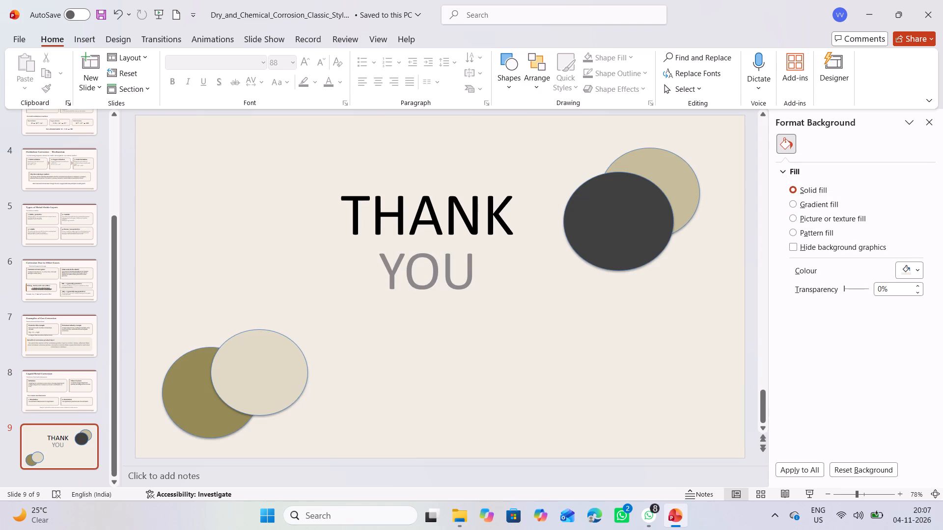
scroll(400, 247, "up", 1)
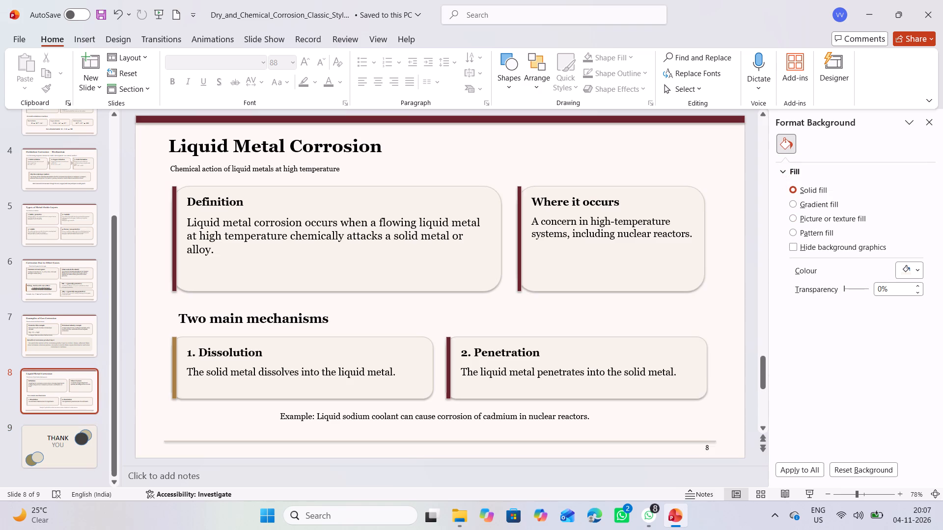
scroll(400, 247, "down", 1)
scroll(400, 247, "up", 1)
left_click_drag(279, 415, 329, 416)
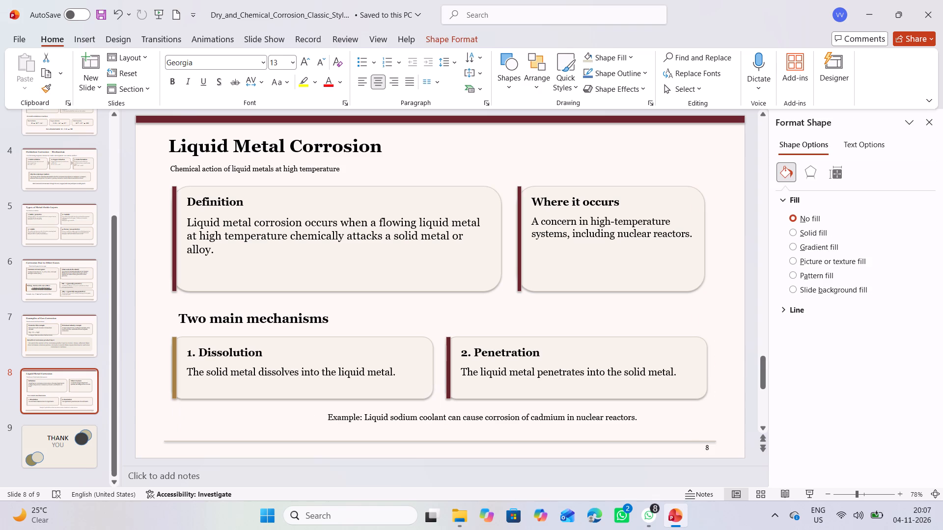
left_click_drag(329, 416, 294, 412)
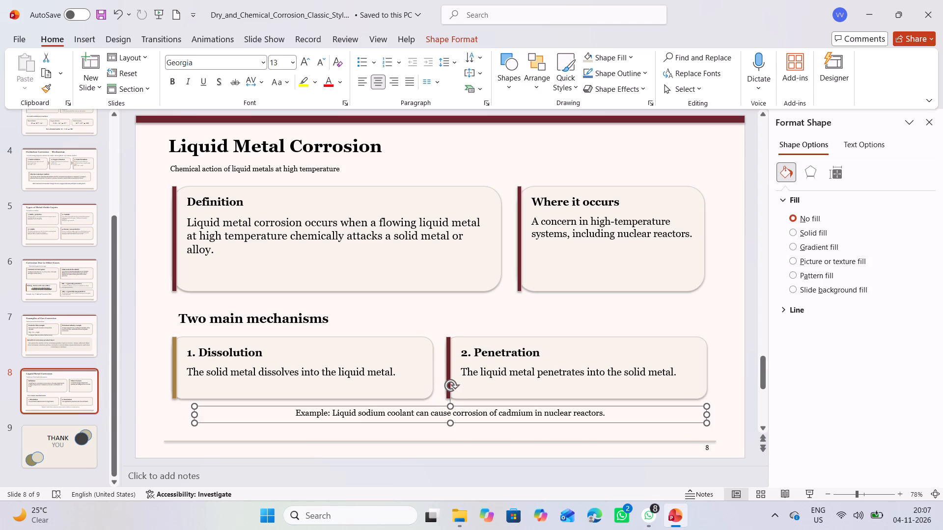
Set the font size of the example sentence below the two mechanism boxes to 20.
left_click_drag(296, 413, 490, 410)
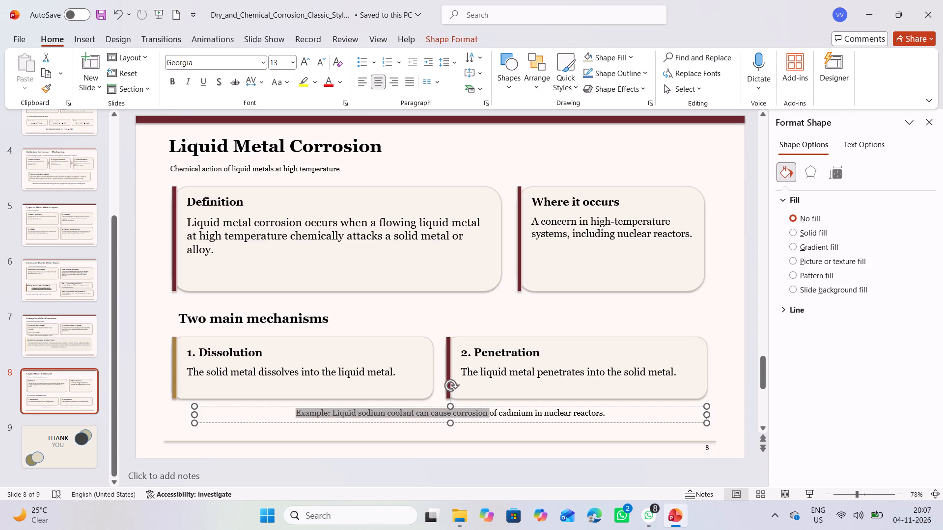
left_click_drag(490, 410, 601, 414)
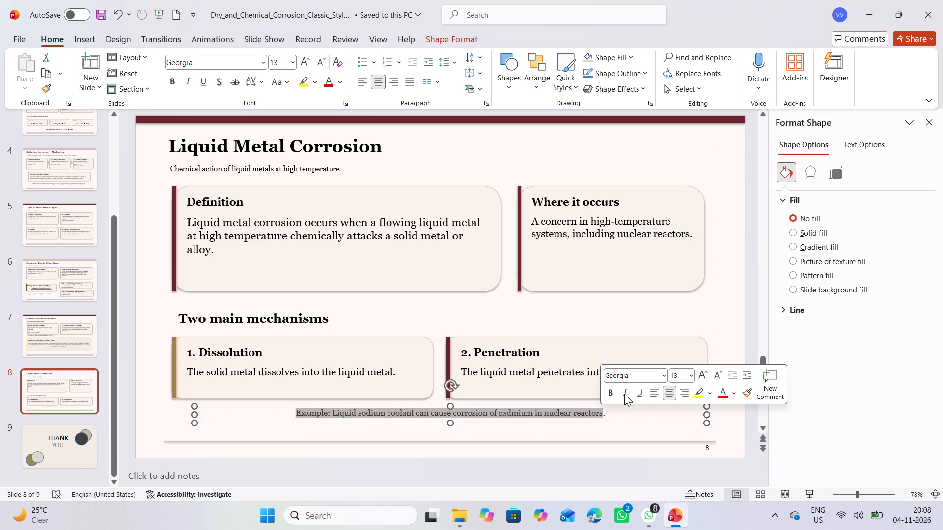
left_click(686, 375)
left_click(692, 375)
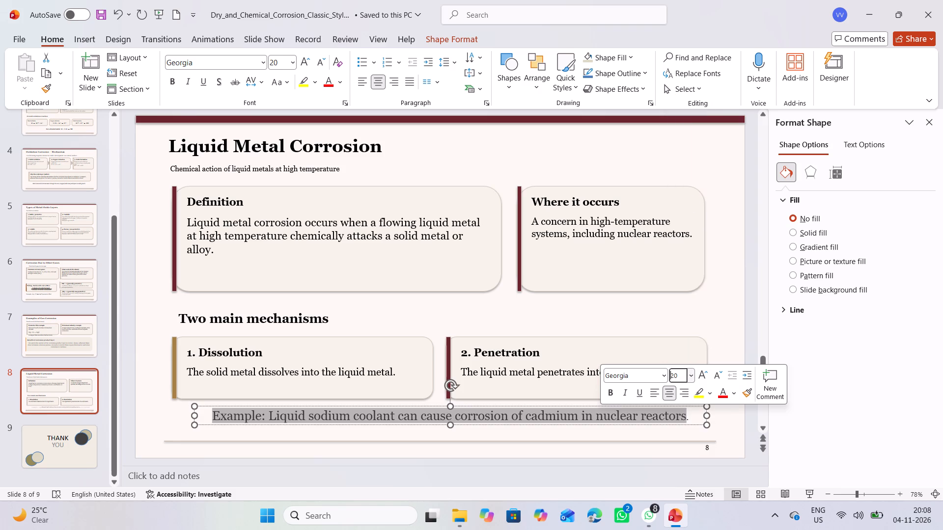
Colour the example sentence's text with the darker shade of the red theme colour.
left_click(712, 390)
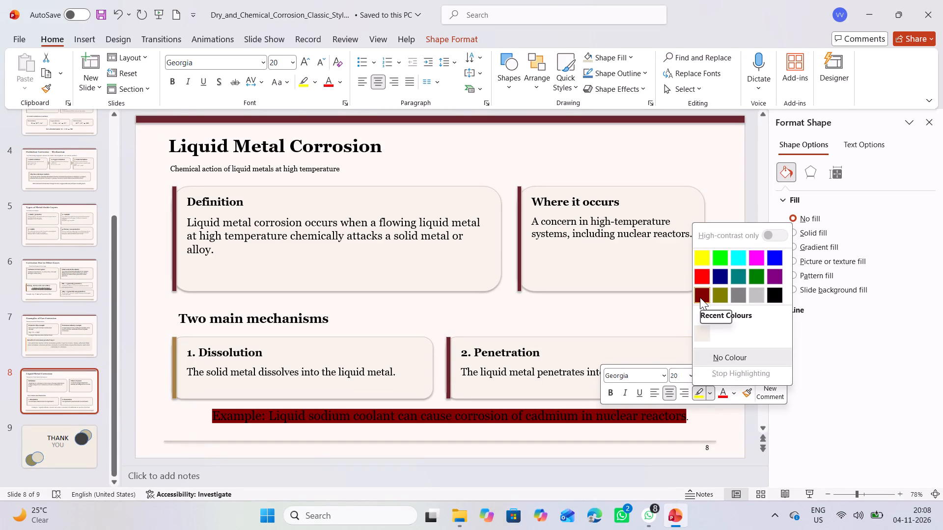
left_click(731, 391)
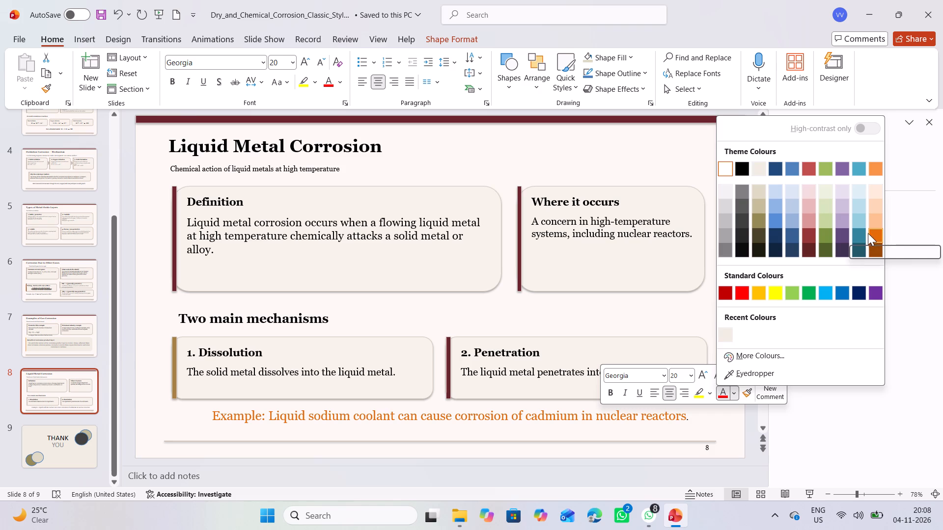
left_click(808, 232)
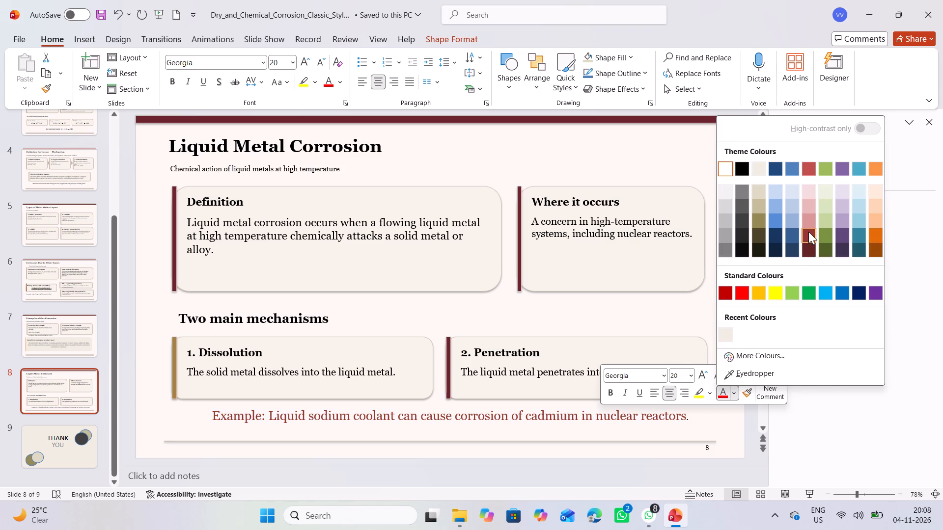
Colour only the word "Example:" at the start of the sentence with the standard Red.
left_click(275, 436)
left_click_drag(263, 417, 230, 415)
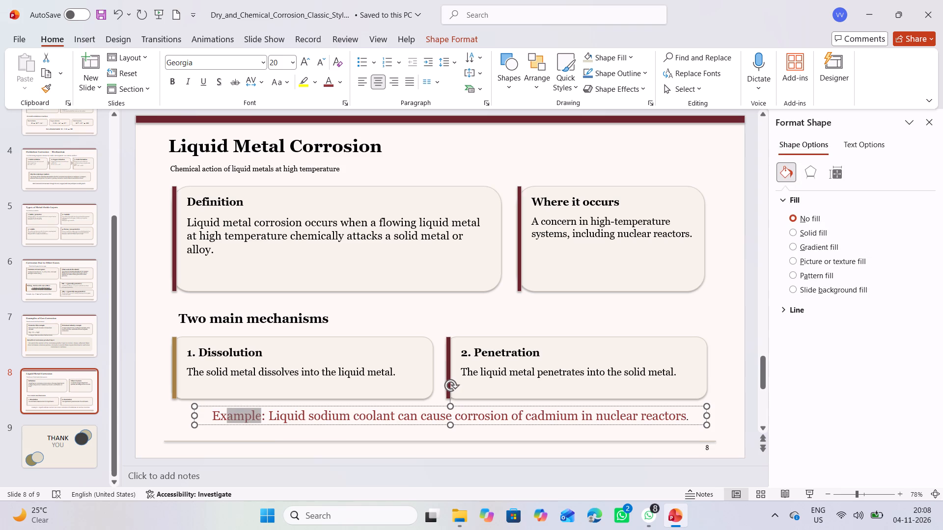
left_click_drag(230, 415, 289, 426)
left_click(288, 440)
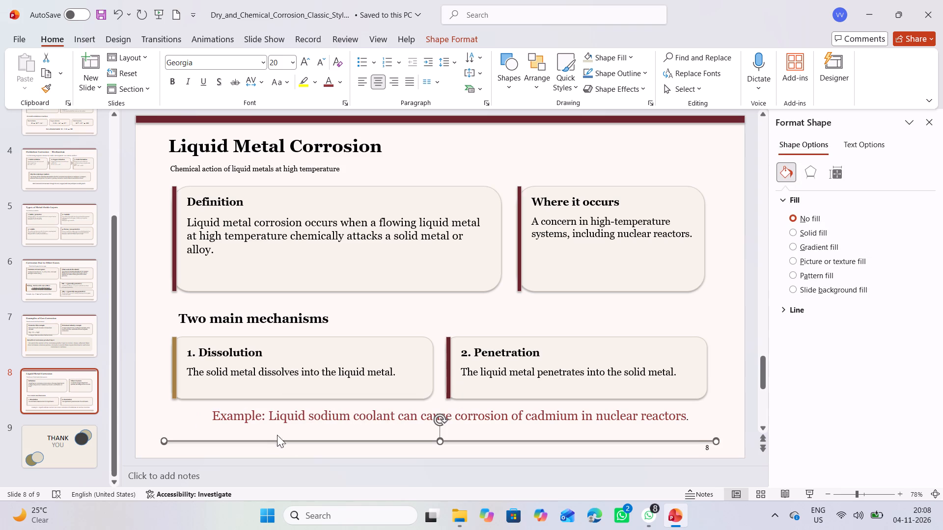
left_click_drag(265, 416, 261, 415)
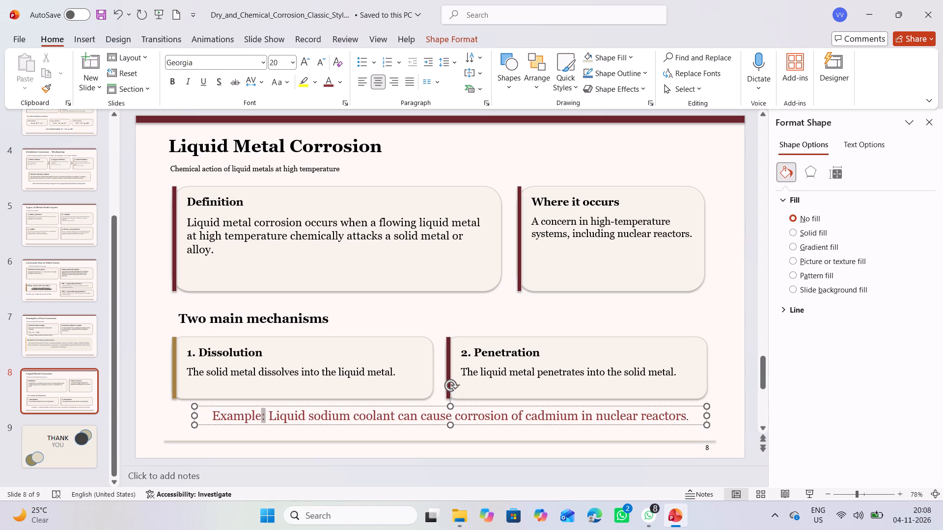
left_click_drag(261, 415, 218, 414)
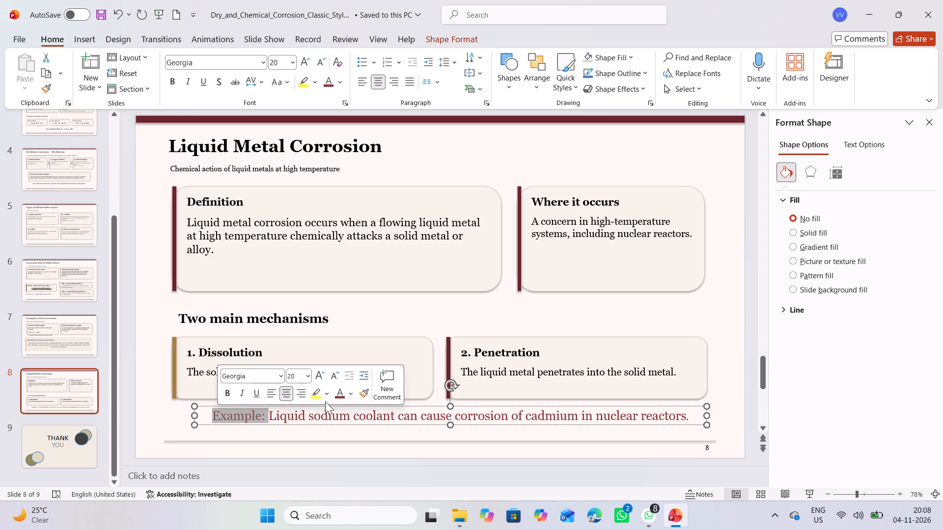
left_click(349, 393)
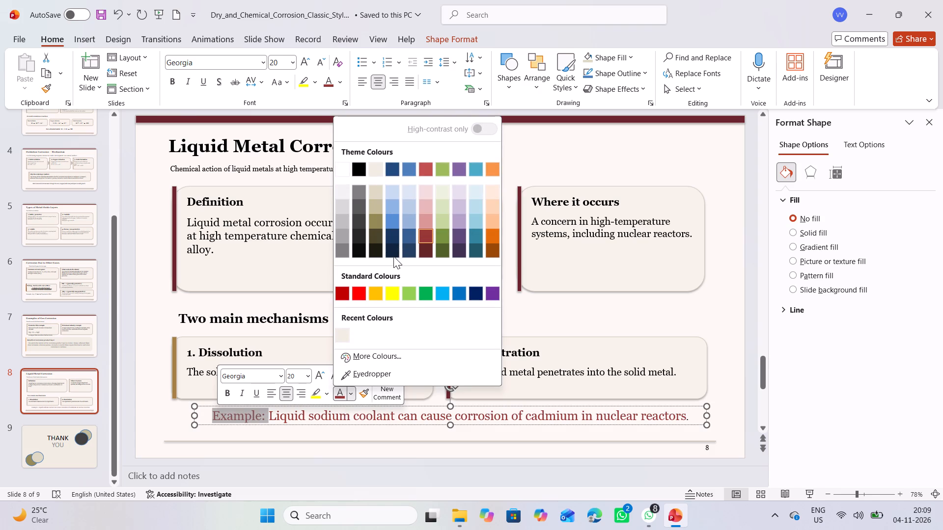
left_click(358, 292)
left_click(587, 328)
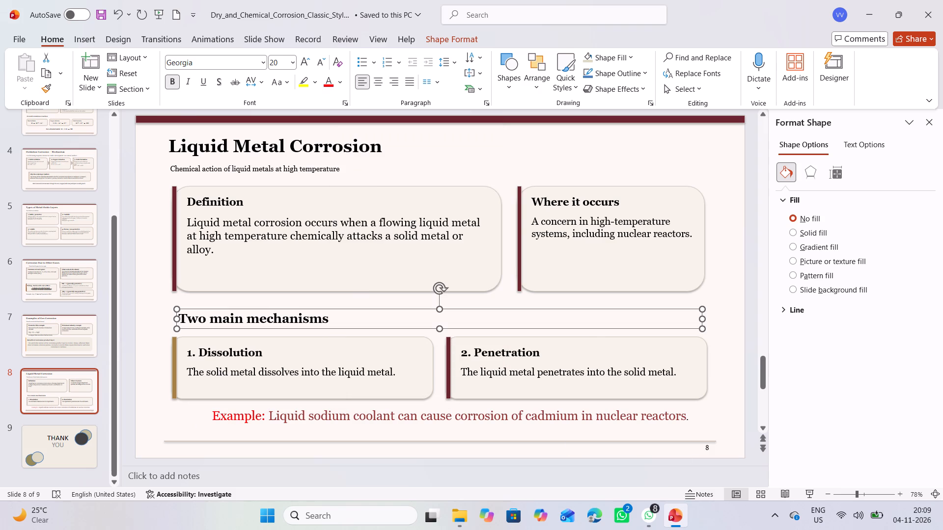
left_click(736, 280)
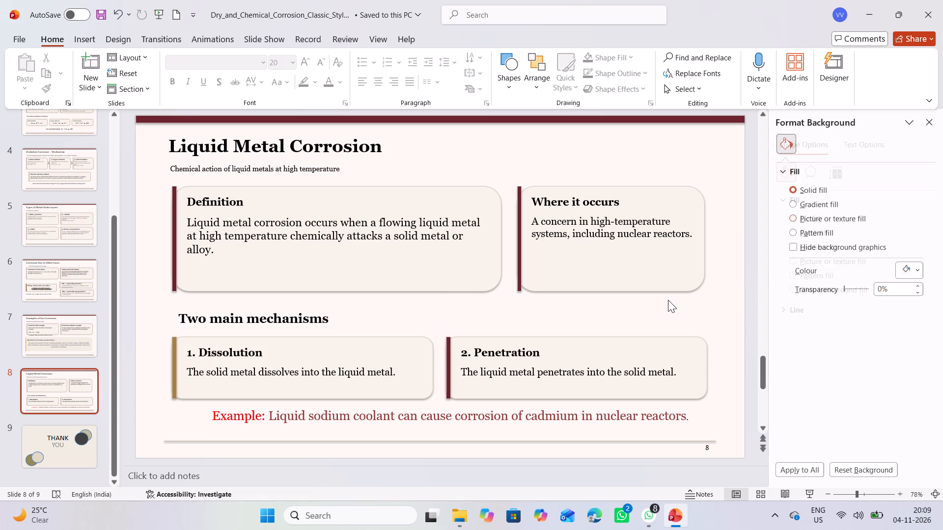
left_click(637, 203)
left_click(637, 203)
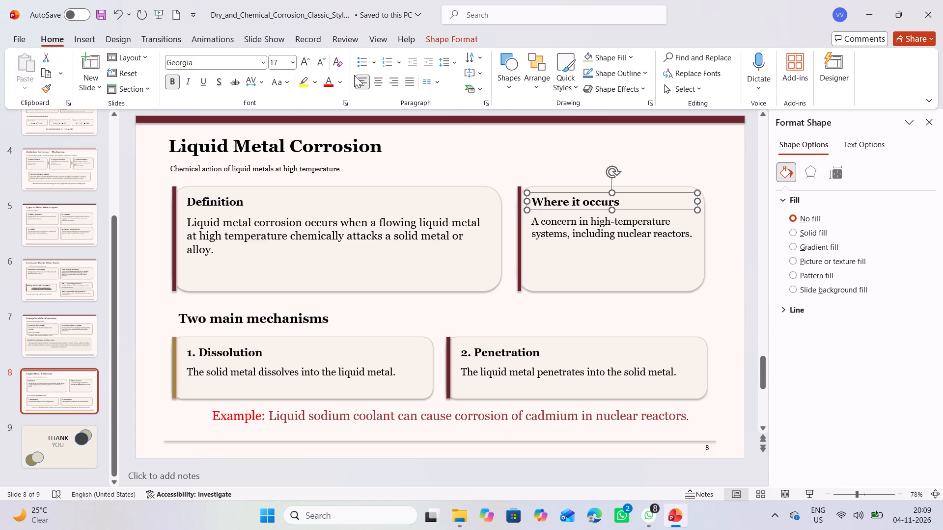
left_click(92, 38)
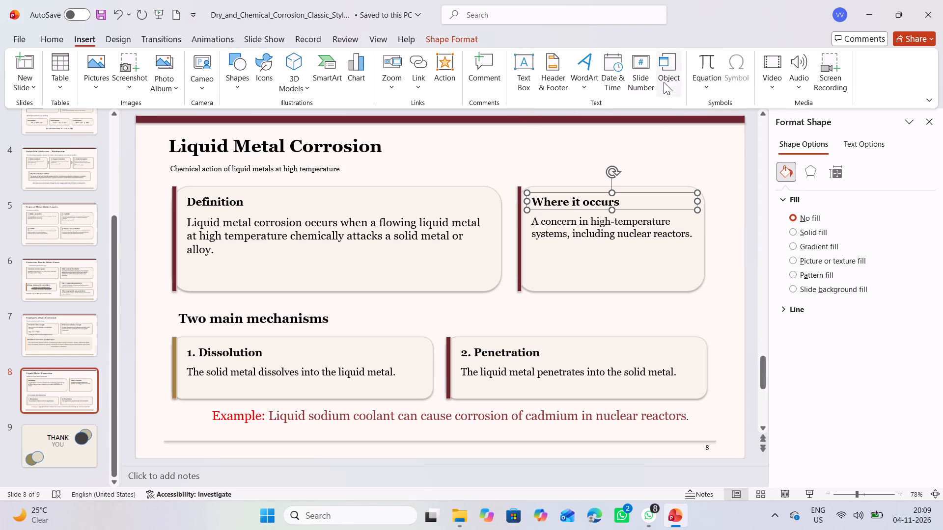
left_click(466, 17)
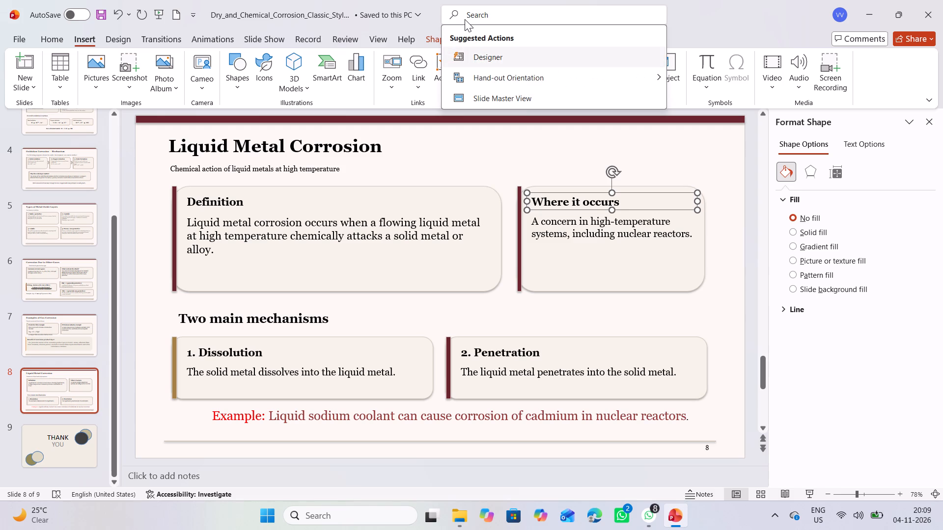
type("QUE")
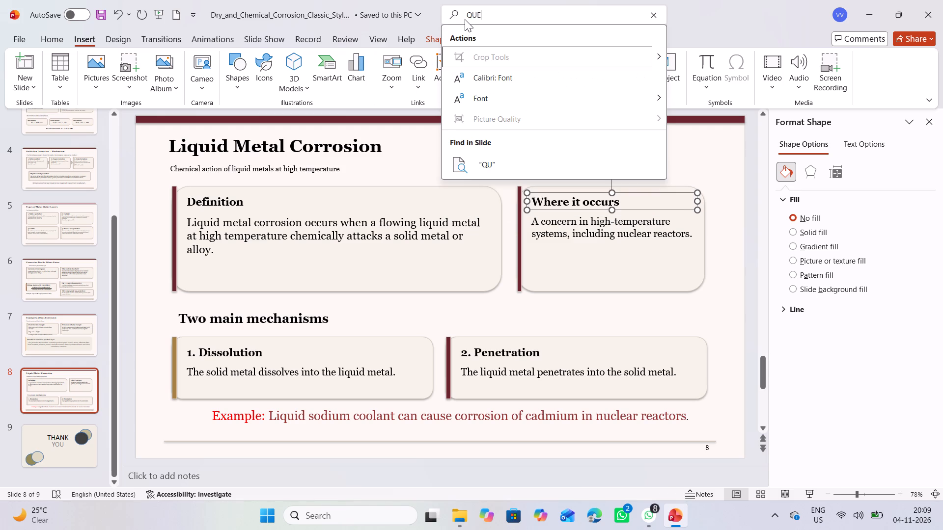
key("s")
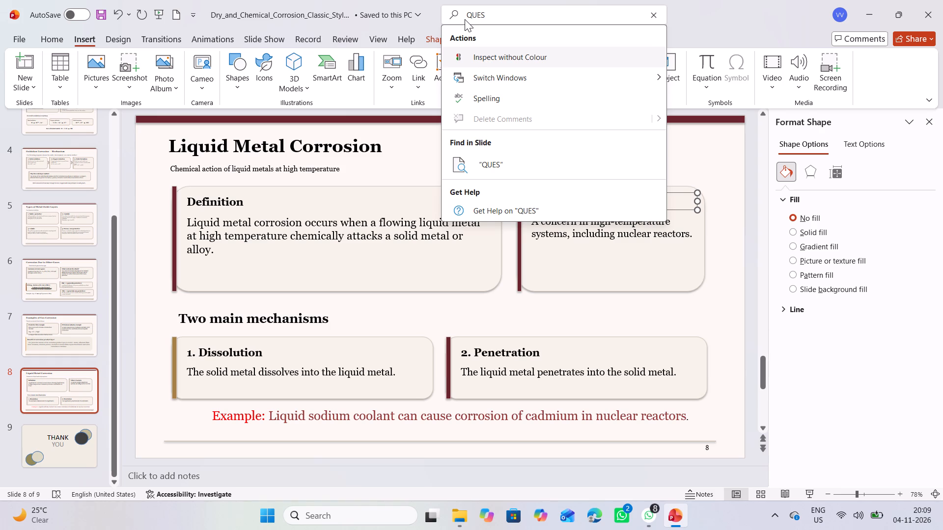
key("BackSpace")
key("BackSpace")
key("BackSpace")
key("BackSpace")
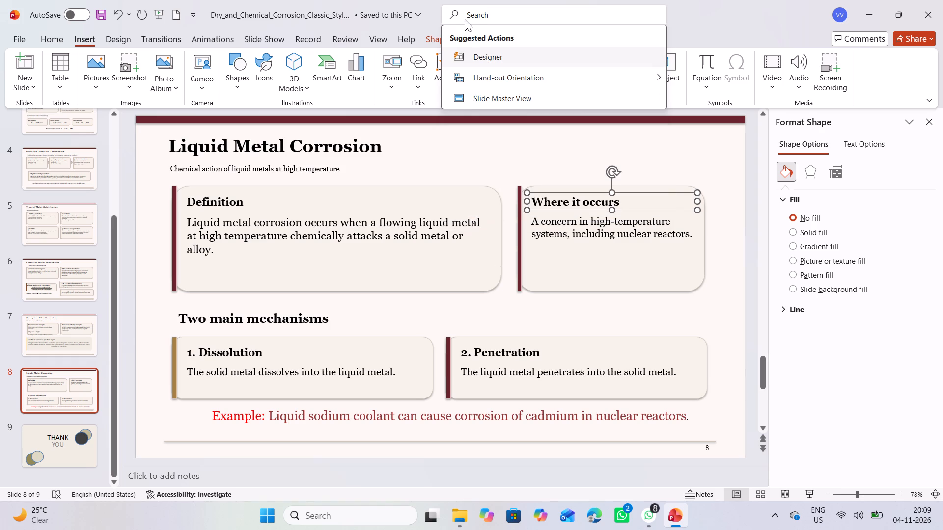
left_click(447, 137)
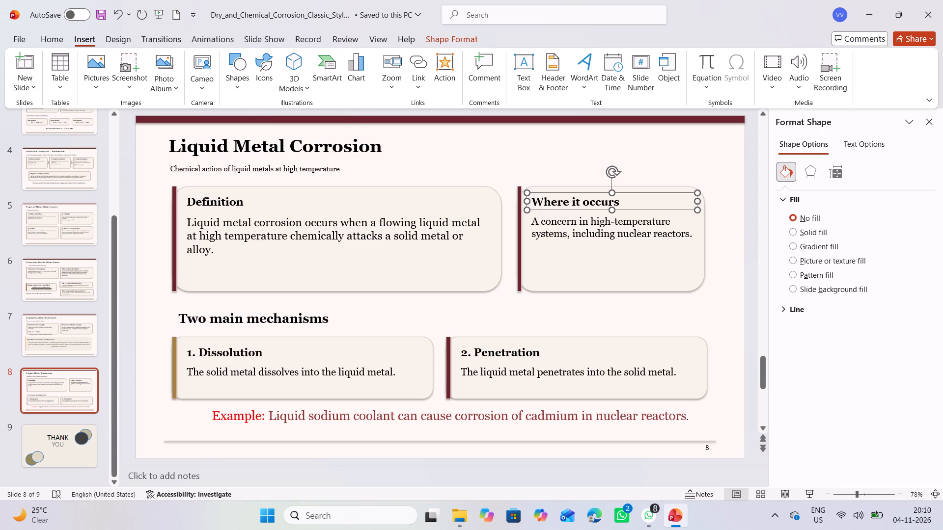
Add a space and a question mark after the "Where it occurs" heading.
left_click(656, 198)
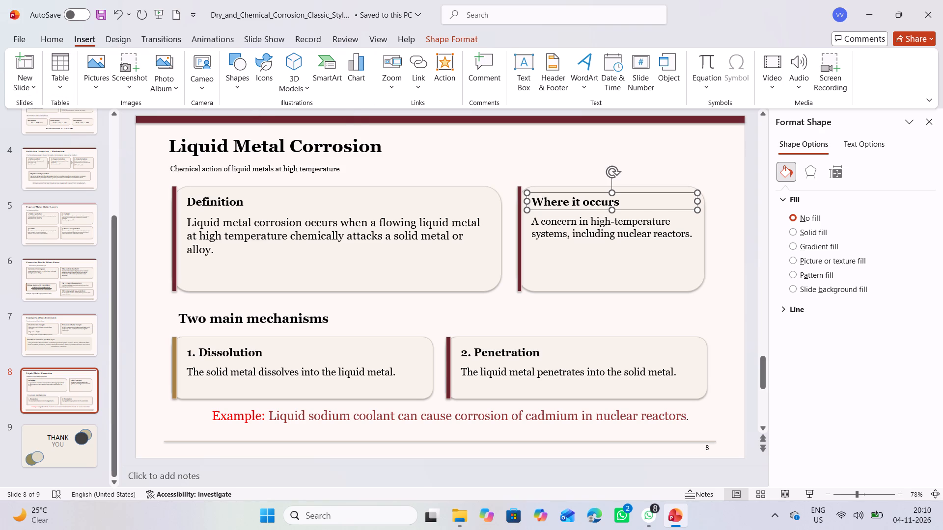
double_click(656, 198)
key("space")
key("shift+question")
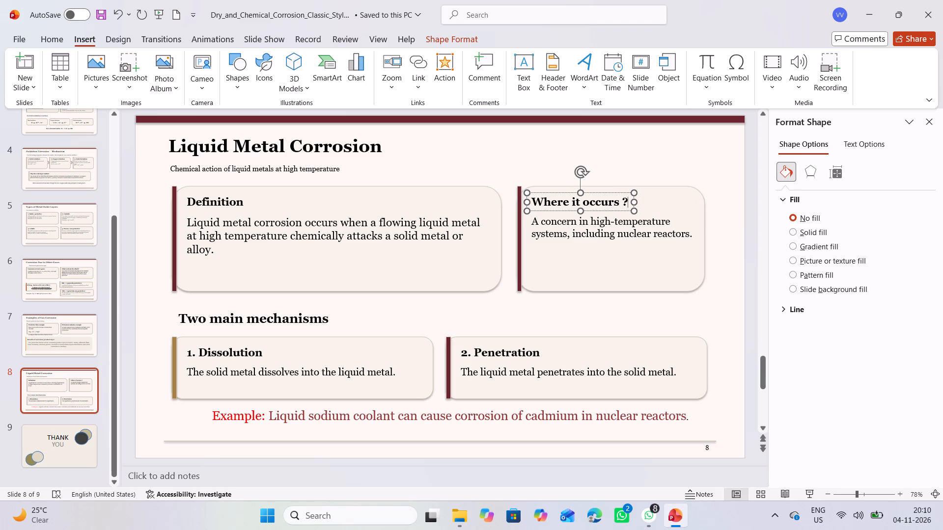
left_click(578, 155)
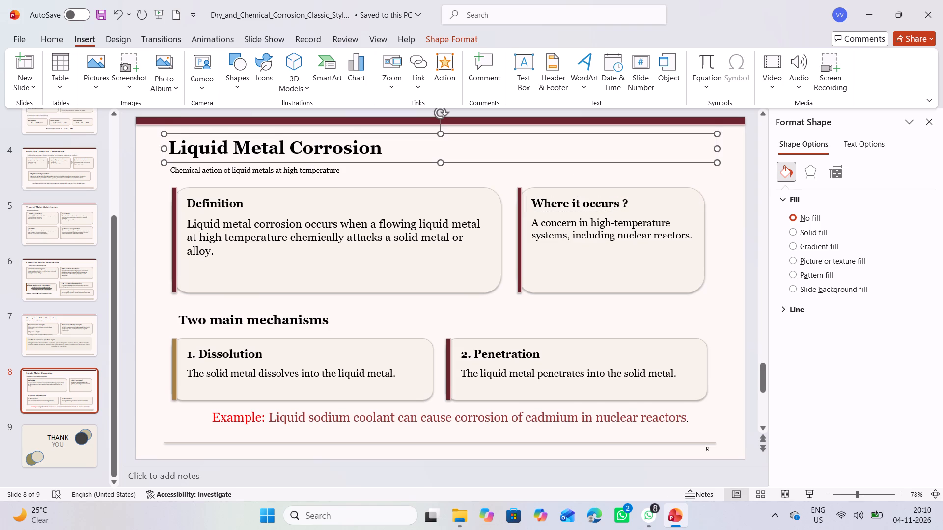
Add a colon after the "Definition" and "Two main mechanisms" headings on the Liquid Metal Corrosion slide.
left_click(253, 202)
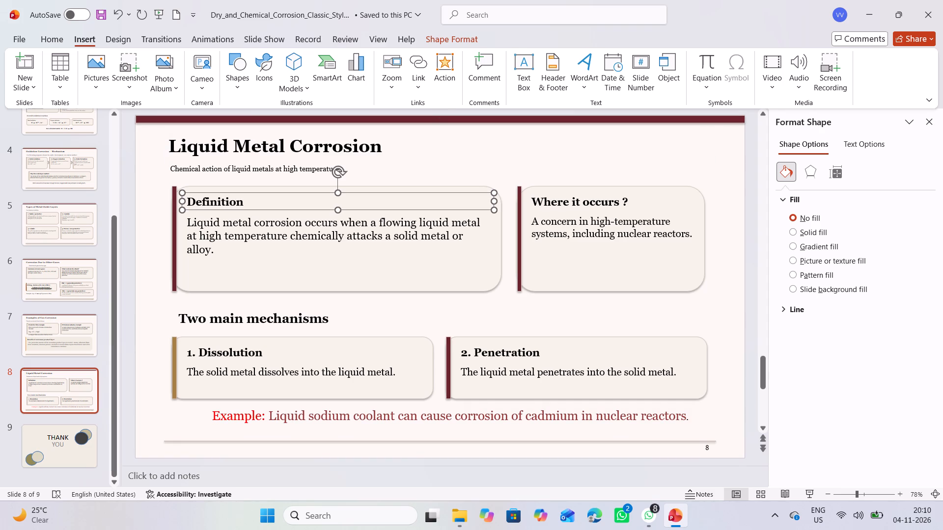
key("shift+colon")
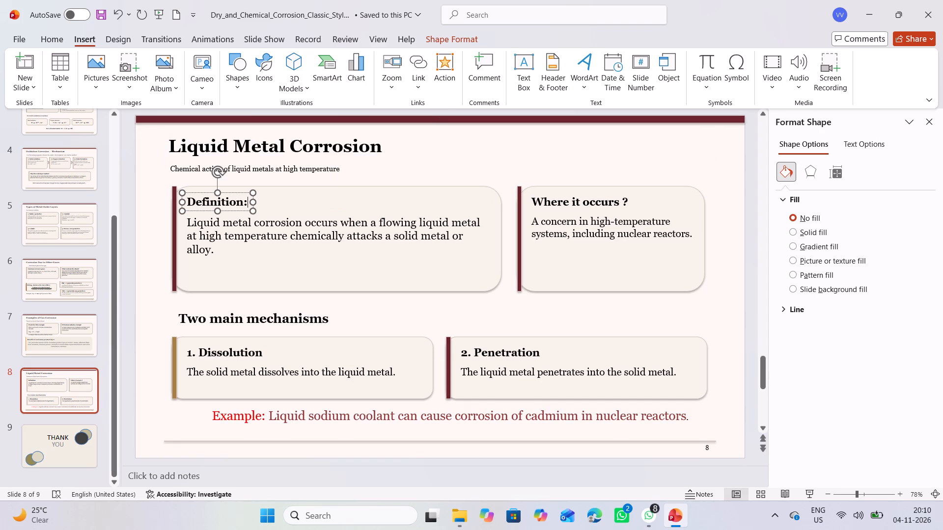
left_click(293, 351)
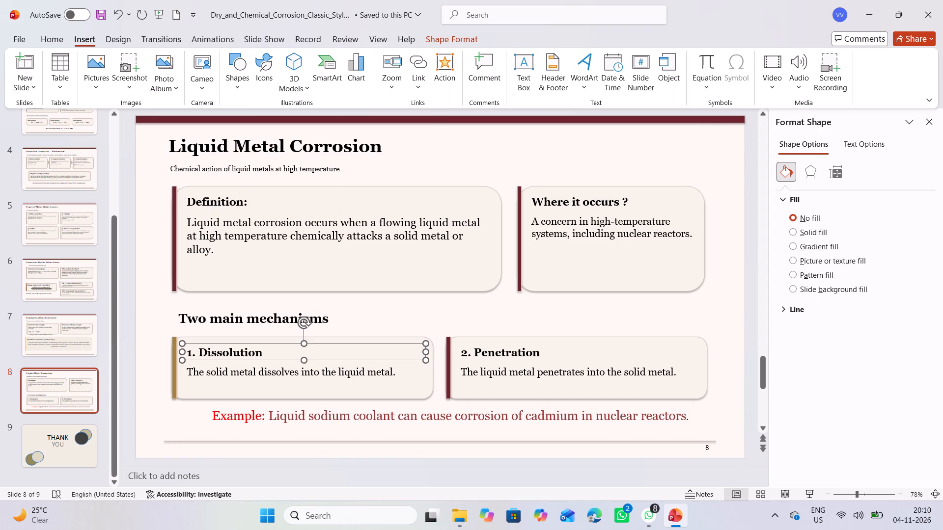
scroll(417, 170, "down", 1)
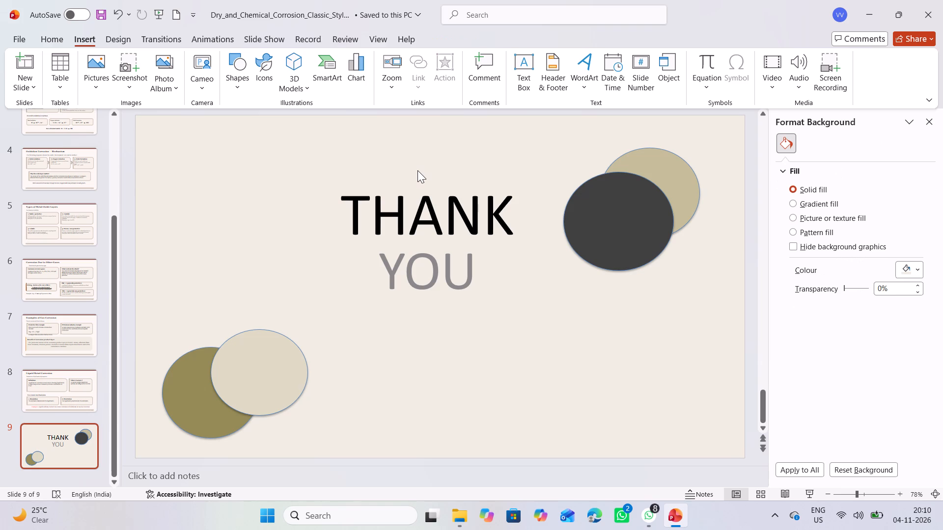
scroll(417, 170, "up", 1)
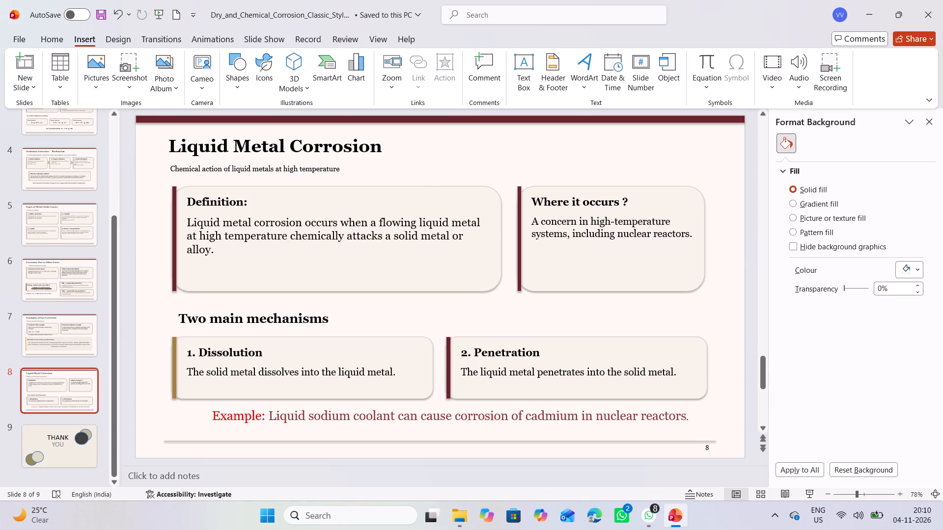
left_click(361, 322)
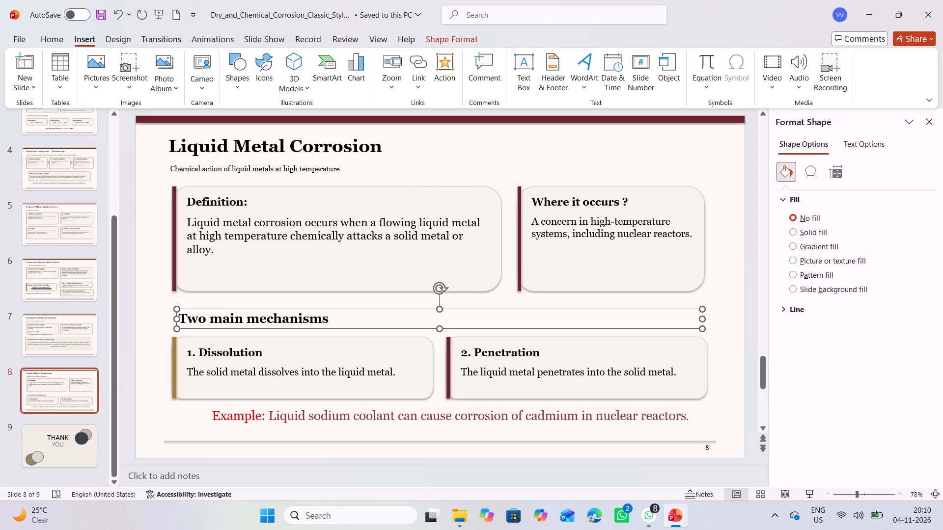
key("shift+colon")
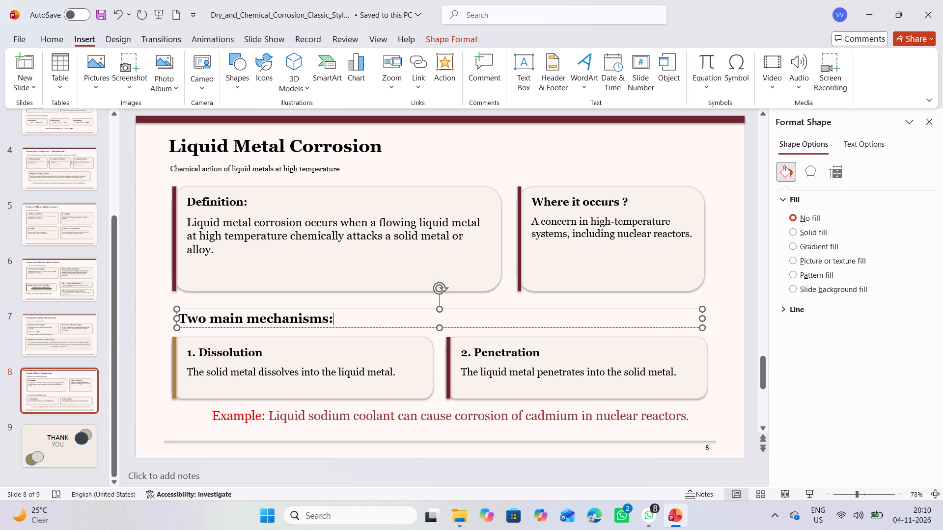
Move the subtitle under the "Liquid Metal Corrosion" title slightly to the right, so it is indented beneath the title.
left_click_drag(340, 176, 379, 176)
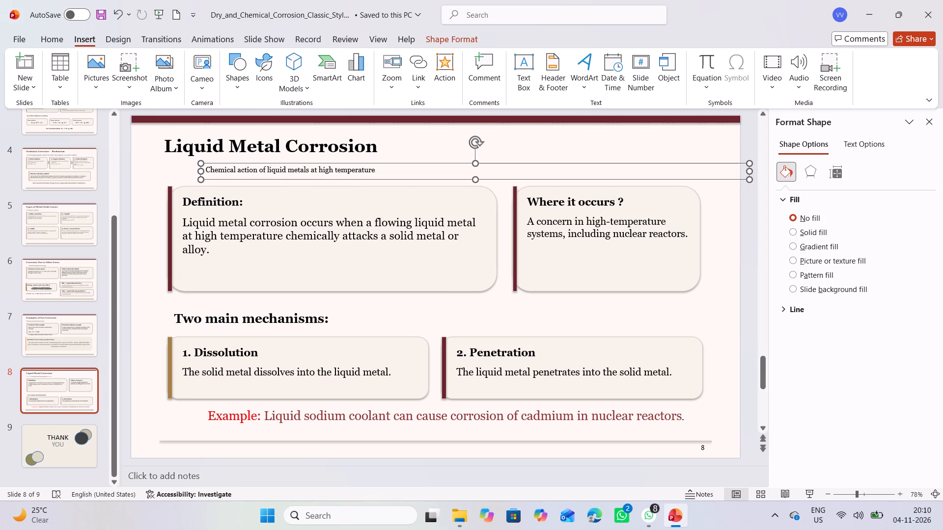
left_click_drag(357, 176, 332, 174)
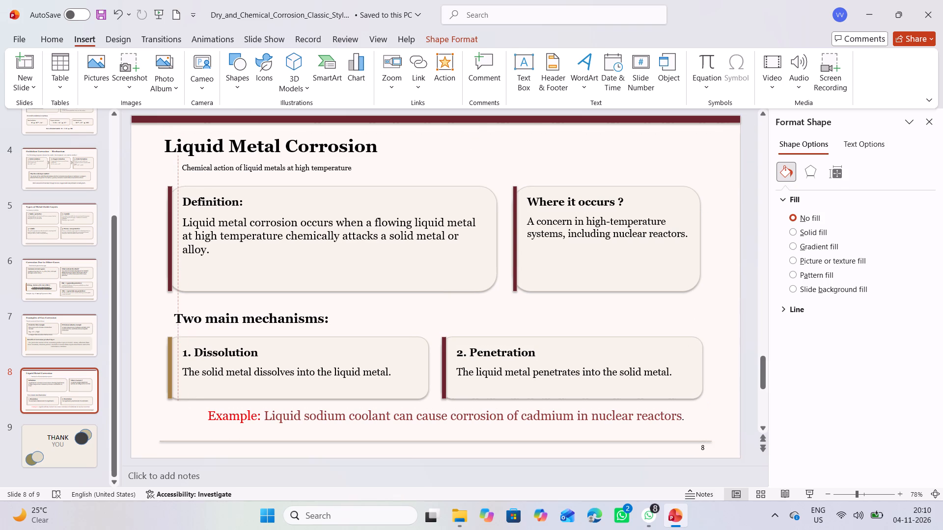
left_click_drag(332, 174, 332, 174)
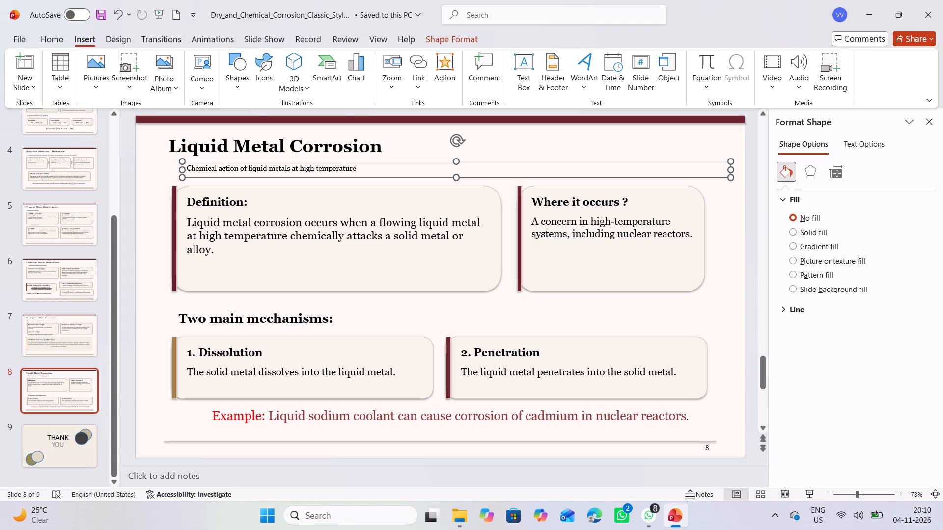
left_click_drag(358, 164, 352, 164)
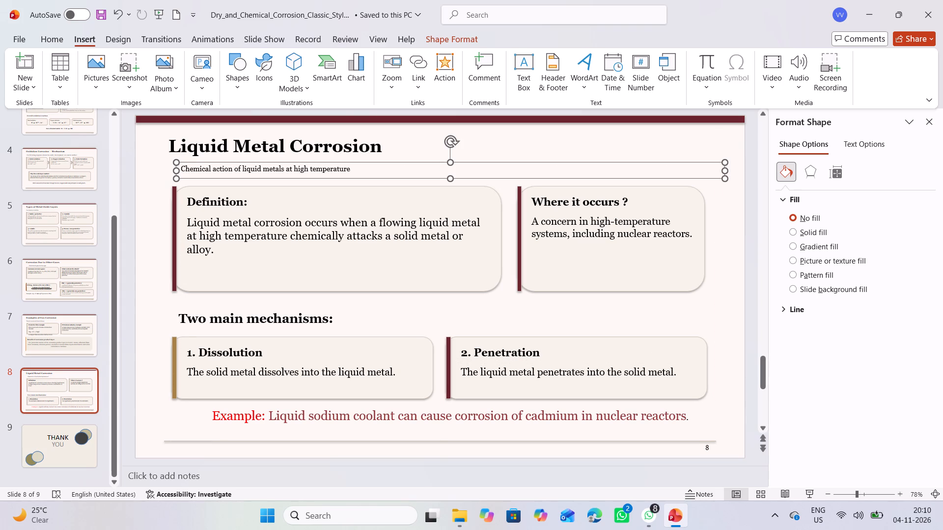
Set the font size of the subtitle "Chemical action of liquid metals at high temperature" to 14.
left_click_drag(181, 167, 347, 169)
left_click(440, 129)
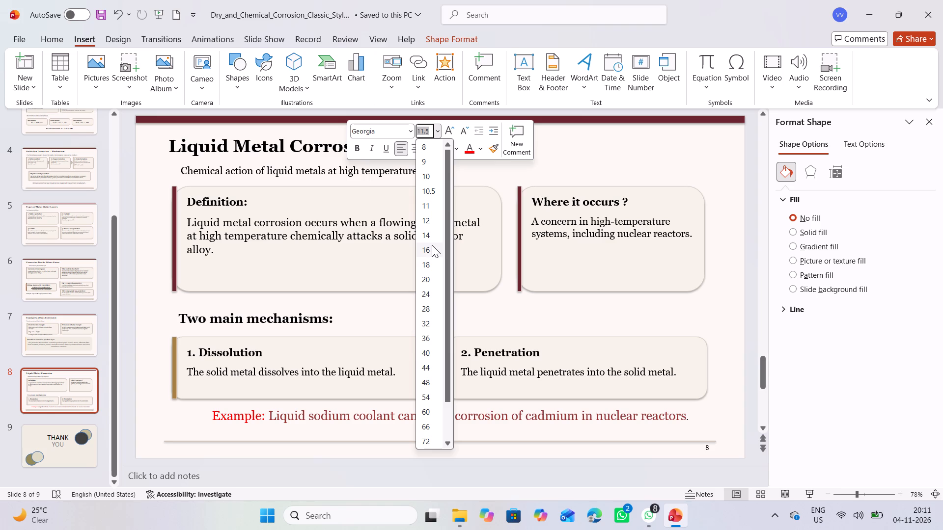
left_click(431, 236)
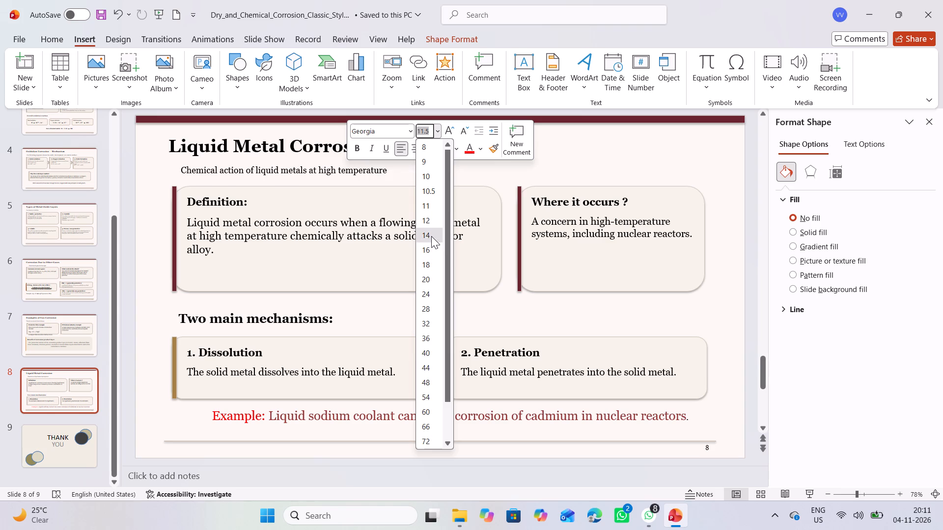
left_click(451, 181)
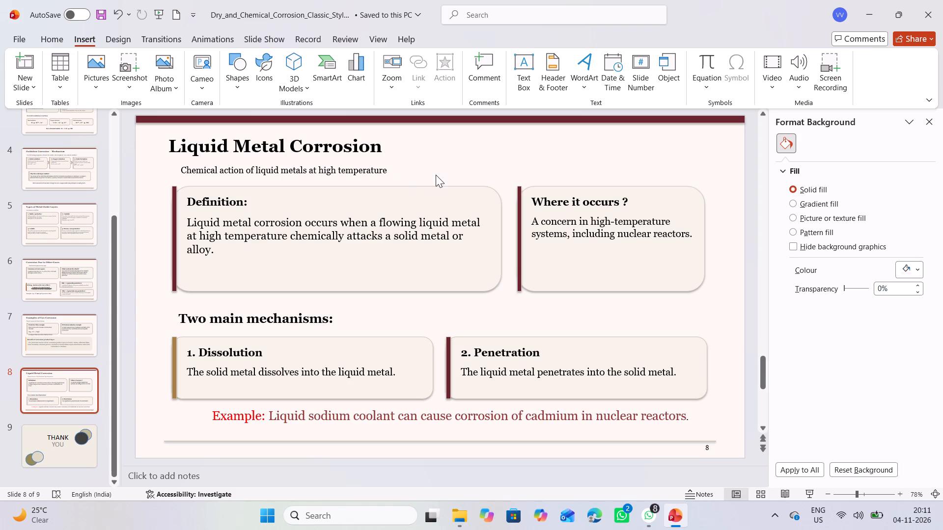
On slide 7, nudge the subtitle "Illustrative reactions and industrial relevance" slightly to the right beneath the title.
scroll(436, 175, "up", 1)
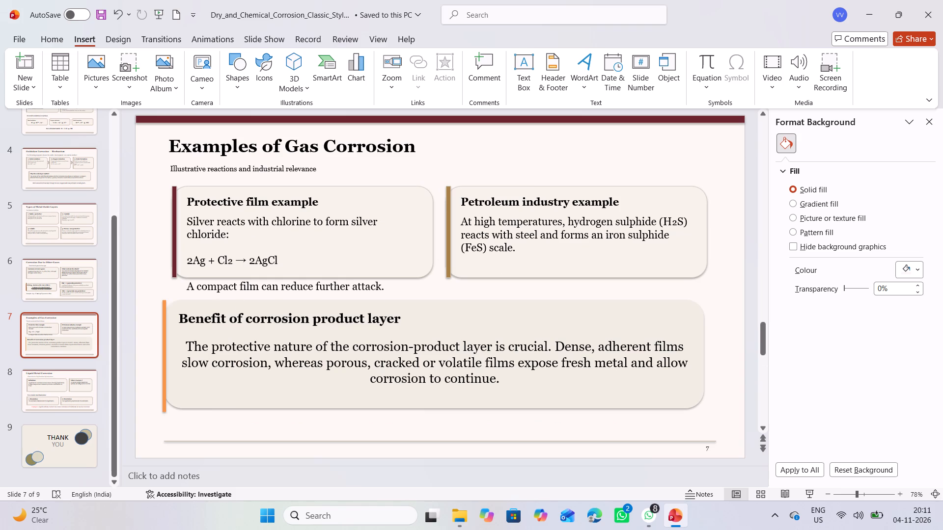
left_click(169, 166)
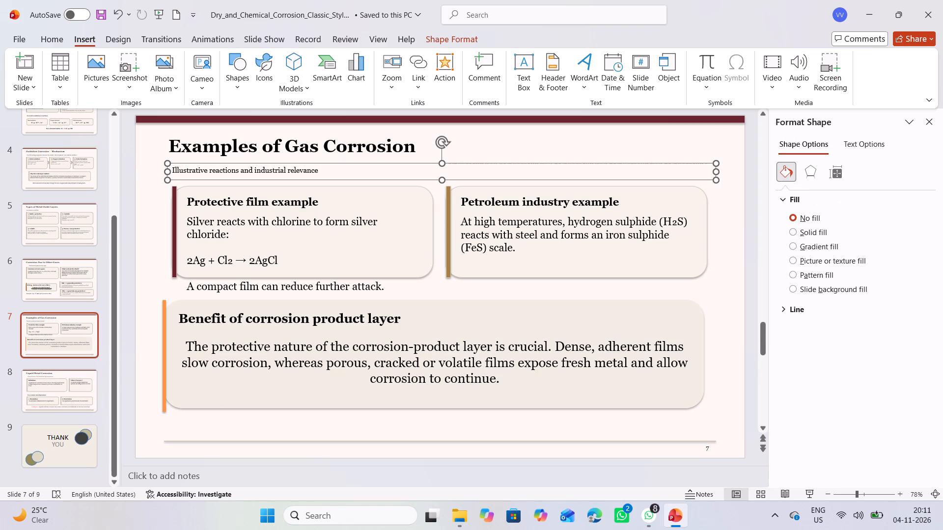
left_click(171, 171)
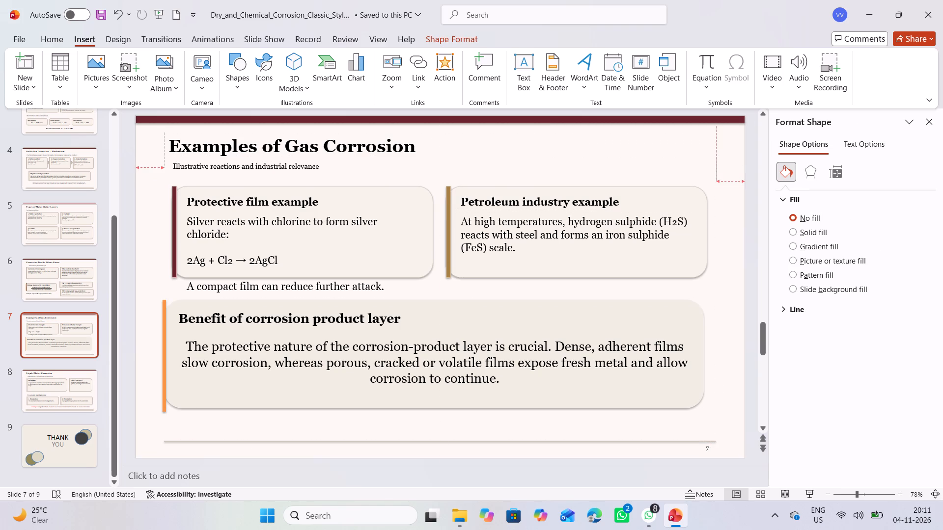
left_click(176, 168)
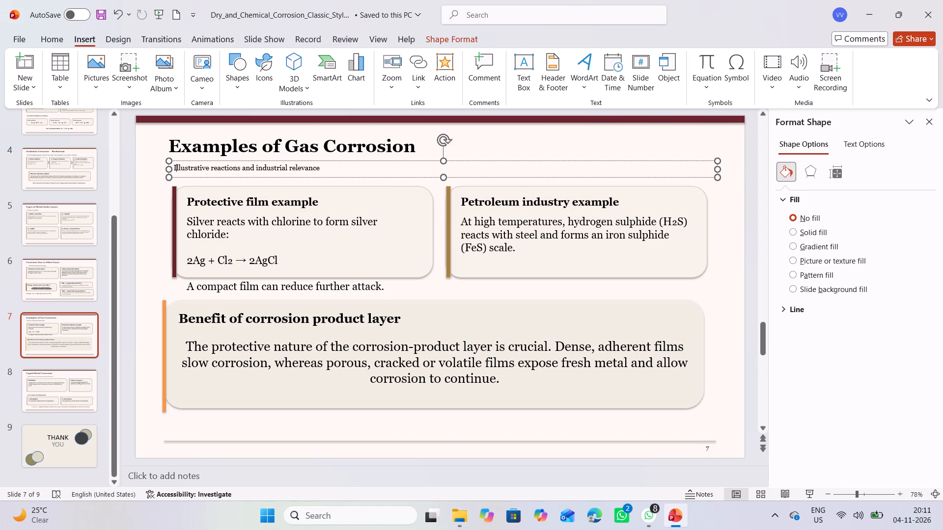
left_click(173, 166)
Set the font size of the subtitle under "Examples of Gas Corrosion" to 16.
left_click_drag(174, 167, 306, 171)
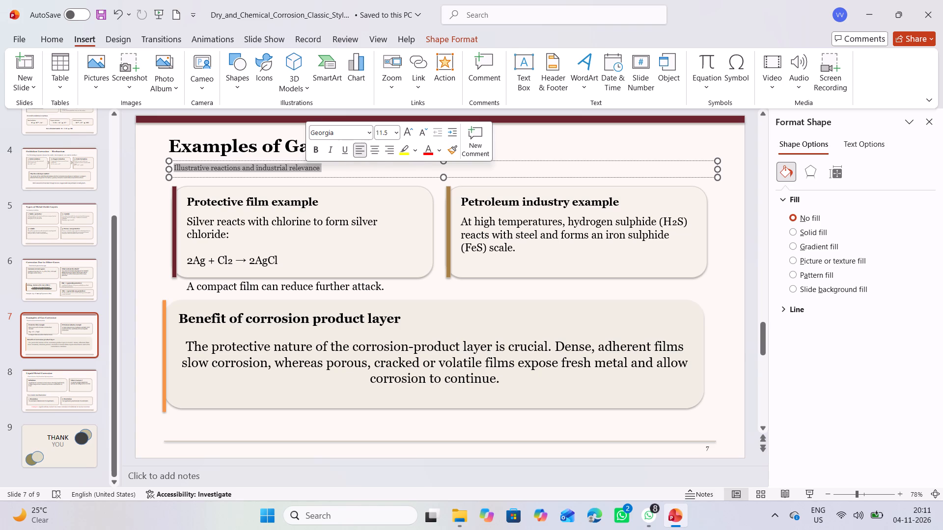
left_click(394, 134)
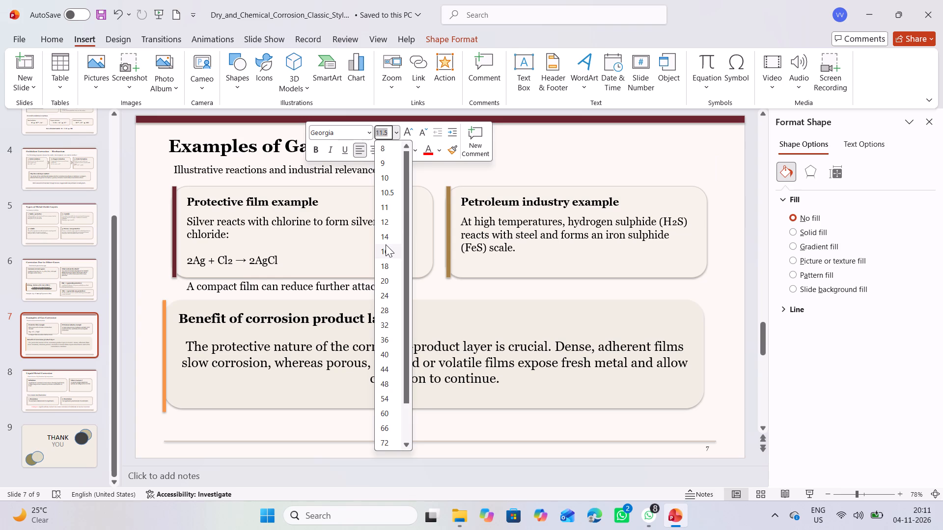
left_click(482, 174)
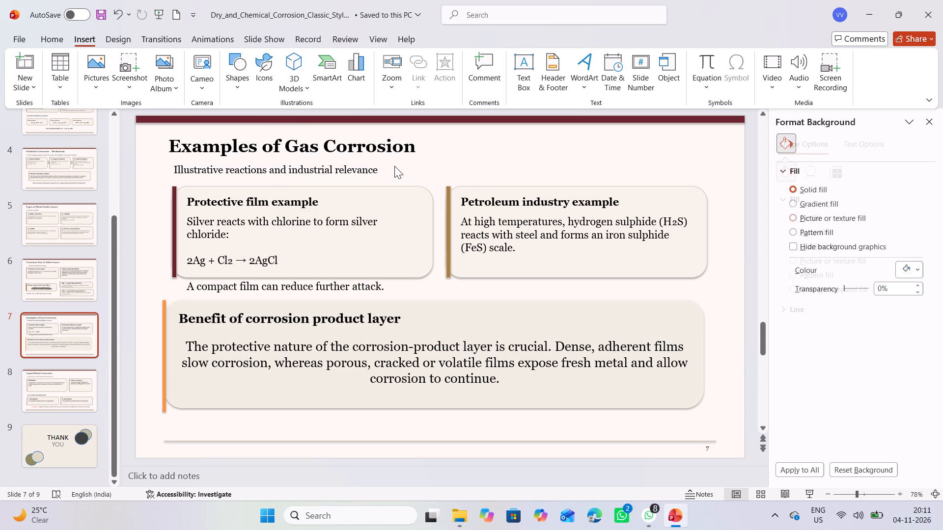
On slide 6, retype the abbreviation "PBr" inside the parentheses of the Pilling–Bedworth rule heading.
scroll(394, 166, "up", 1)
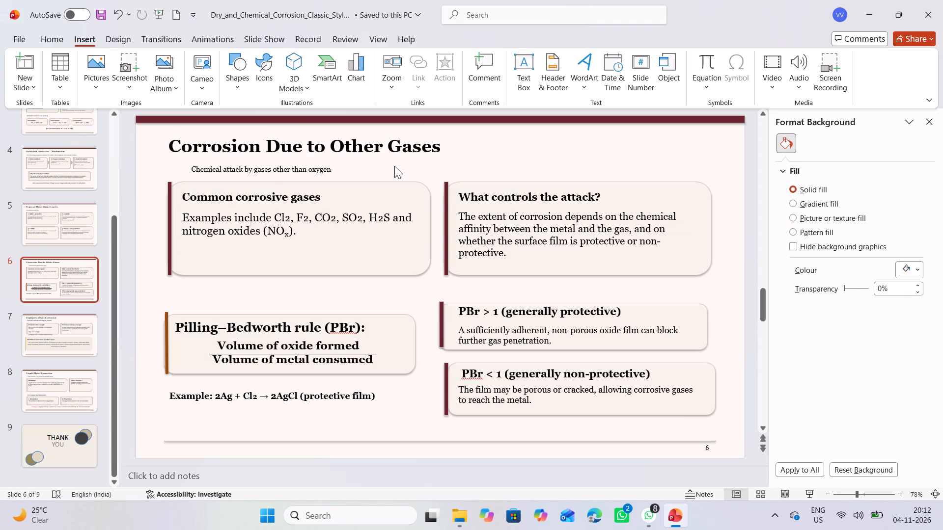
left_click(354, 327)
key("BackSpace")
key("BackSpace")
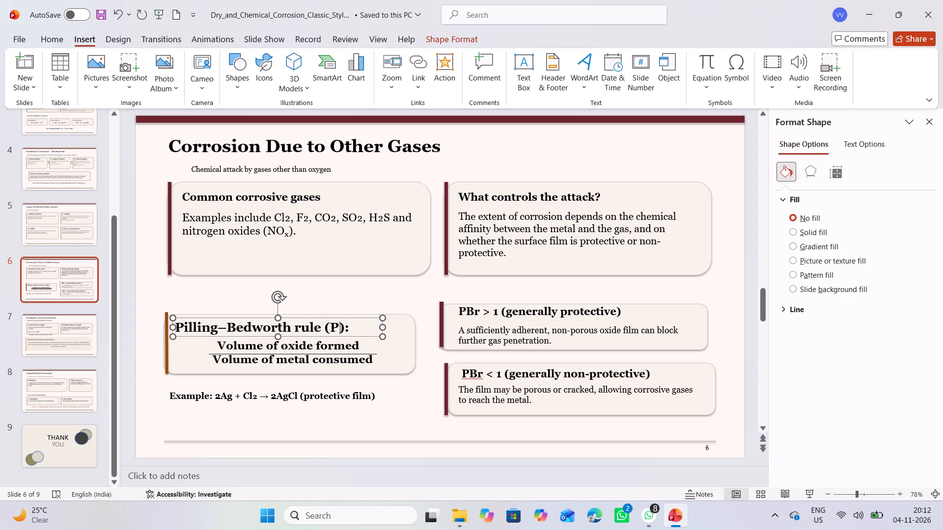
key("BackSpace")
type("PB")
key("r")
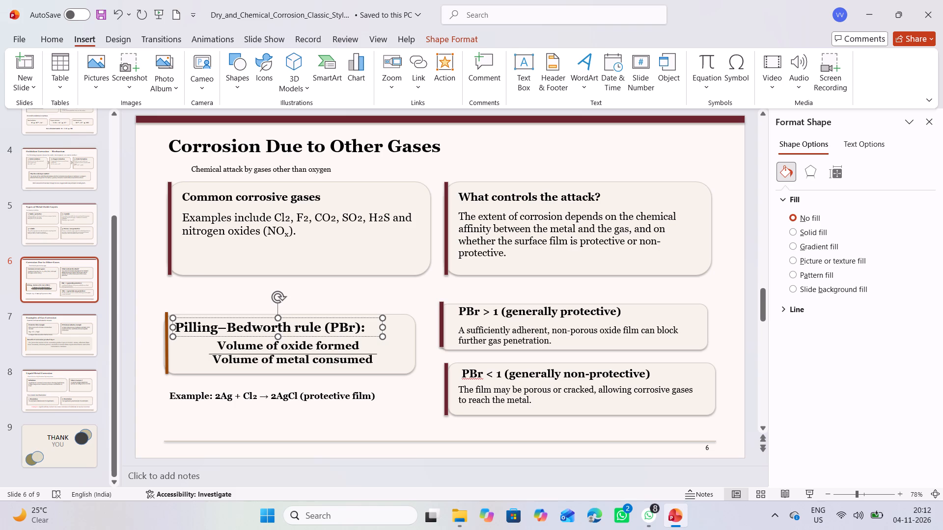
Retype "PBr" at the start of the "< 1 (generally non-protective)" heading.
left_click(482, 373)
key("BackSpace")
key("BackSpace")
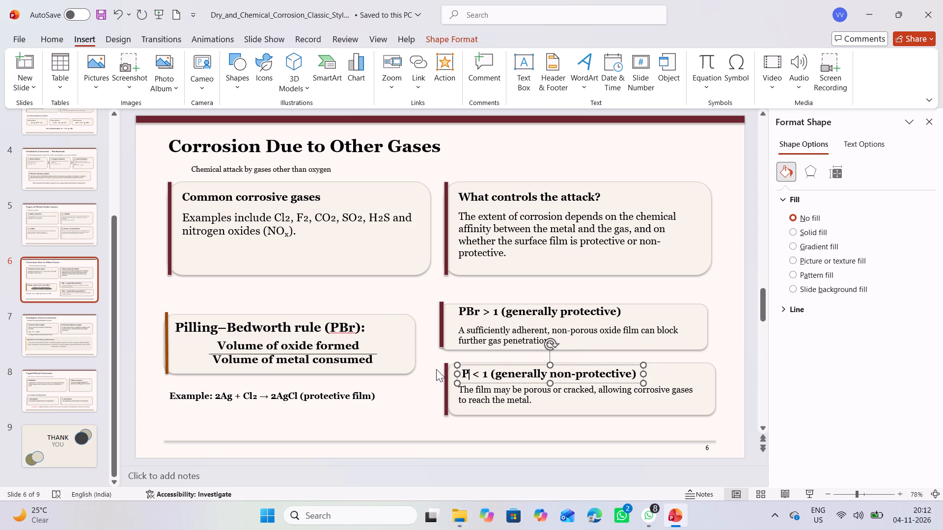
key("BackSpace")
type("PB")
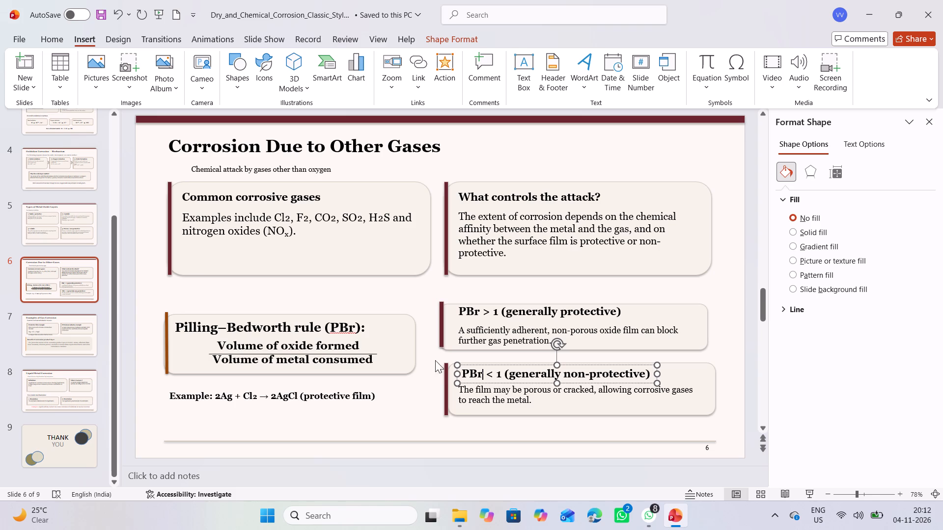
Set the font size of the subtitle "Chemical attack by gases other than oxygen" to 16.
left_click(434, 171)
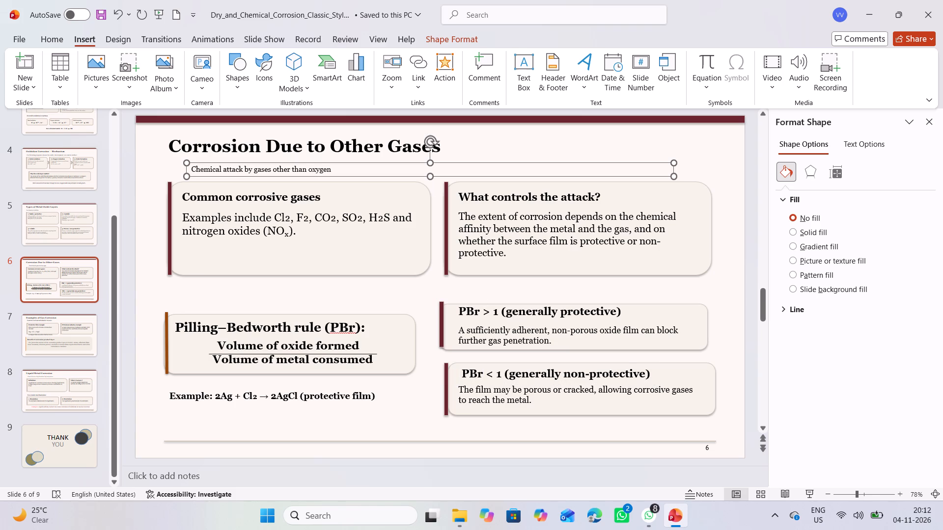
left_click(333, 170)
left_click(333, 170)
left_click_drag(324, 167, 283, 166)
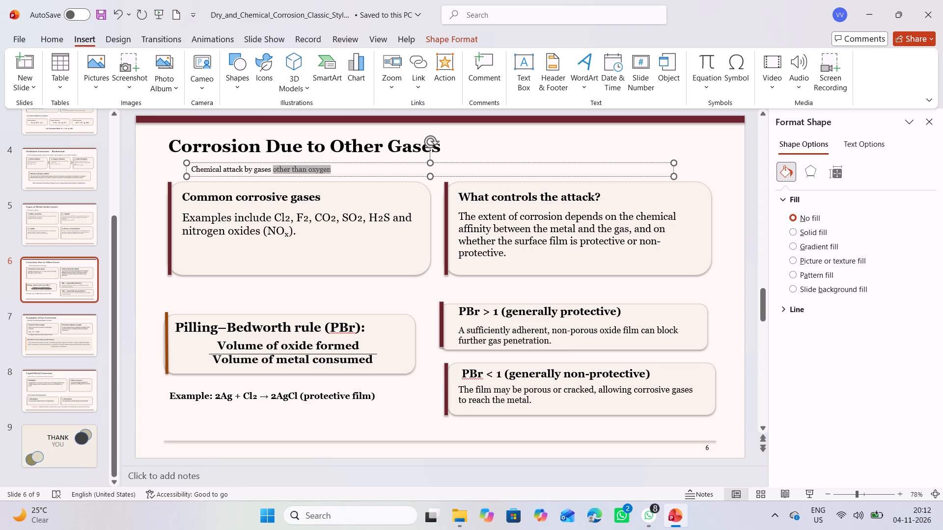
left_click_drag(283, 166, 195, 165)
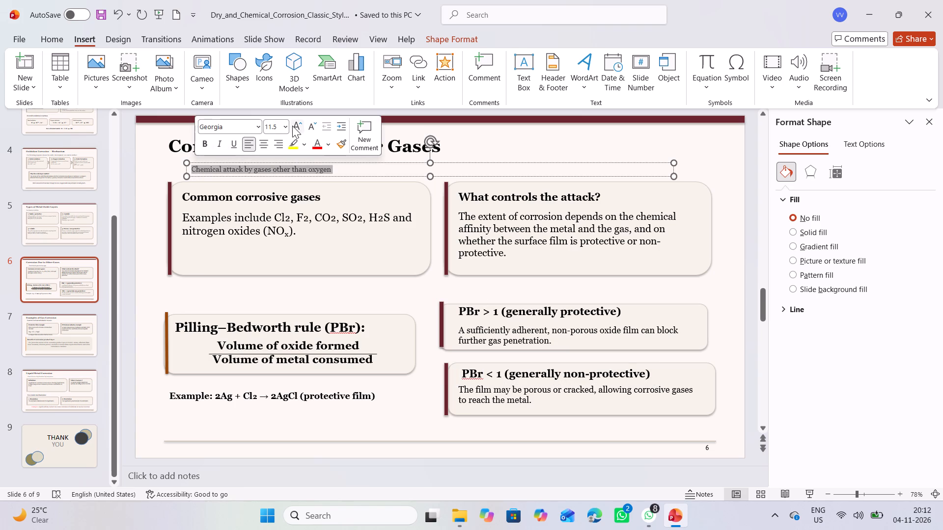
left_click(286, 132)
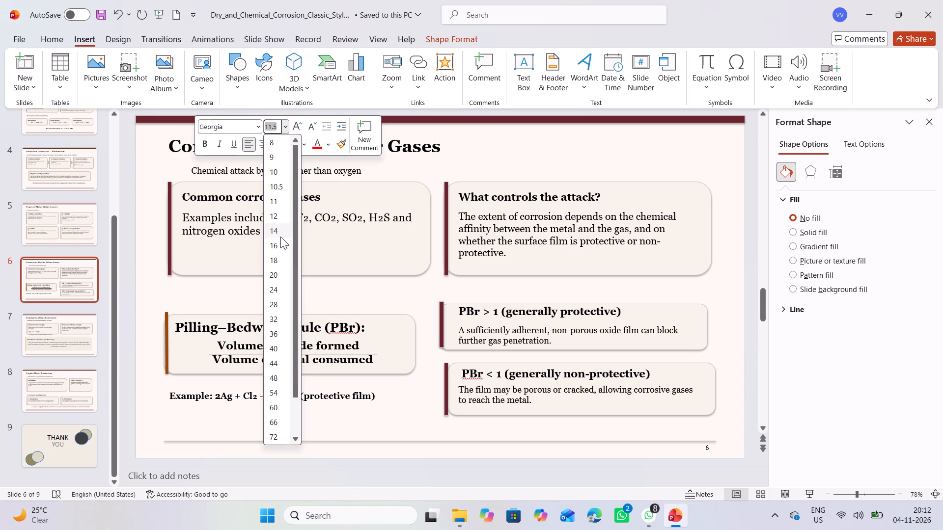
left_click(281, 237)
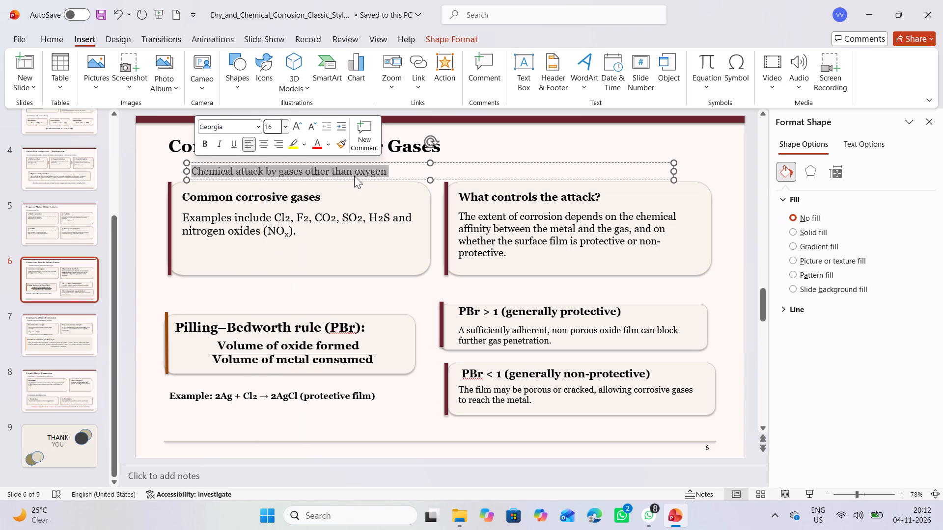
Move the subtitle "Chemical attack by gases other than oxygen" up, closer beneath the "Corrosion Due to Other Gases" title.
left_click_drag(407, 163, 402, 155)
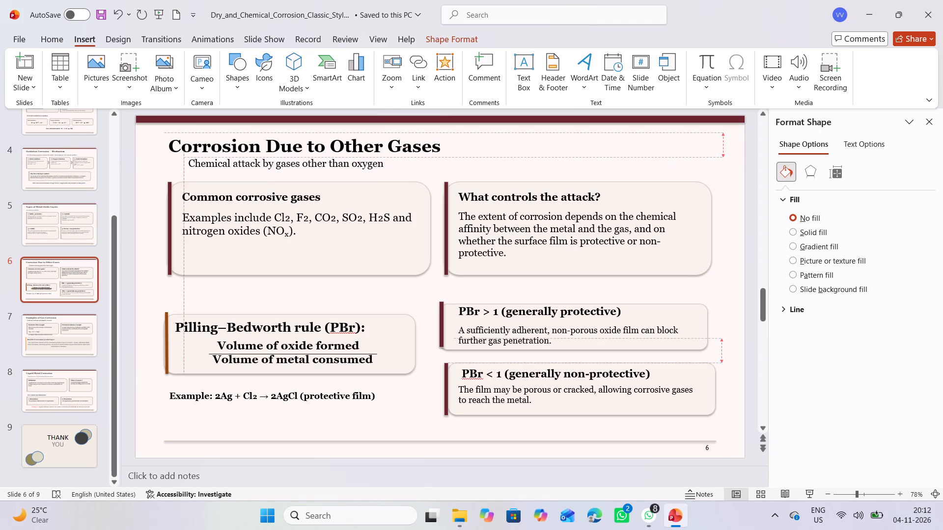
left_click_drag(402, 155, 403, 159)
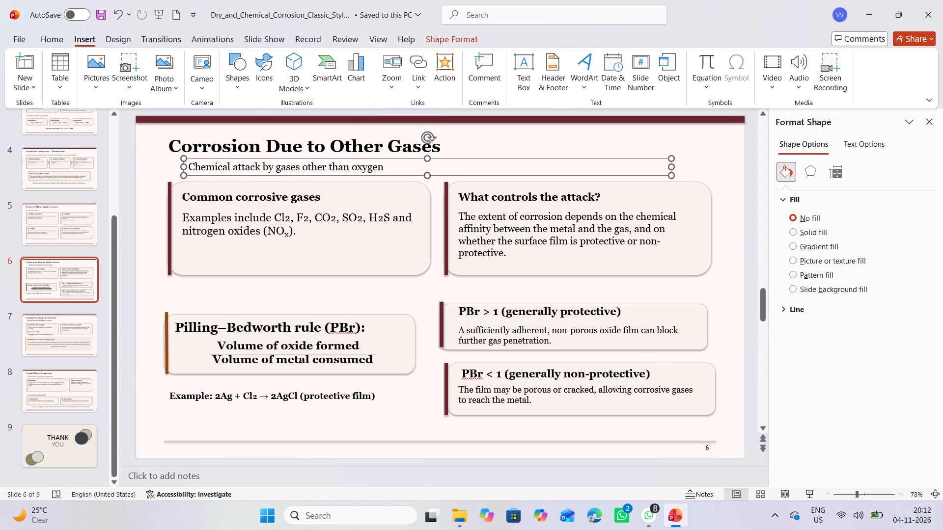
left_click(497, 137)
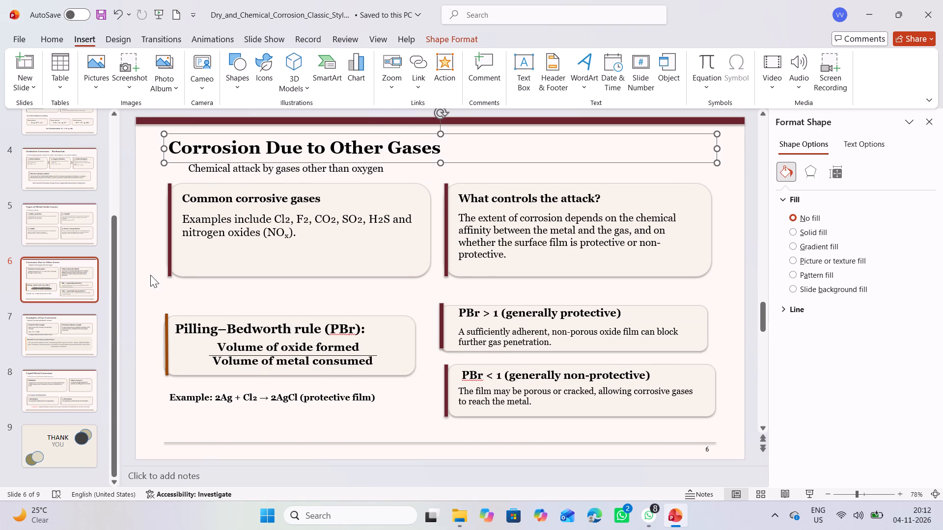
left_click(150, 275)
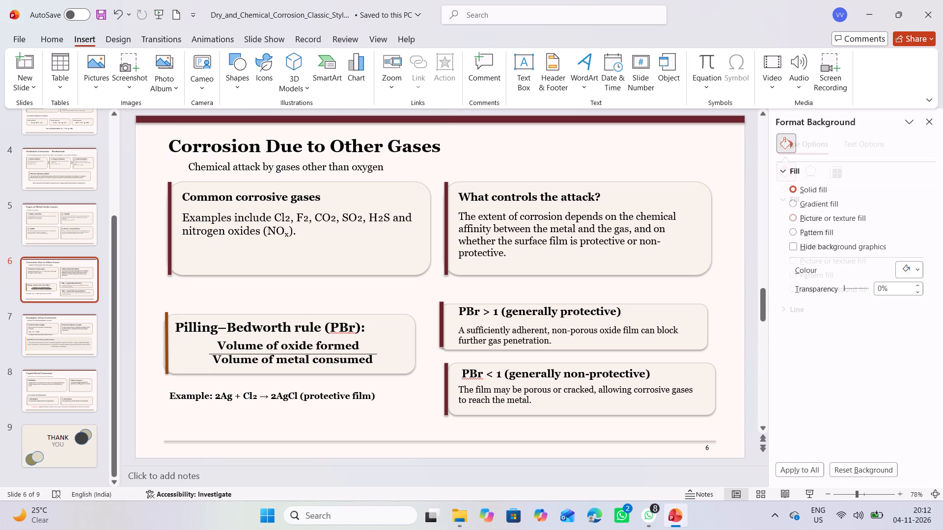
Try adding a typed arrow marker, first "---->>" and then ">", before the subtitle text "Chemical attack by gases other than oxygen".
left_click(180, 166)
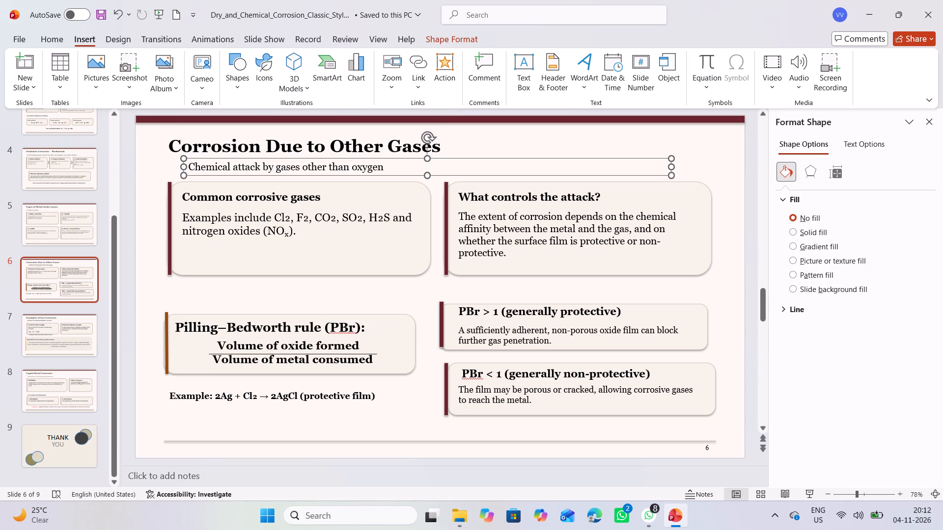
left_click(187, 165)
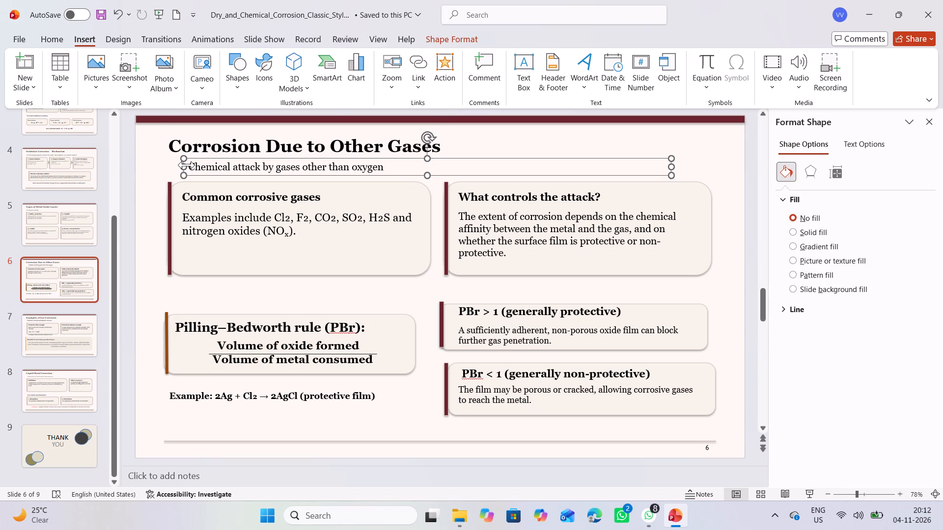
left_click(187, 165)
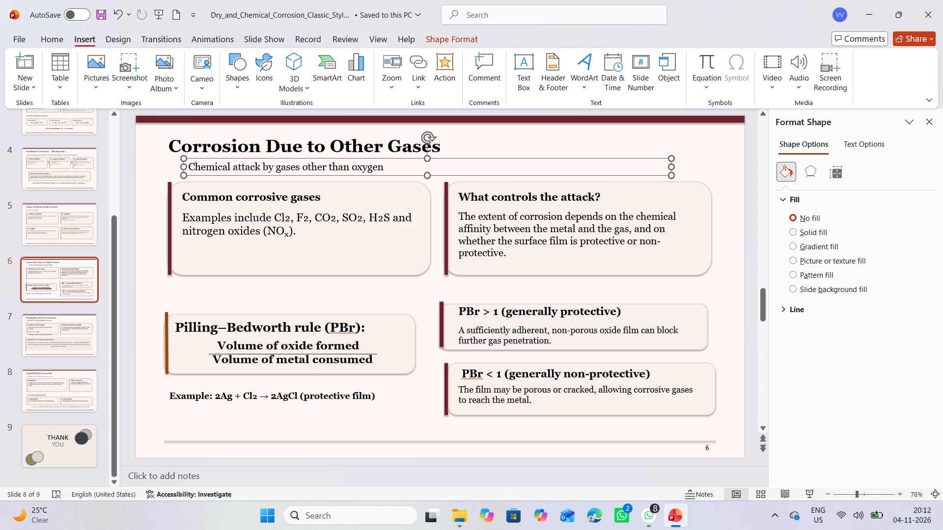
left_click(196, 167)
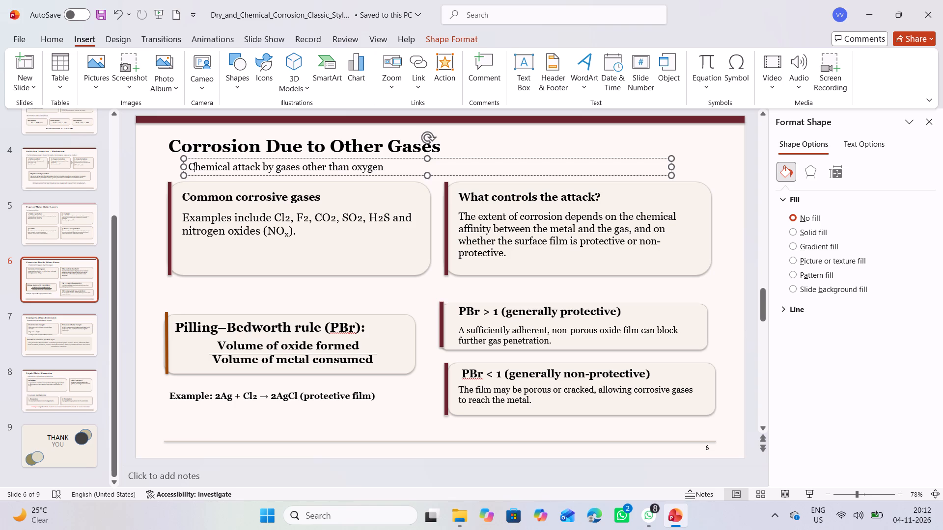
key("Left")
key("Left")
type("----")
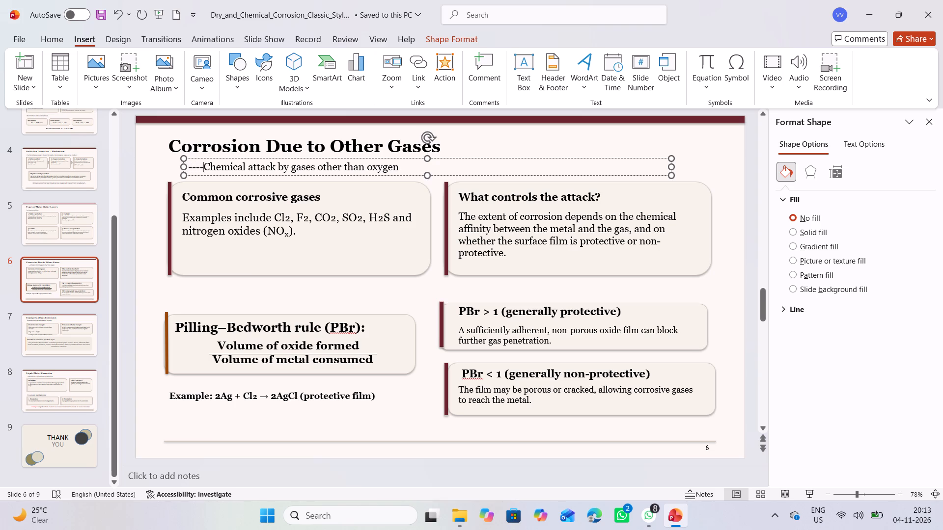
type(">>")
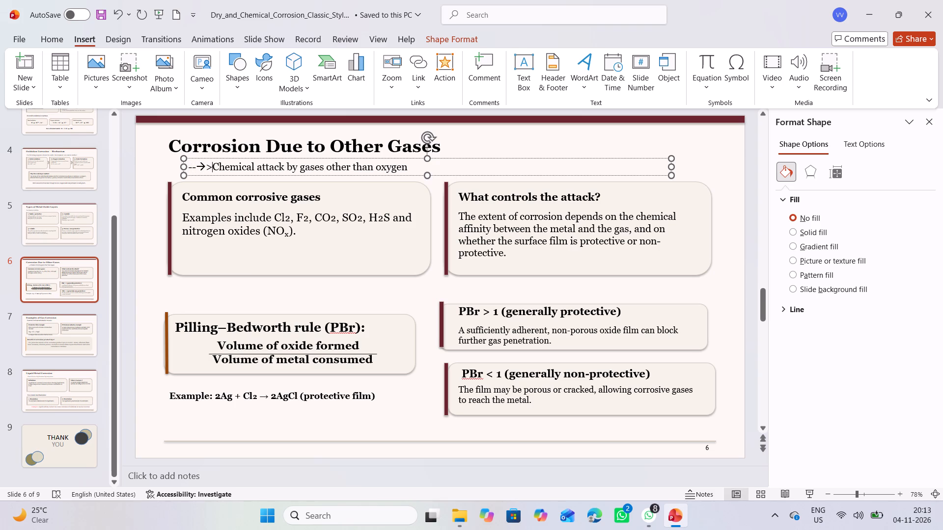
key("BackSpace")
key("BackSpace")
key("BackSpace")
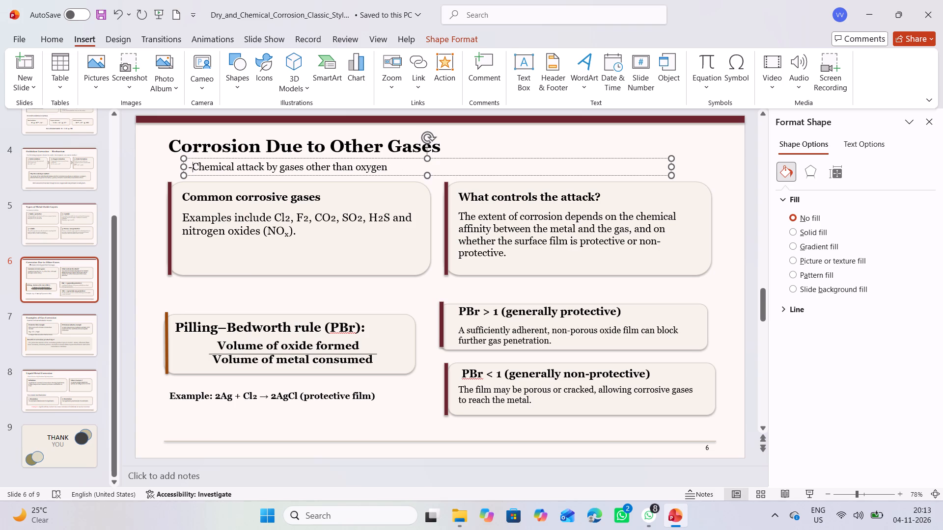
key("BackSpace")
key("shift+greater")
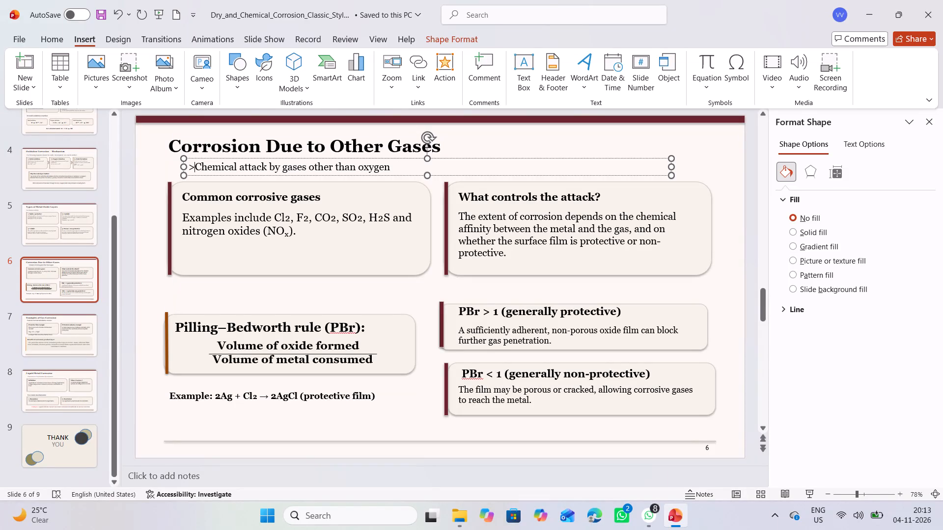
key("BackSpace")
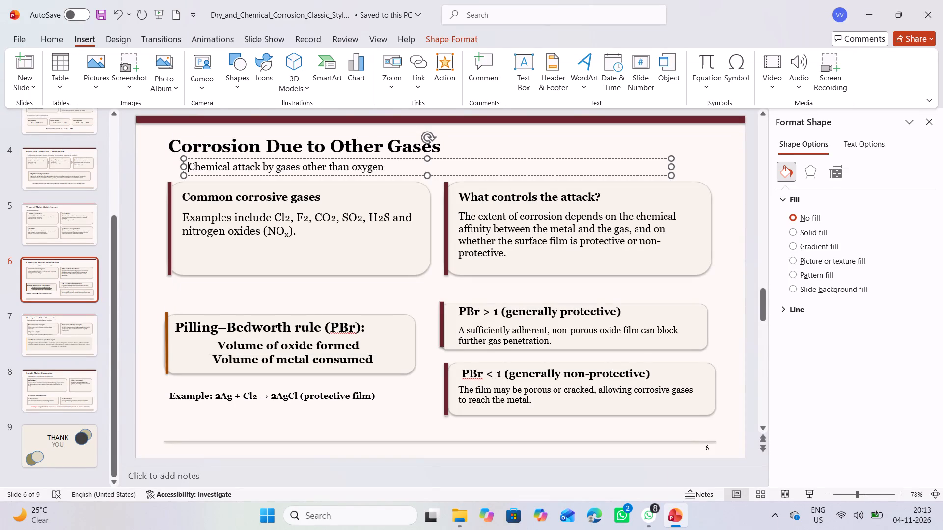
Insert an oval at the start of the subtitle and shrink it to about 0.52 cm high by 0.65 cm wide.
left_click(239, 85)
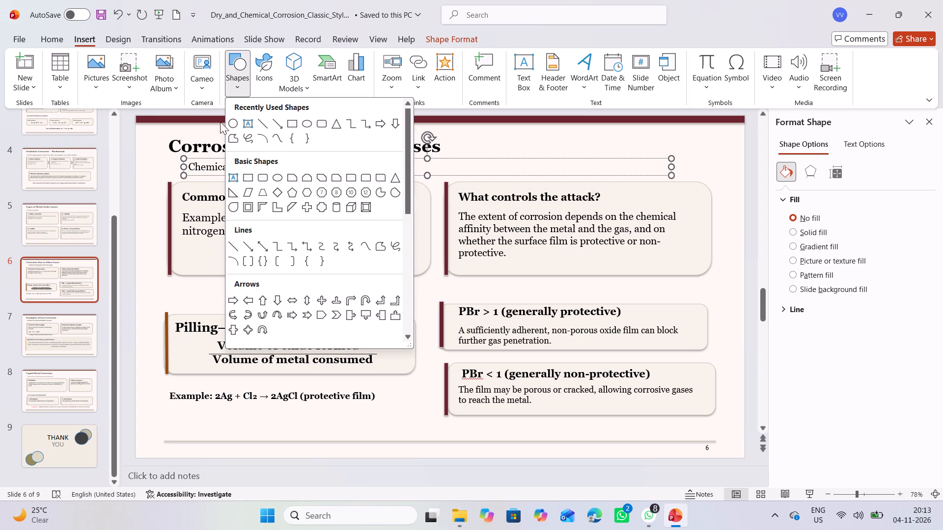
left_click(231, 120)
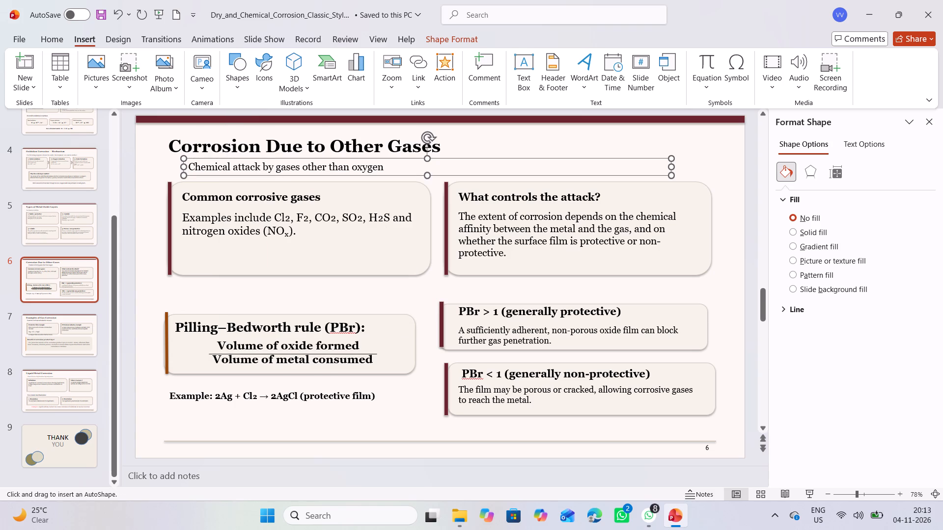
left_click(188, 167)
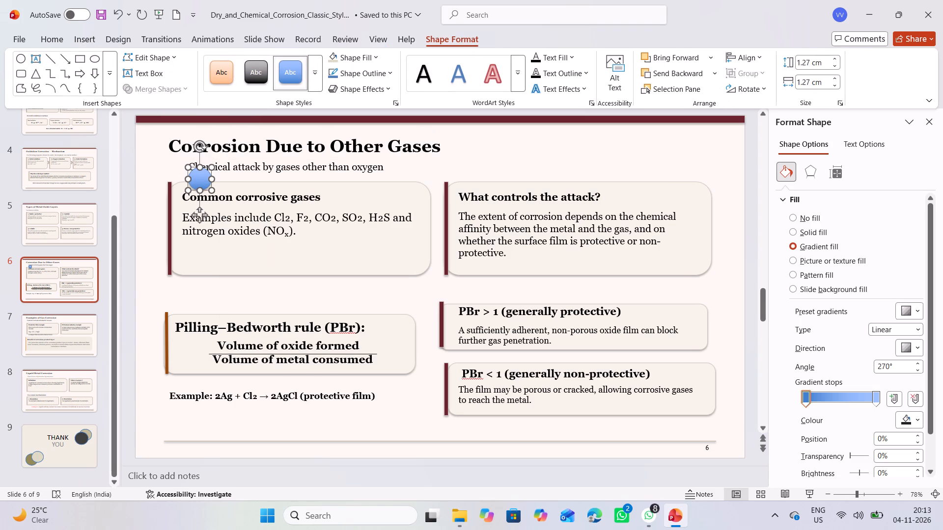
left_click_drag(214, 180, 181, 161)
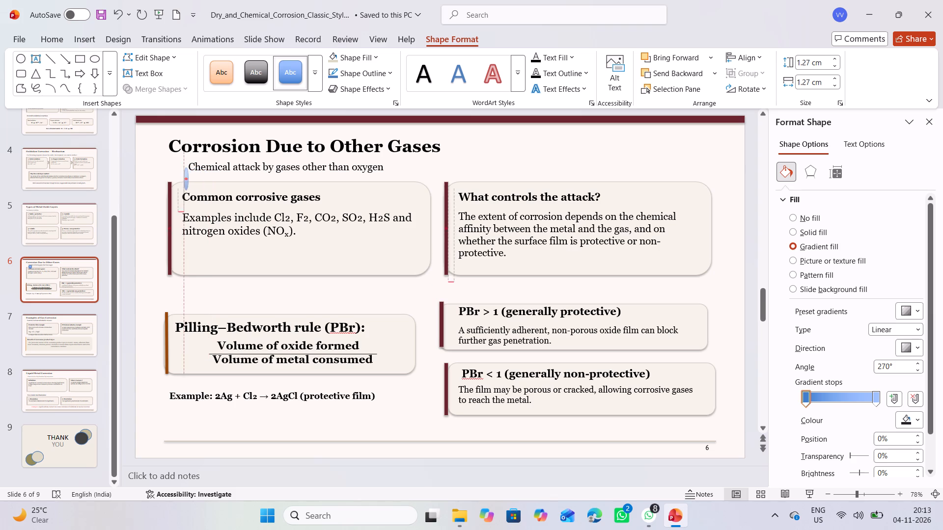
left_click_drag(181, 161, 177, 159)
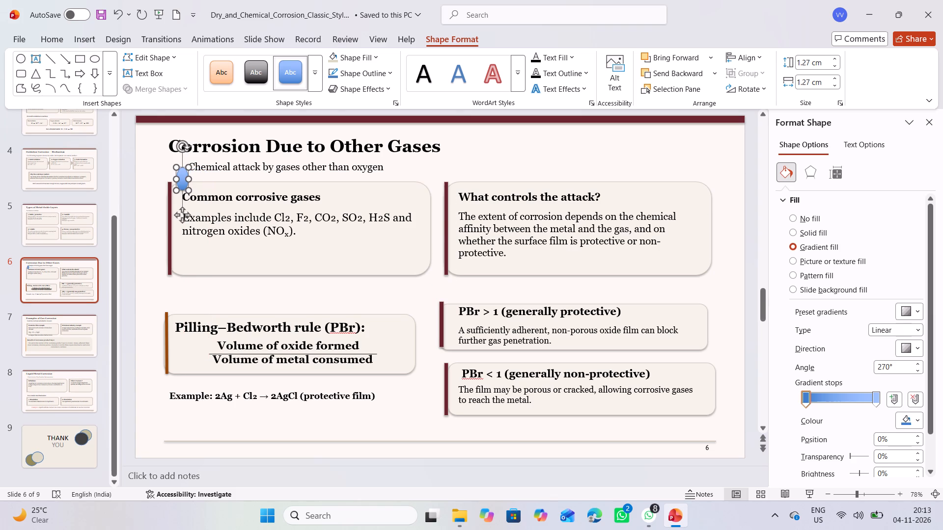
left_click_drag(182, 176, 180, 165)
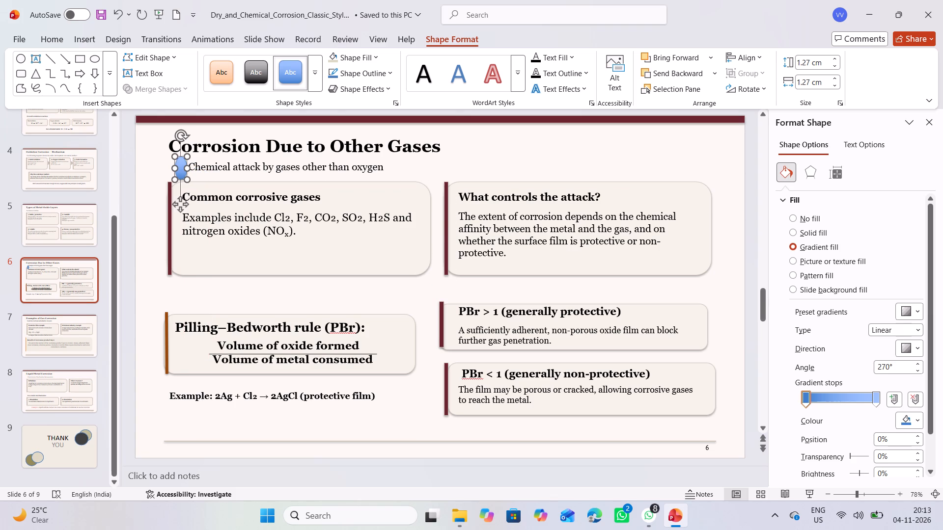
left_click_drag(185, 155, 185, 161)
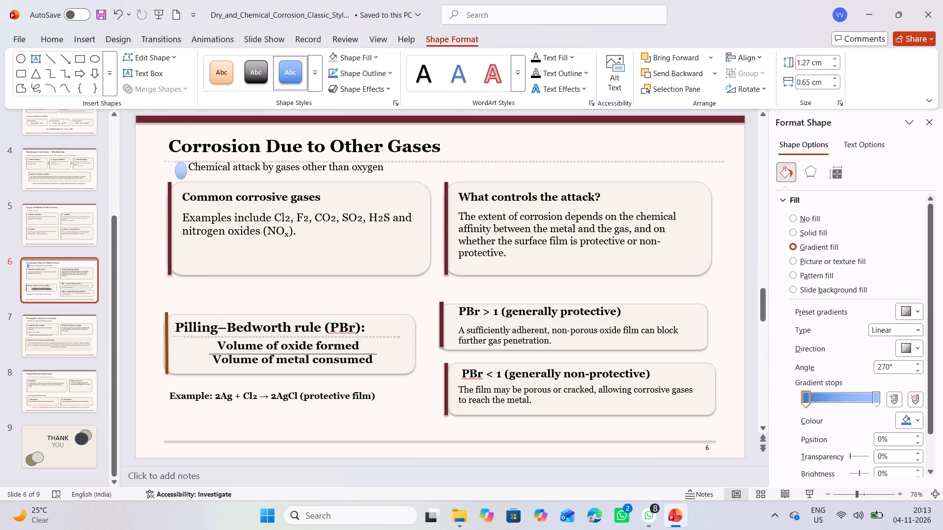
left_click_drag(185, 161, 186, 169)
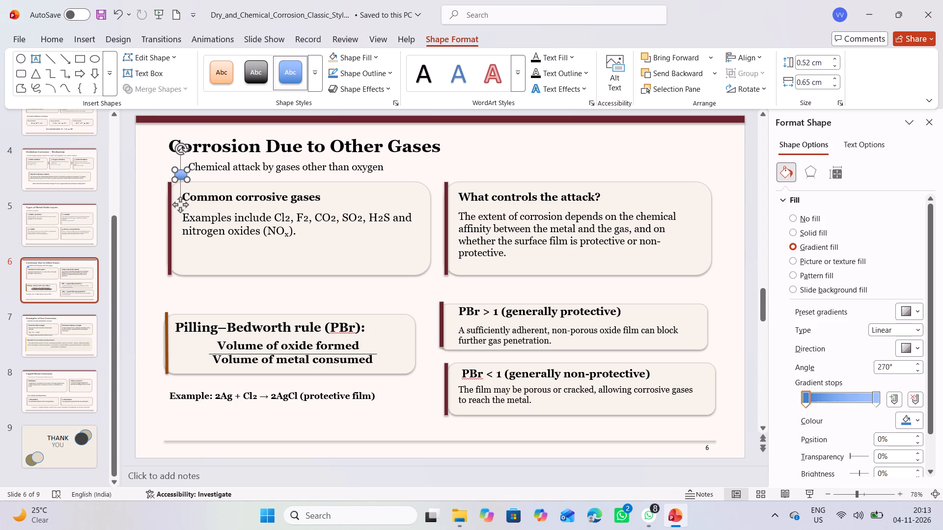
Place the oval as a bullet just before the subtitle text and resize it to about 0.47 cm high by 0.44 cm wide.
left_click_drag(183, 201, 182, 190)
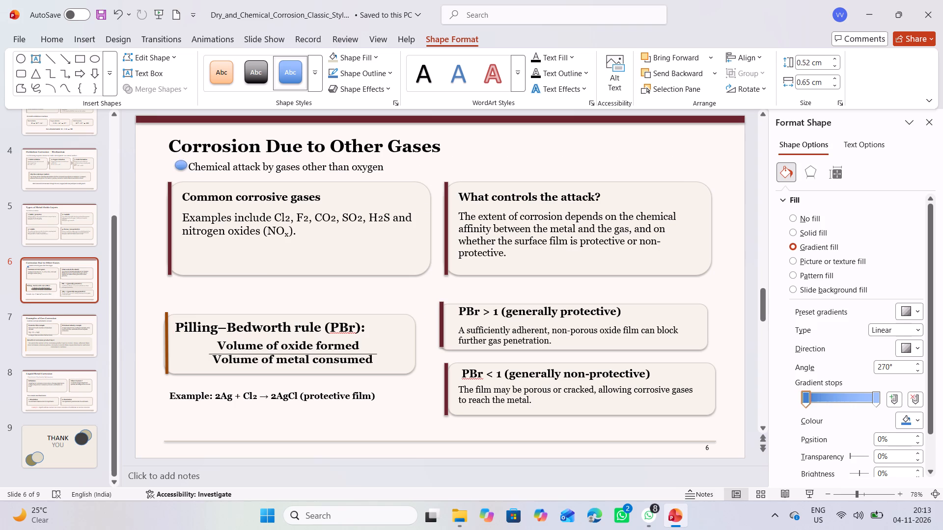
left_click_drag(182, 190, 182, 192)
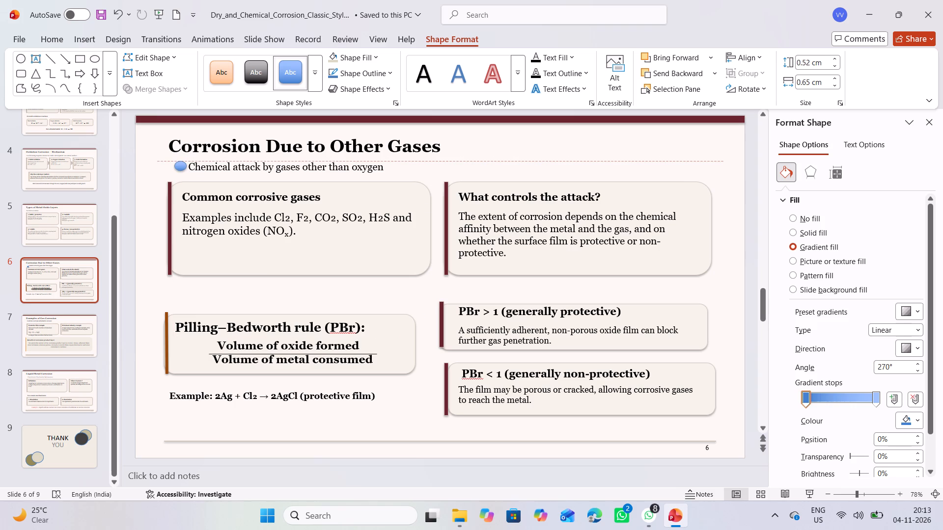
left_click_drag(182, 192, 182, 193)
left_click_drag(188, 170, 181, 169)
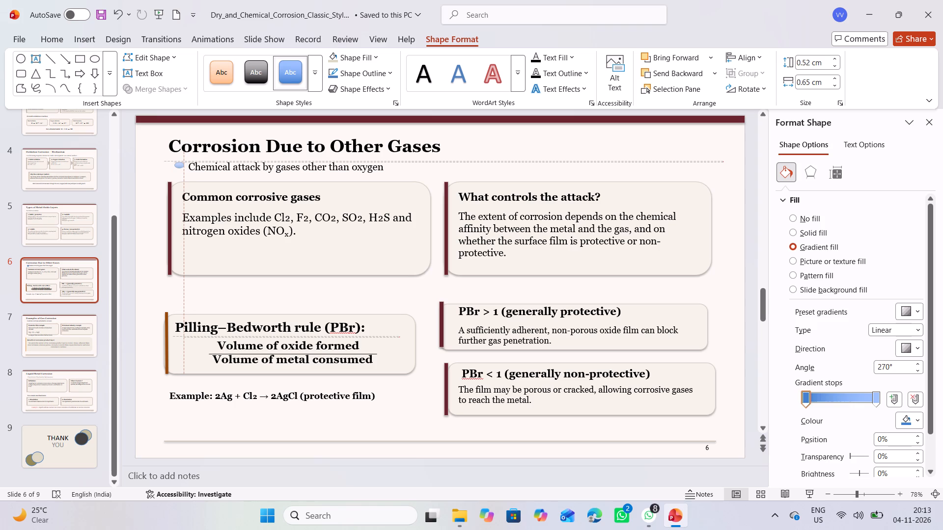
left_click_drag(181, 169, 180, 169)
left_click_drag(177, 190, 181, 190)
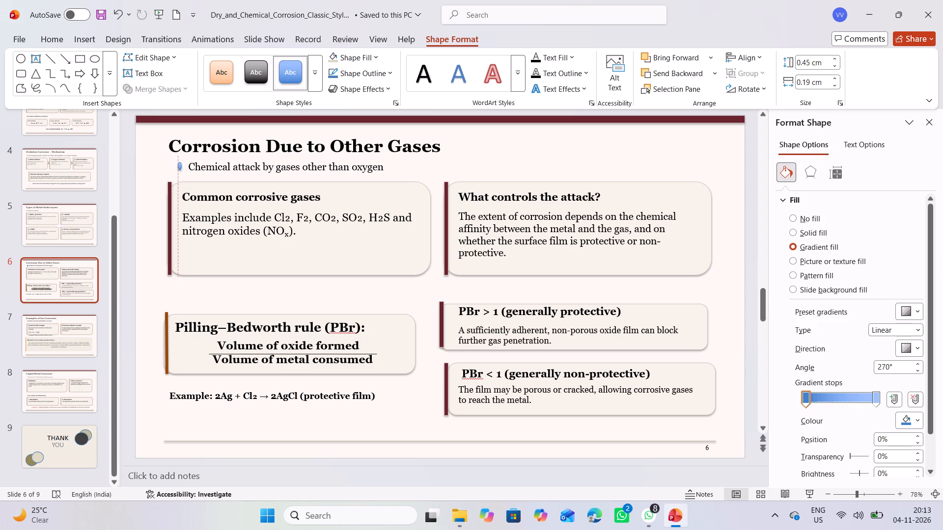
left_click_drag(181, 190, 185, 190)
left_click_drag(183, 171, 177, 170)
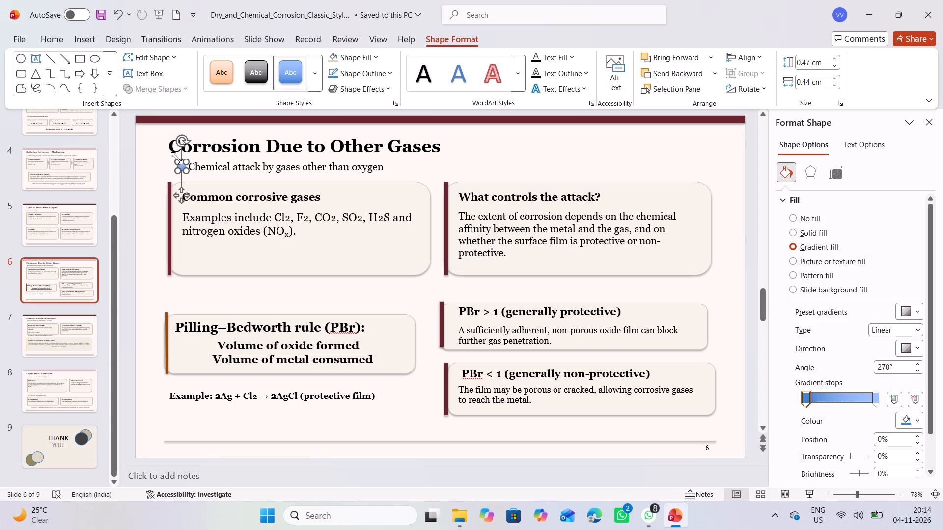
left_click(181, 160)
Set the subtitle "Chemical attack by gases other than oxygen" to font size 20.
left_click(387, 168)
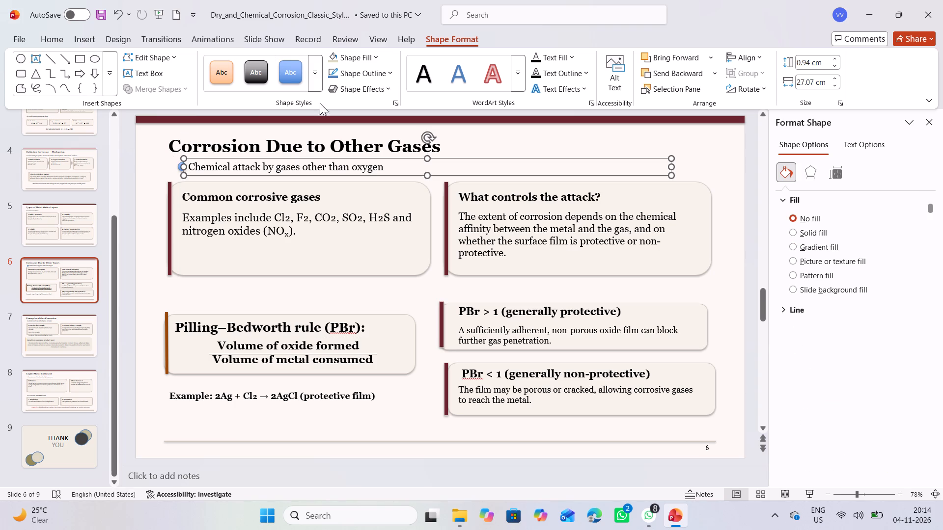
double_click(408, 169)
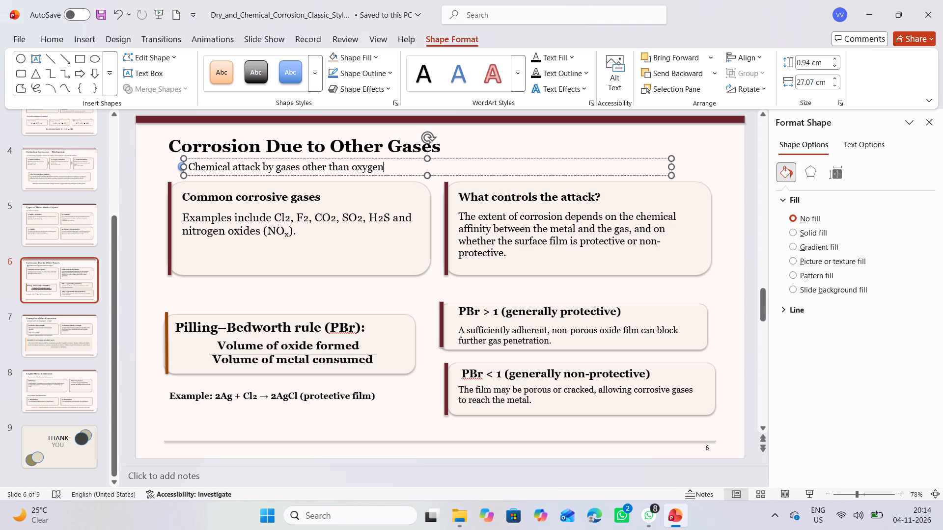
left_click(400, 168)
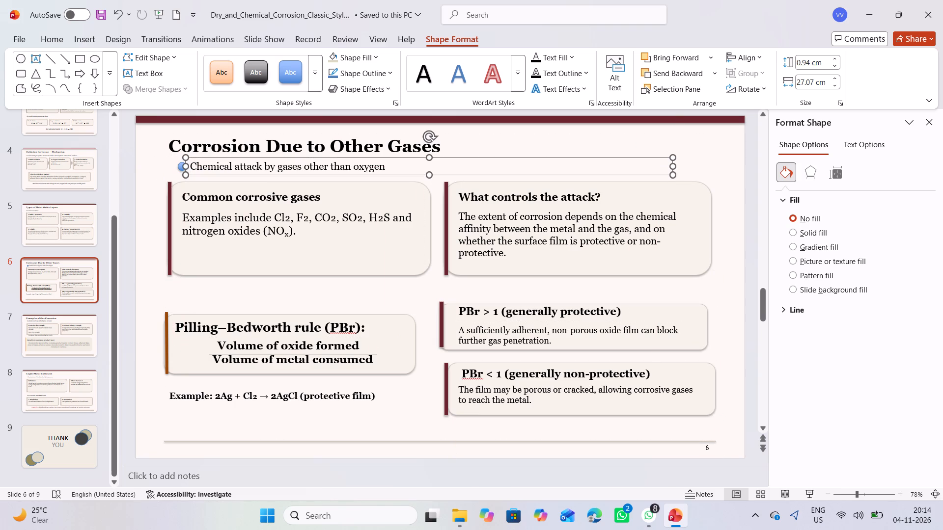
double_click(395, 165)
left_click(395, 165)
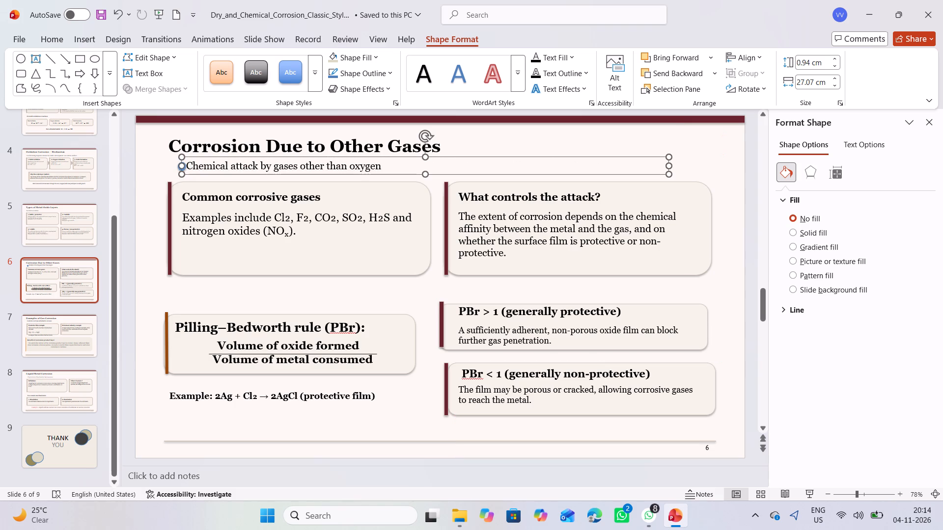
double_click(389, 165)
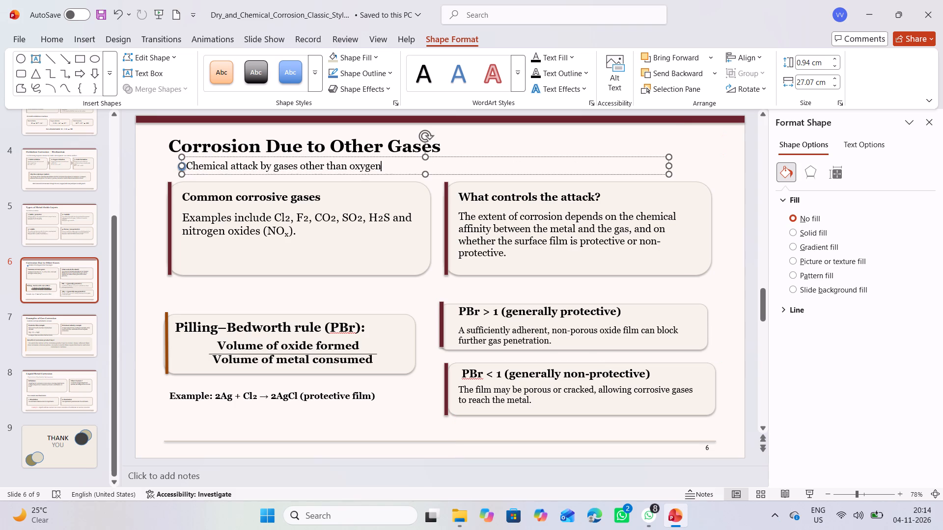
left_click(389, 165)
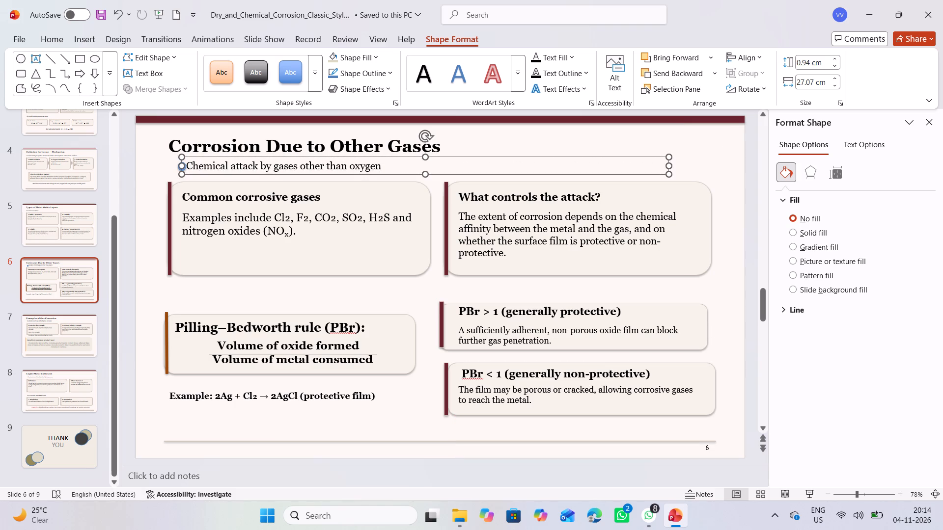
left_click_drag(187, 163, 311, 167)
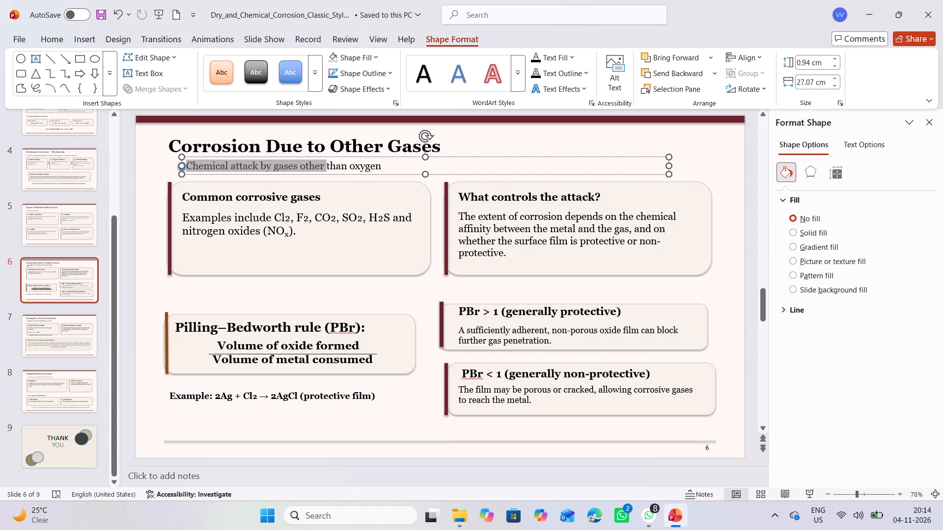
left_click_drag(311, 167, 370, 168)
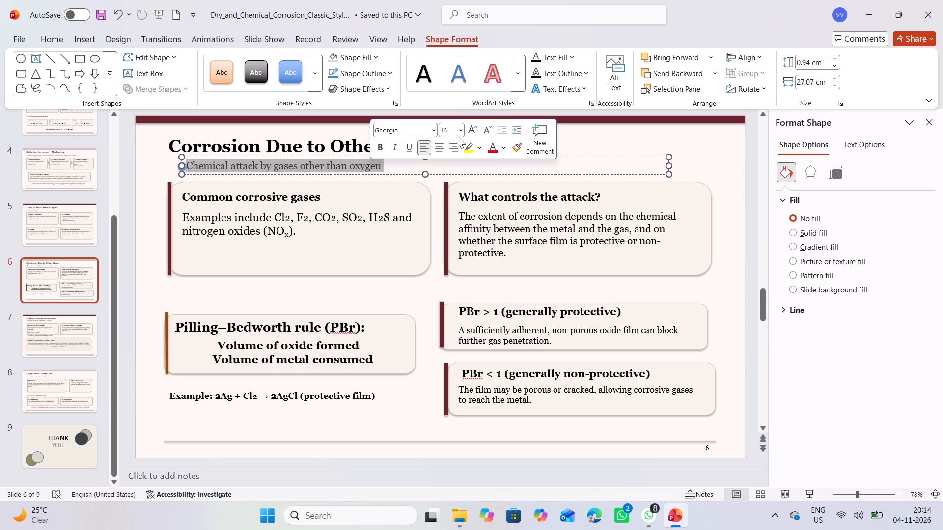
left_click(460, 134)
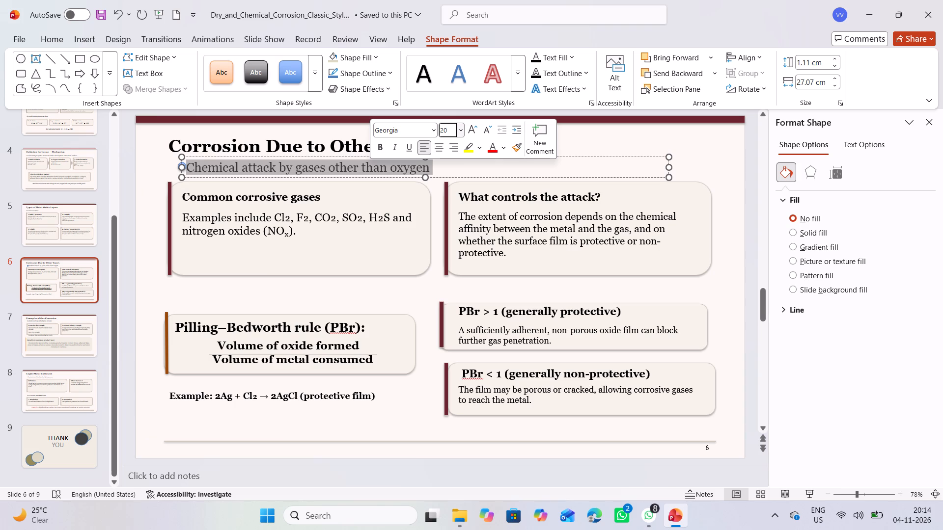
left_click(151, 215)
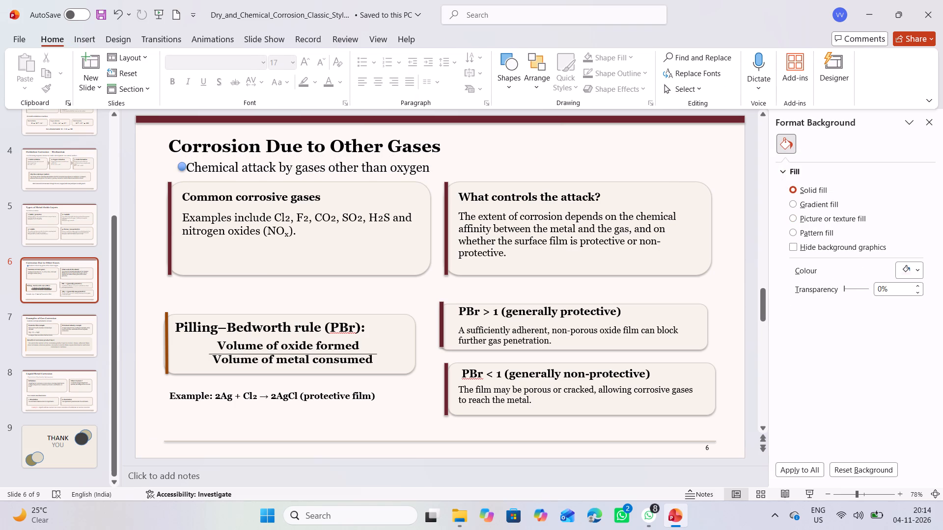
Widen the subtitle's text box by extending its right edge slightly.
left_click_drag(187, 163, 191, 164)
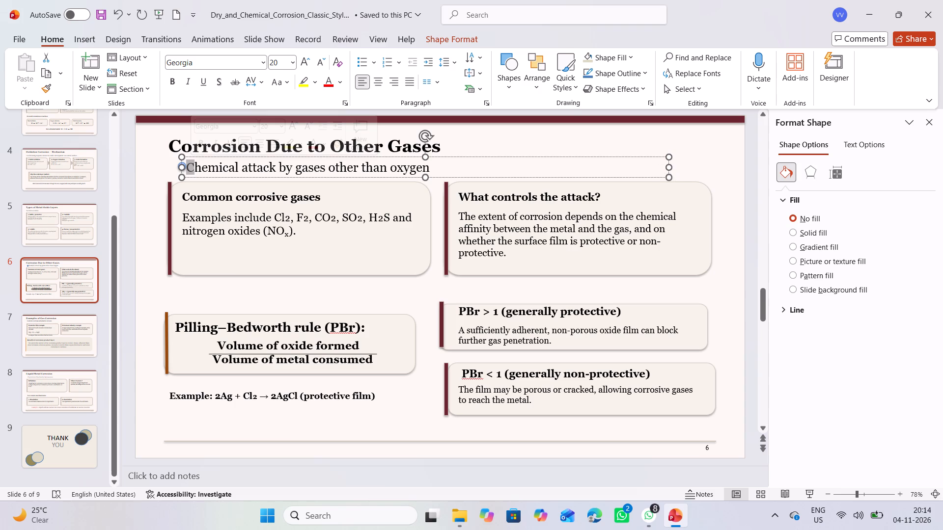
left_click_drag(669, 167, 674, 168)
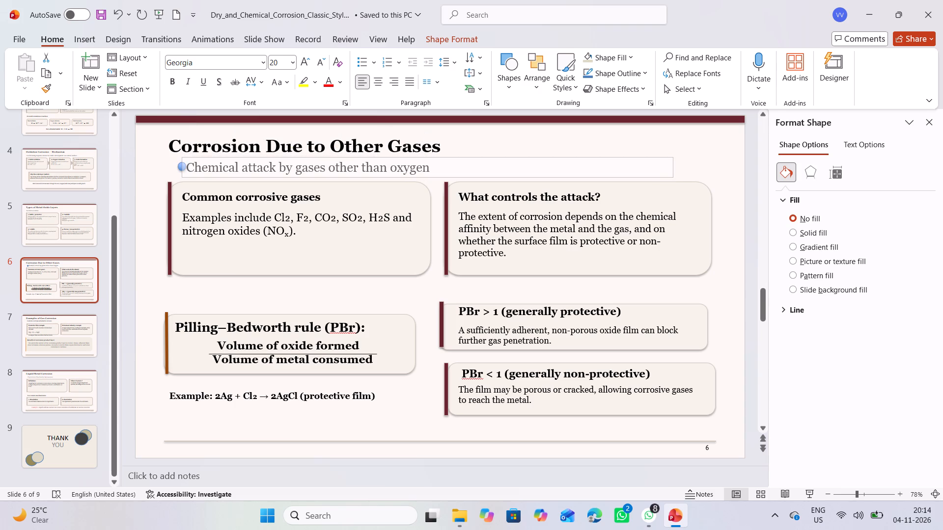
left_click_drag(674, 168, 680, 166)
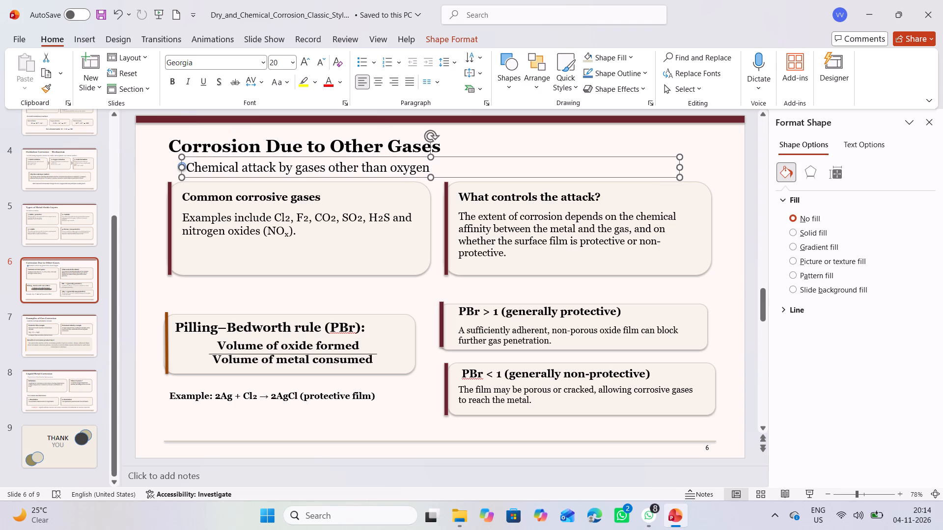
left_click_drag(682, 167, 688, 168)
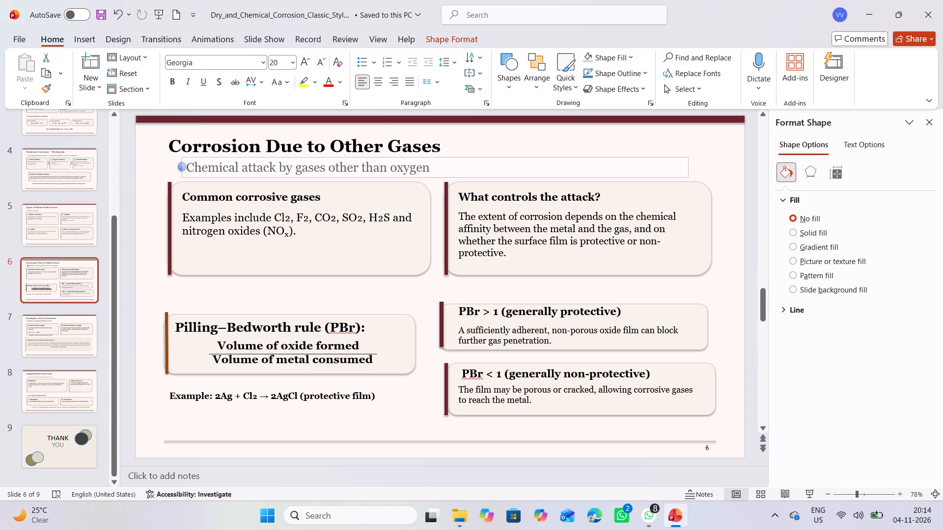
left_click_drag(688, 168, 693, 168)
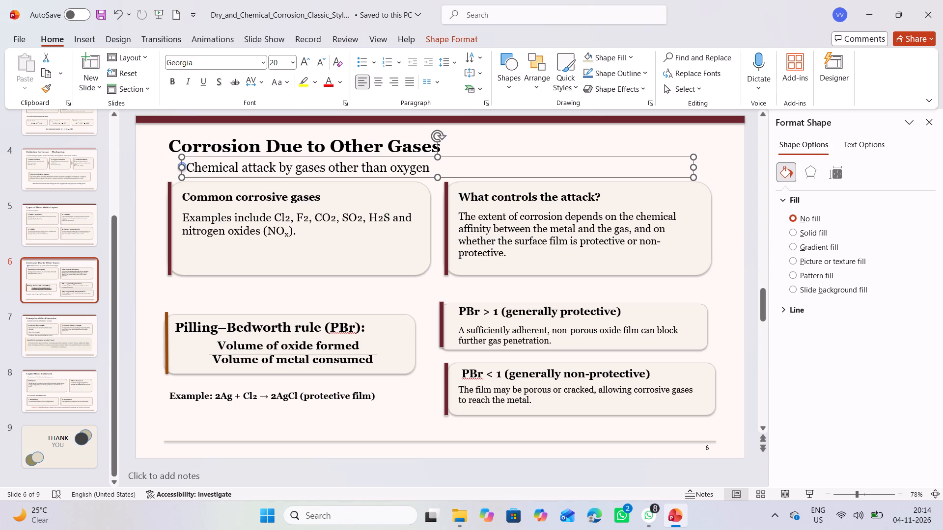
Adjust the left edge of the subtitle's text box so the text starts just after the oval bullet.
left_click_drag(183, 169, 190, 168)
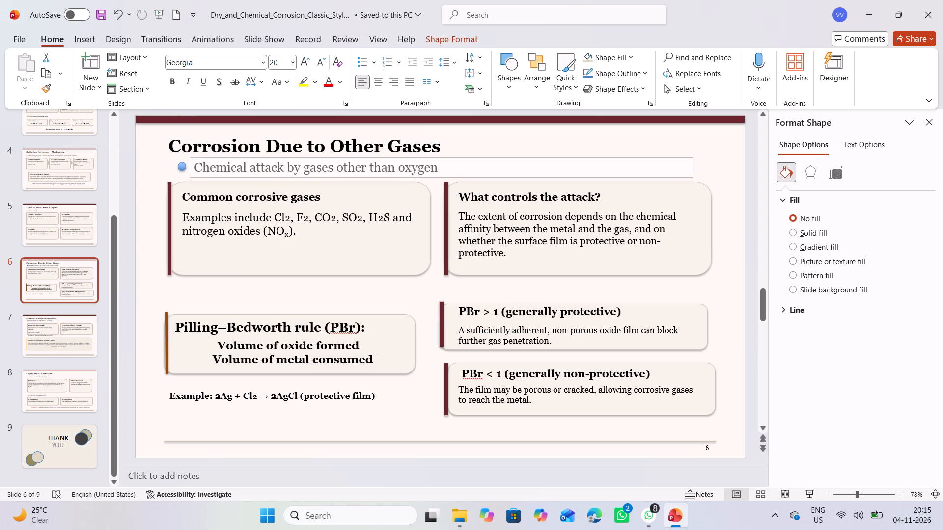
left_click_drag(190, 168, 187, 168)
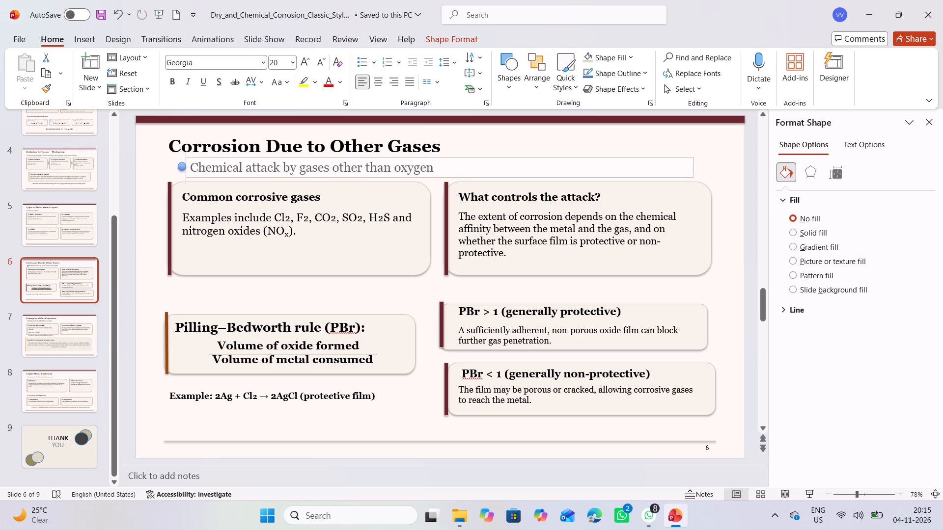
left_click_drag(187, 168, 189, 167)
left_click(139, 181)
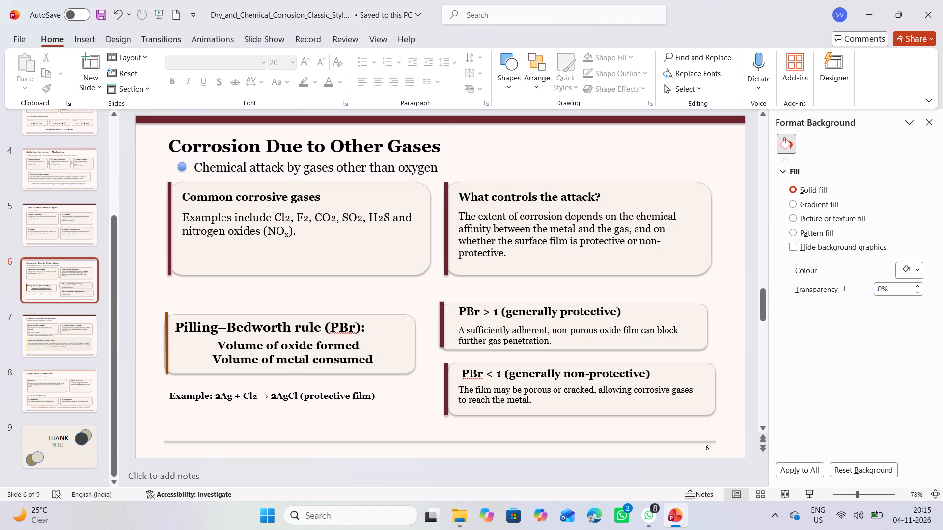
left_click_drag(194, 170, 195, 167)
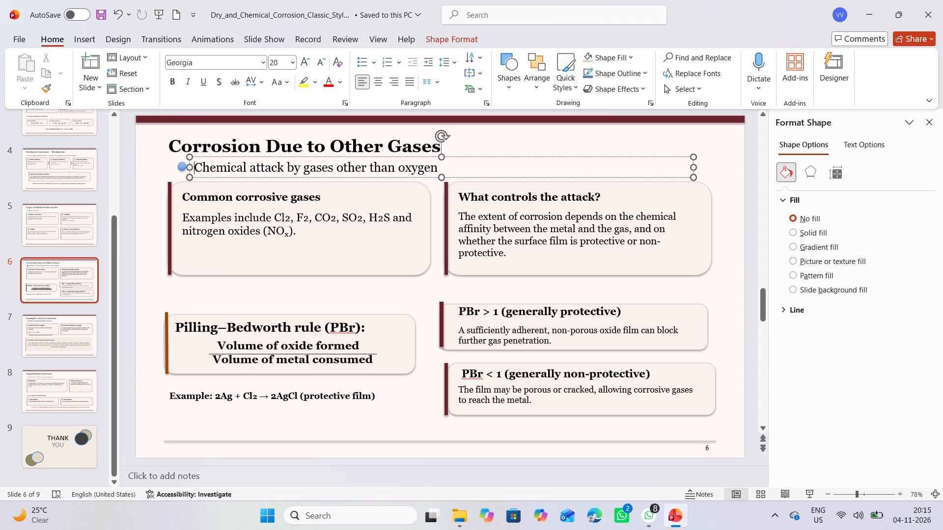
left_click_drag(195, 167, 193, 164)
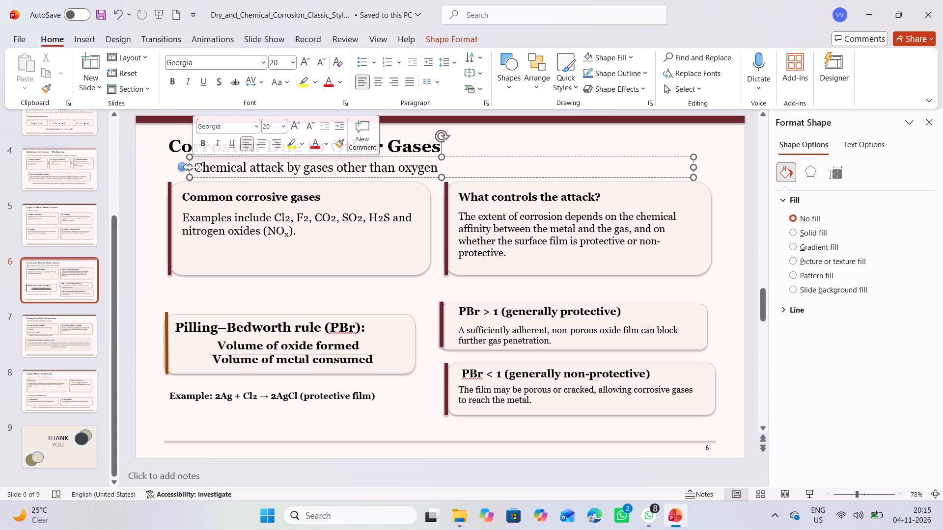
left_click(192, 167)
left_click_drag(192, 168, 198, 165)
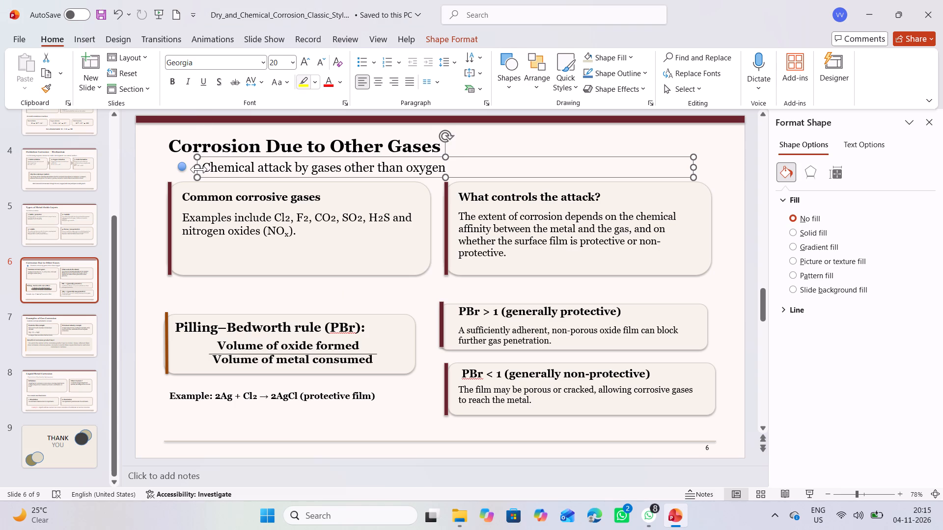
left_click_drag(199, 169, 185, 166)
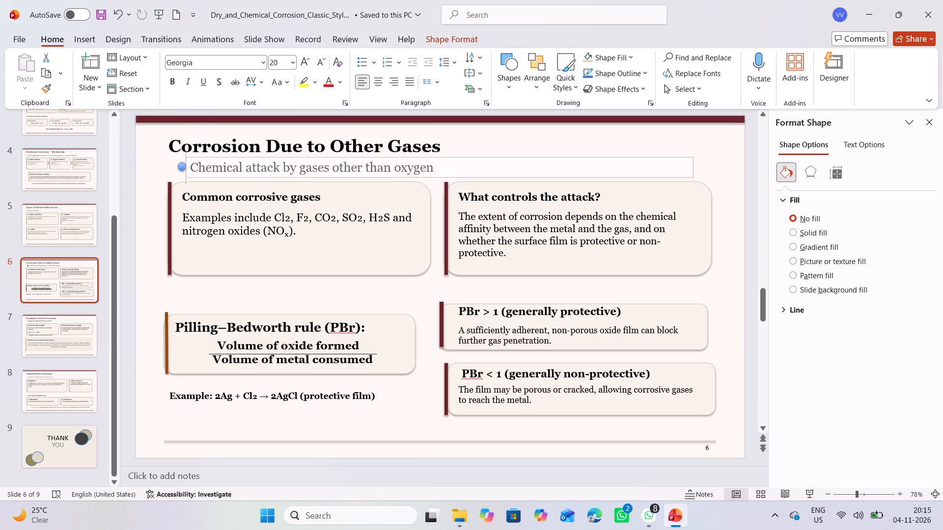
left_click_drag(185, 166, 191, 166)
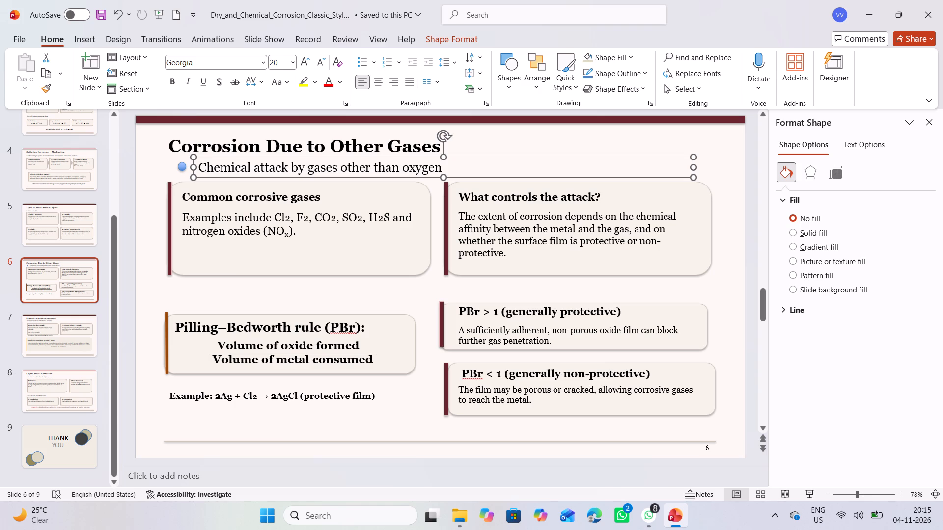
left_click(443, 177)
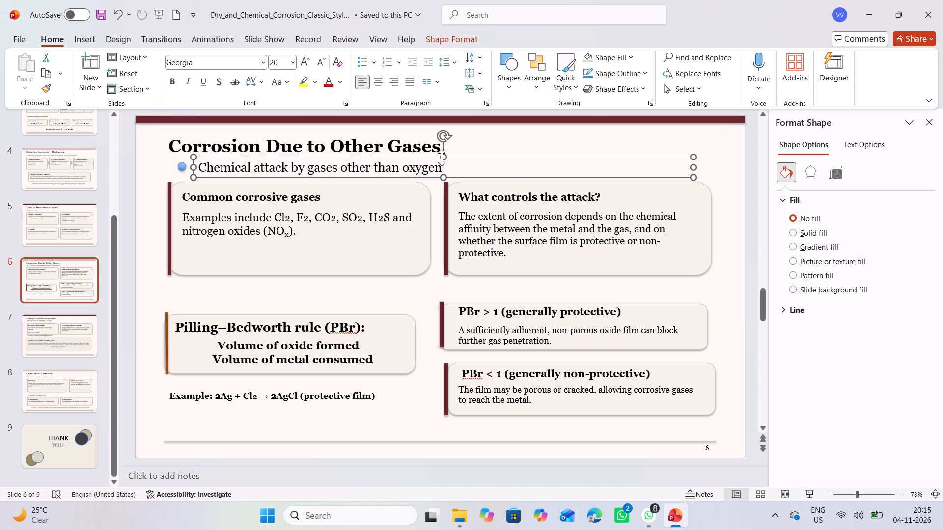
left_click(444, 155)
left_click_drag(194, 168, 187, 166)
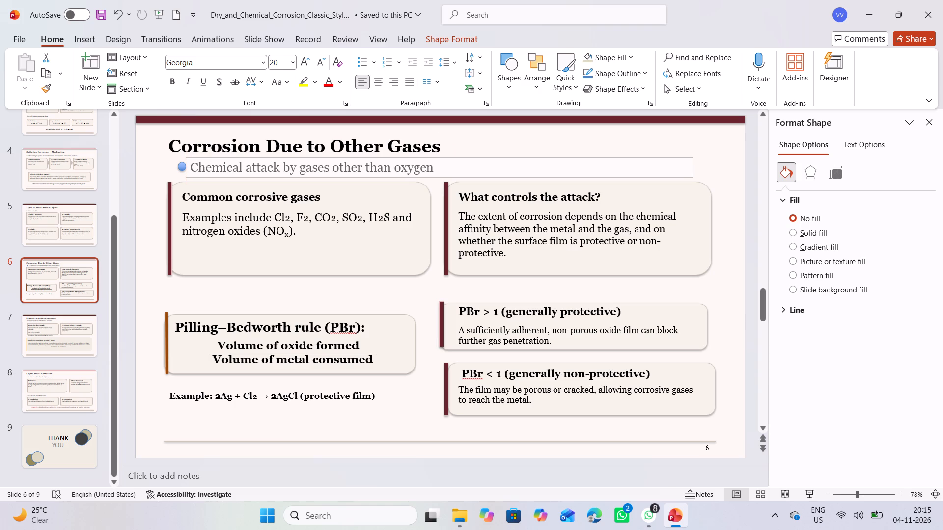
left_click_drag(187, 166, 188, 159)
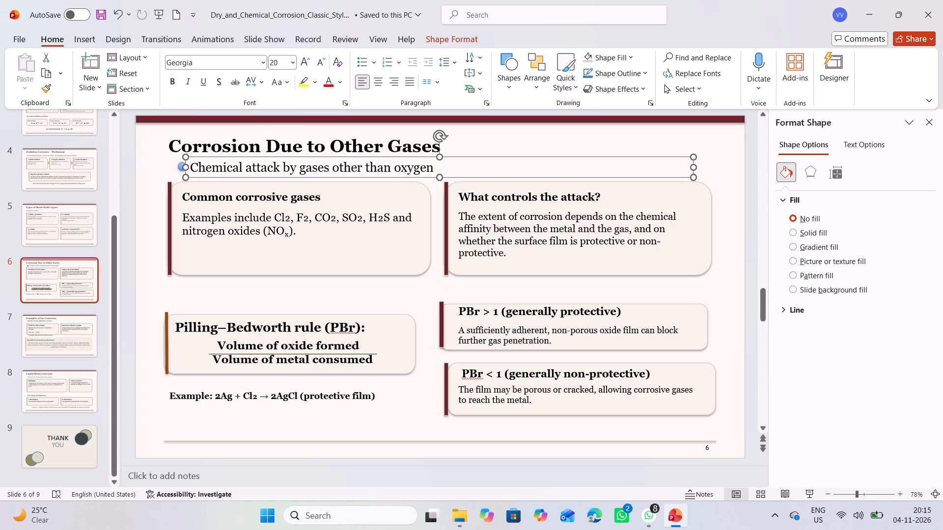
left_click(188, 166)
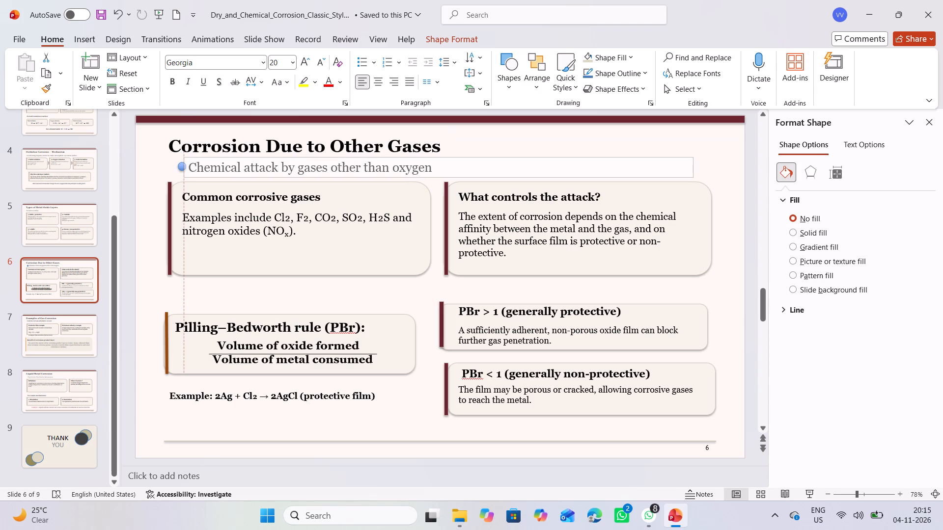
left_click(162, 172)
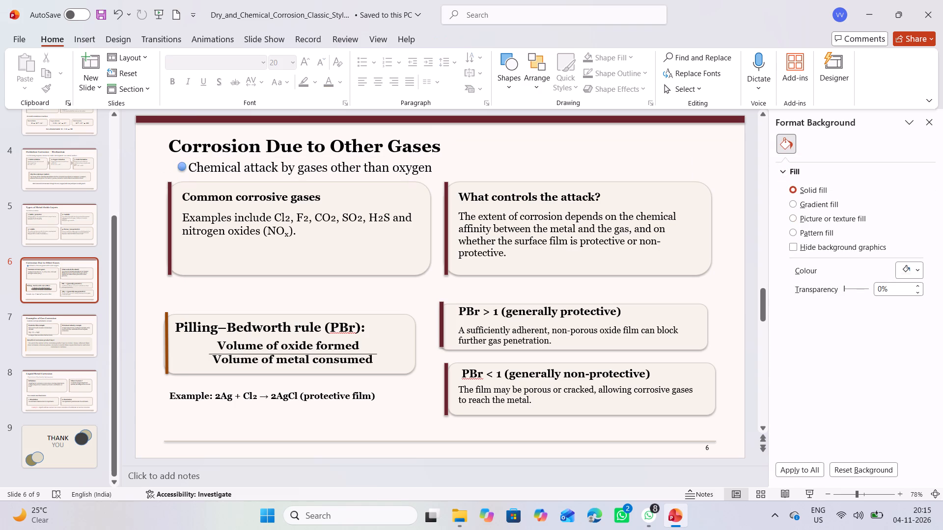
Delete the blue oval bullet in front of the subtitle "Chemical attack by gases other than oxygen".
right_click(184, 167)
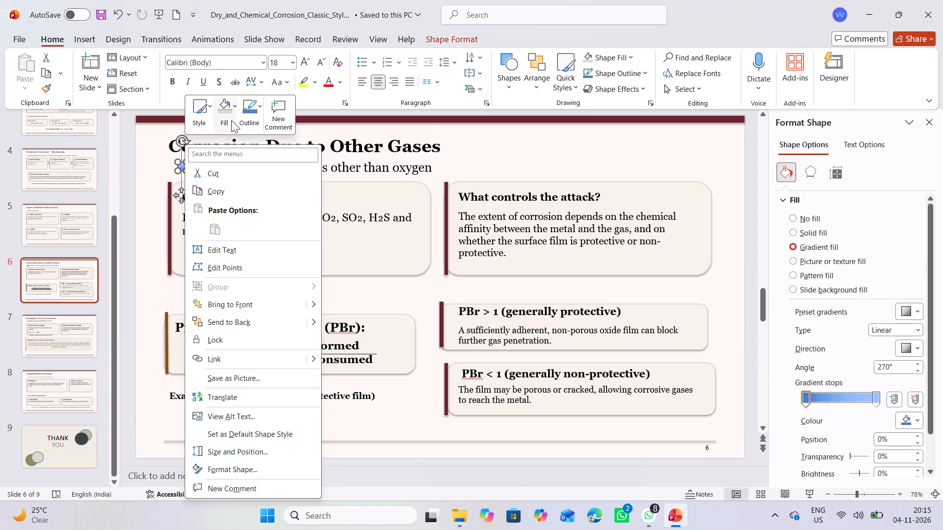
left_click(231, 107)
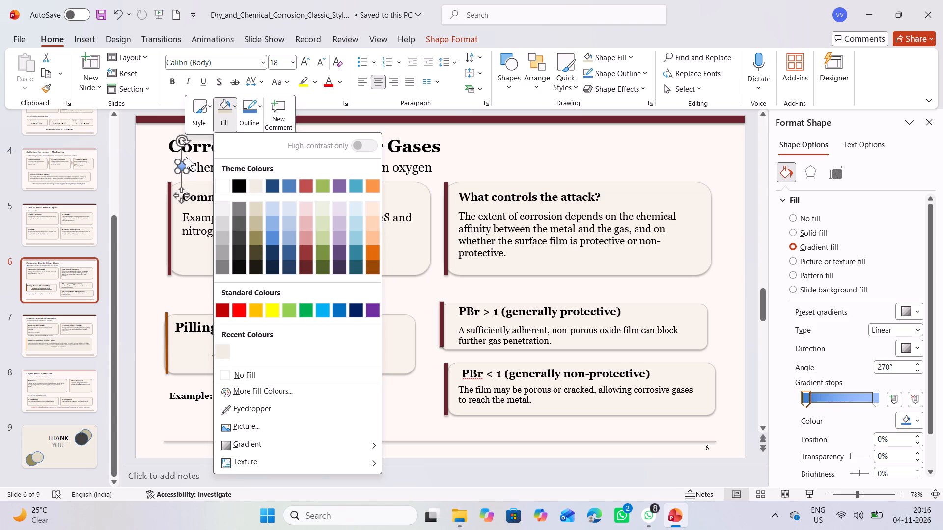
key("Delete")
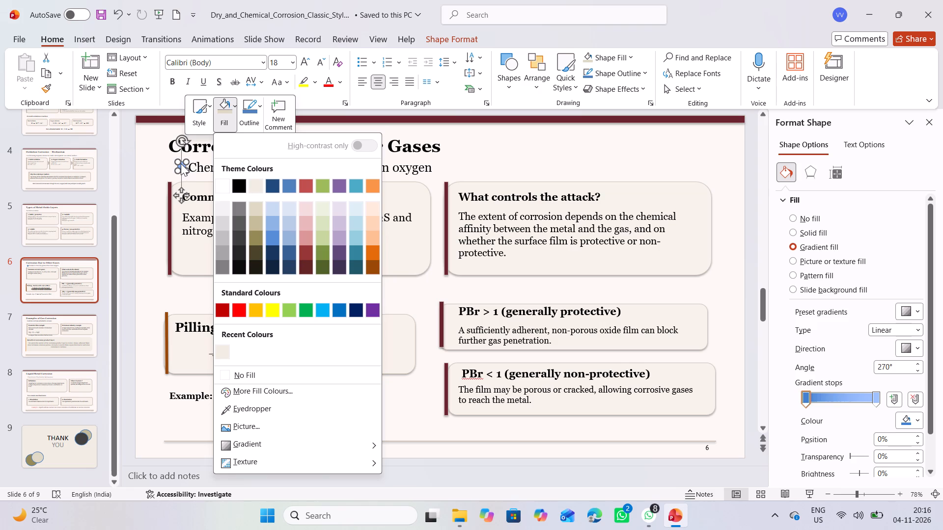
right_click(181, 163)
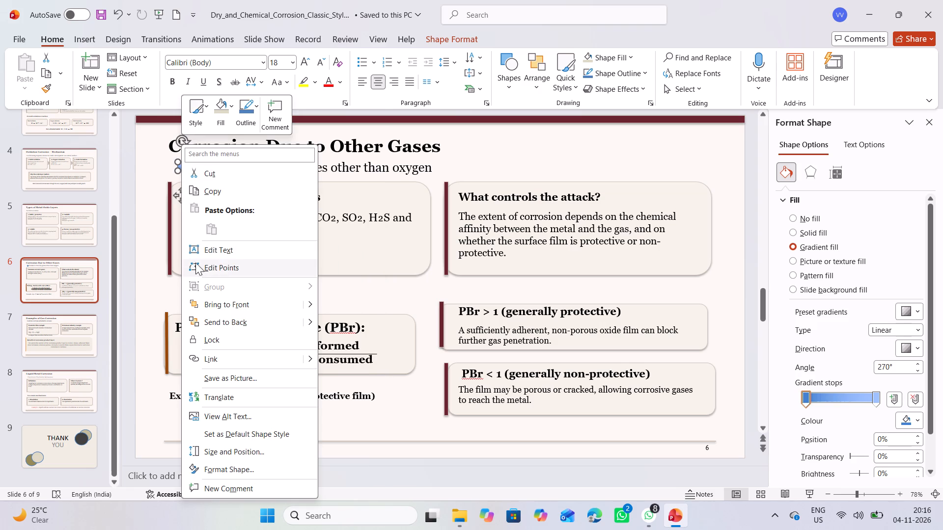
left_click(136, 189)
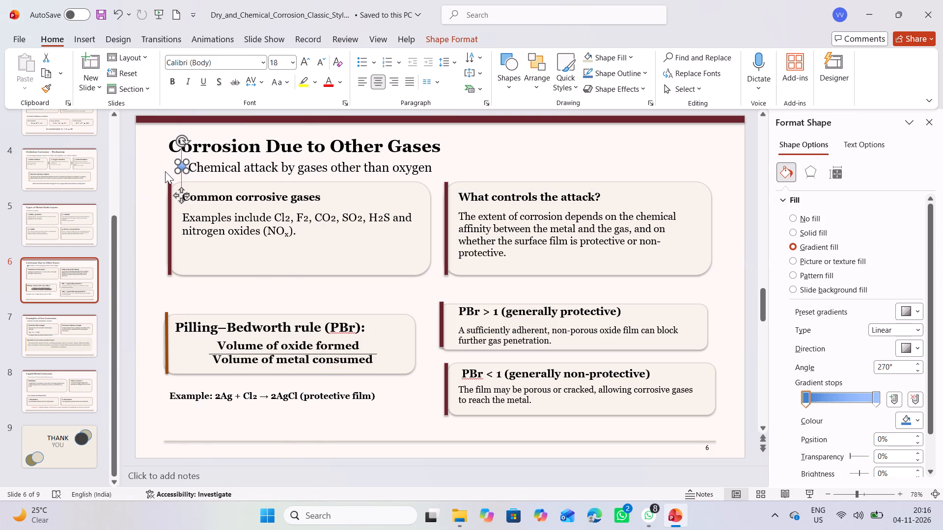
key("BackSpace")
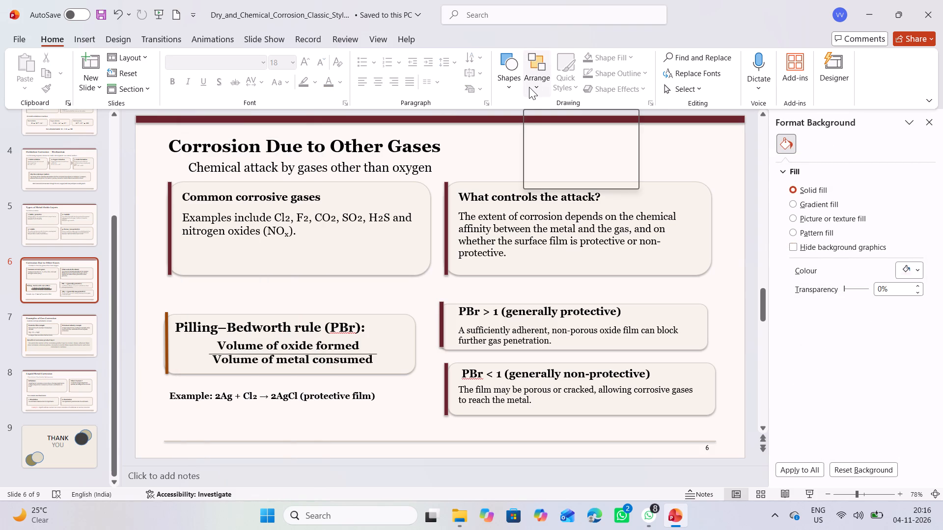
Draw a small pentagon arrow, about 0.66 cm high and 0.87 cm wide, as a bullet before the subtitle "Chemical attack by gases other than oxygen".
left_click(499, 87)
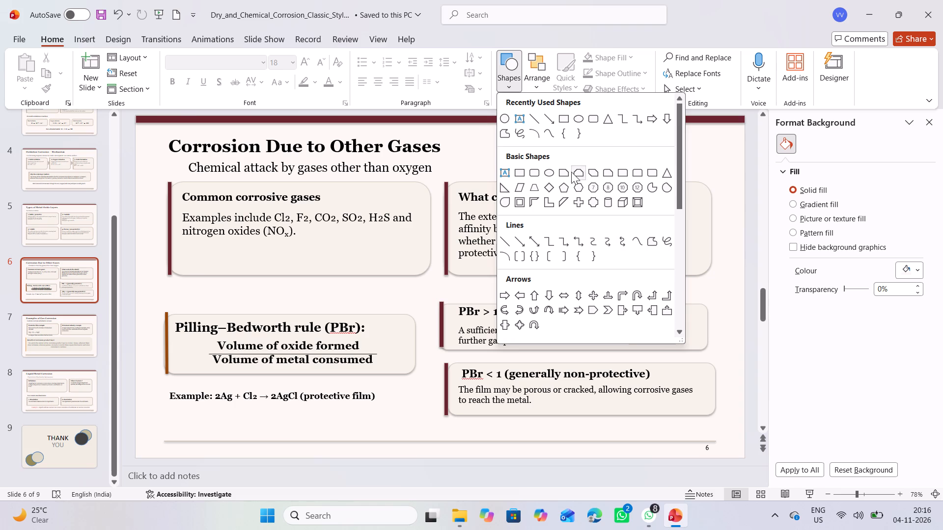
scroll(565, 191, "down", 2)
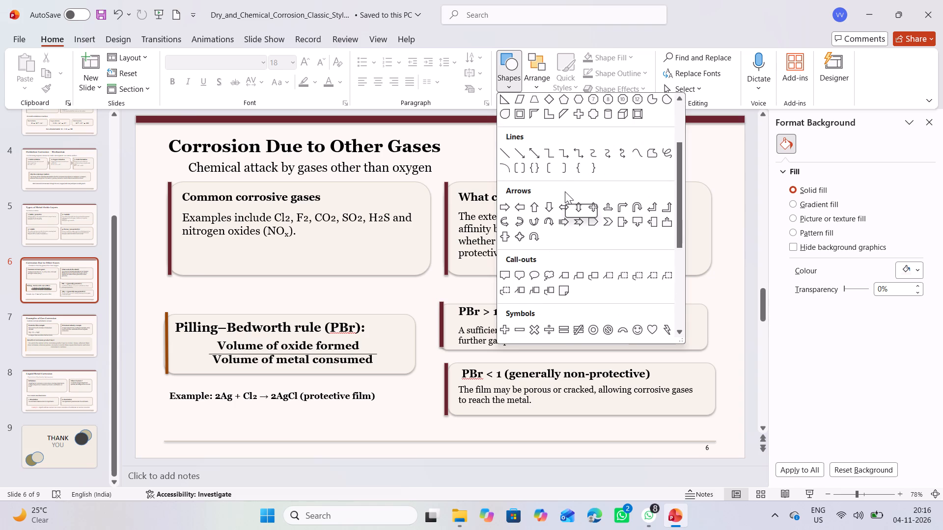
scroll(565, 191, "down", 1)
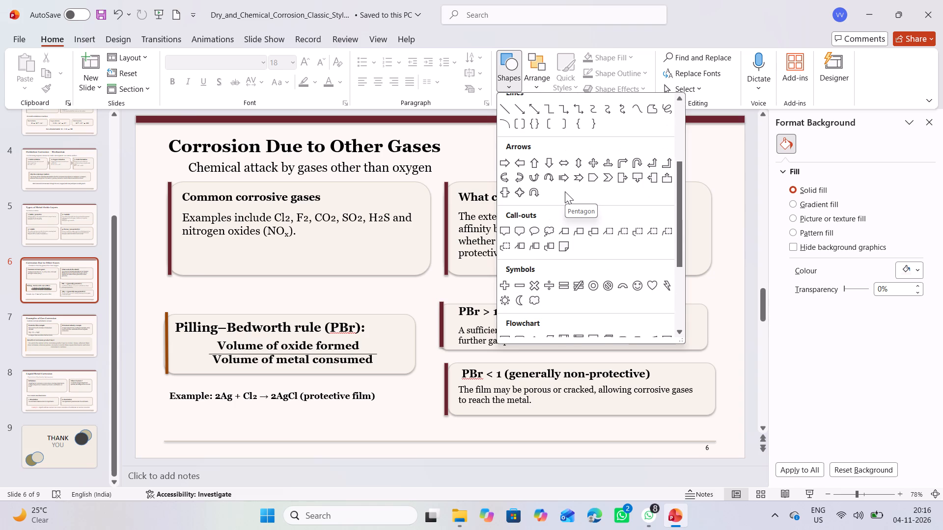
scroll(565, 191, "down", 2)
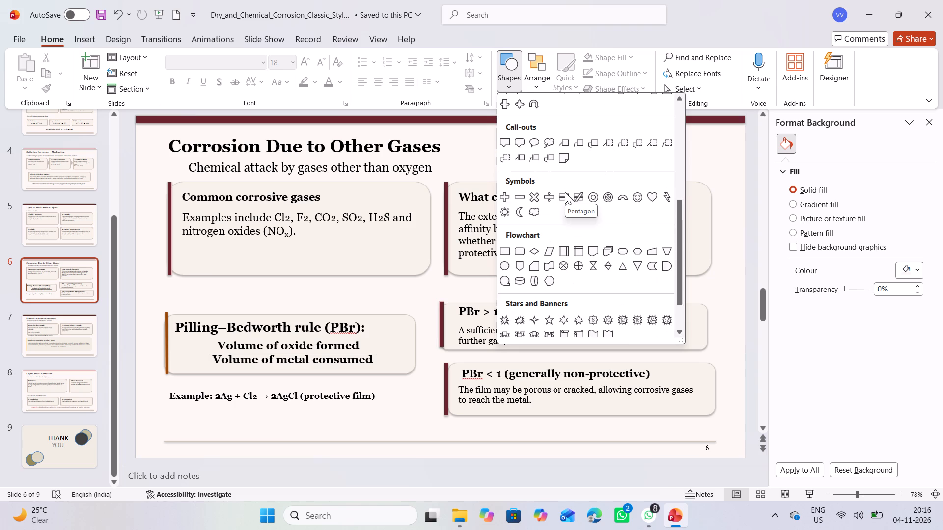
scroll(565, 192, "down", 1)
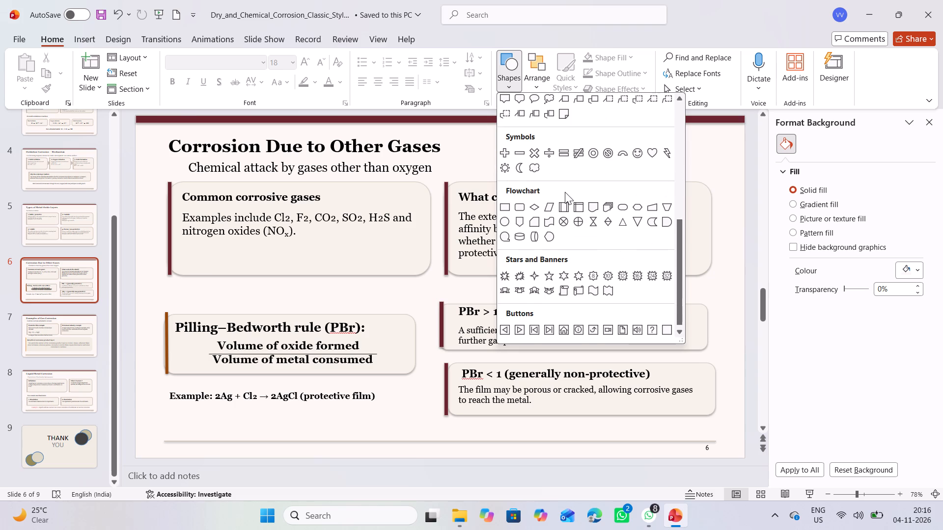
scroll(565, 192, "down", 1)
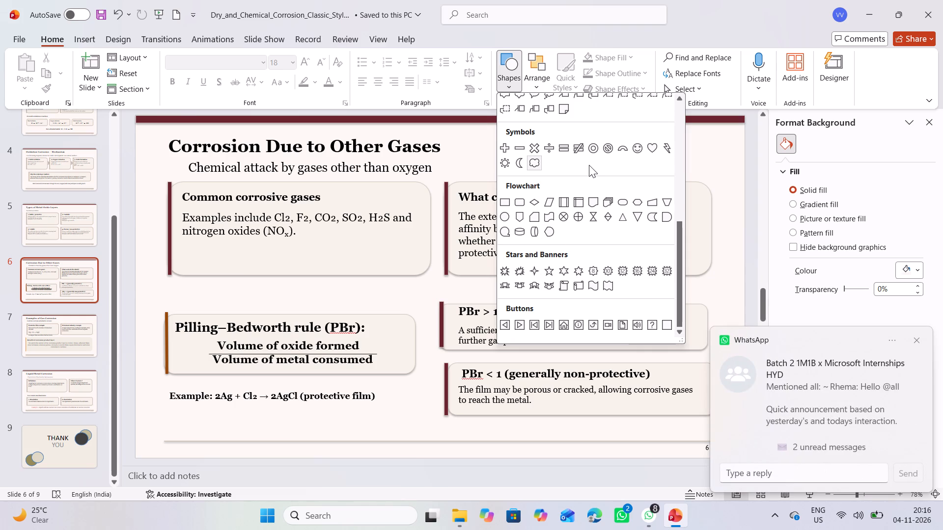
scroll(589, 165, "down", 2)
scroll(589, 165, "up", 3)
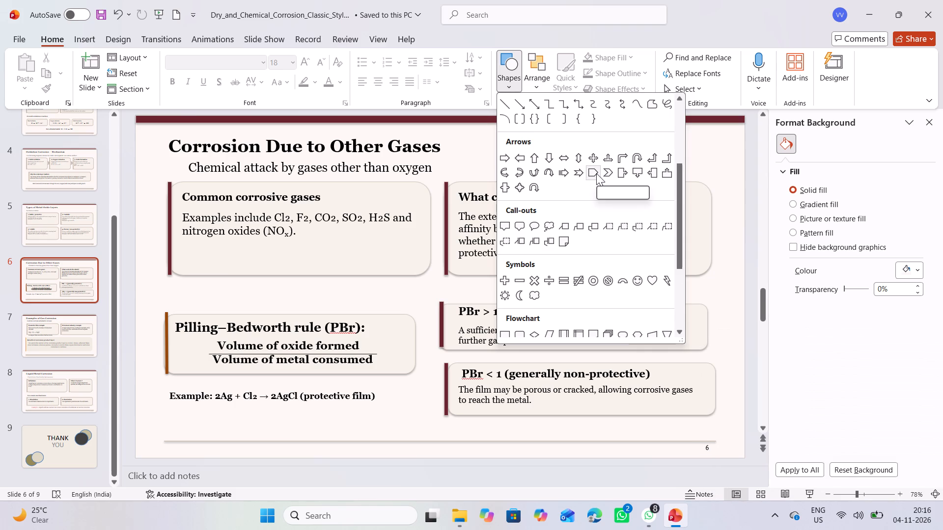
left_click(596, 173)
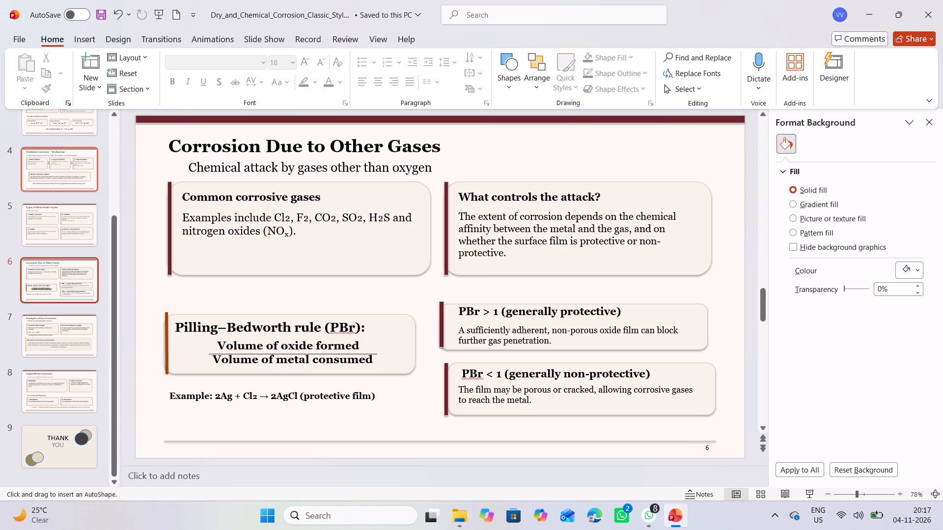
left_click_drag(170, 162, 186, 174)
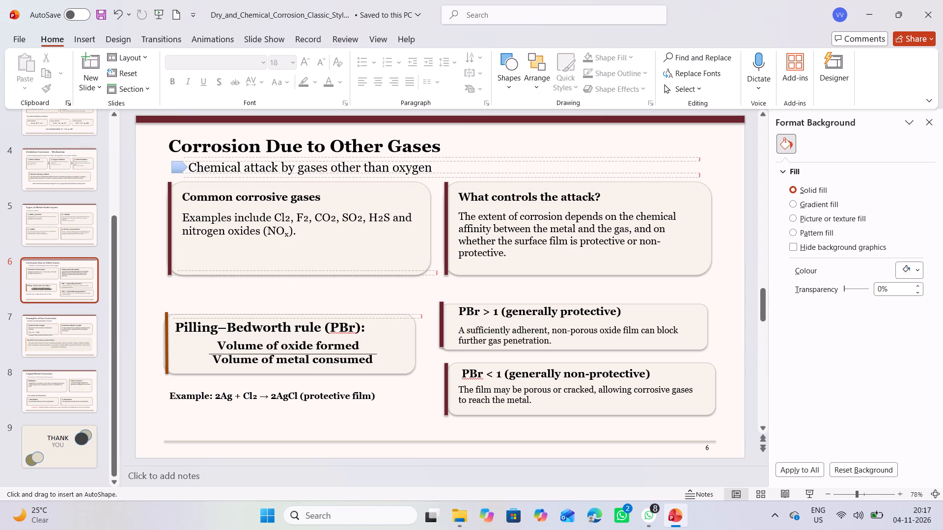
left_click_drag(186, 174, 186, 173)
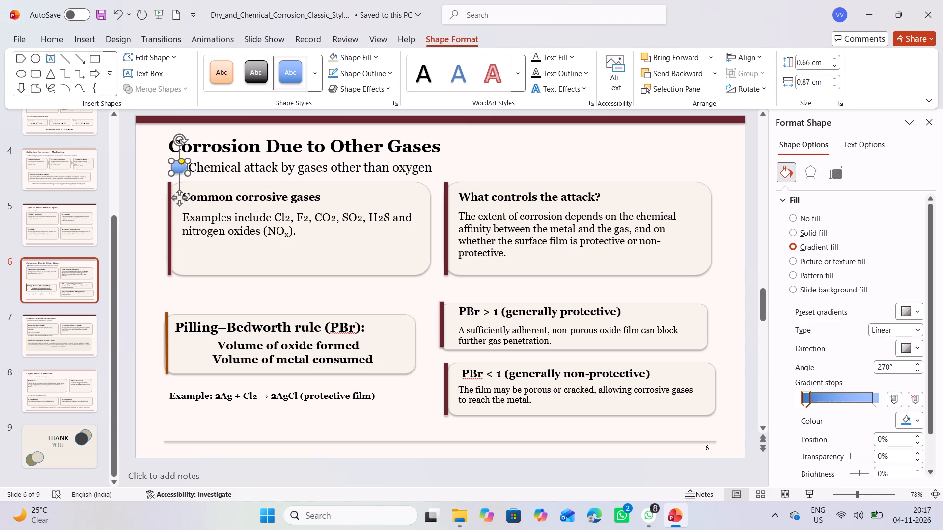
Fill the pentagon arrow bullet with the dark olive-tan theme colour.
right_click(175, 165)
left_click(212, 110)
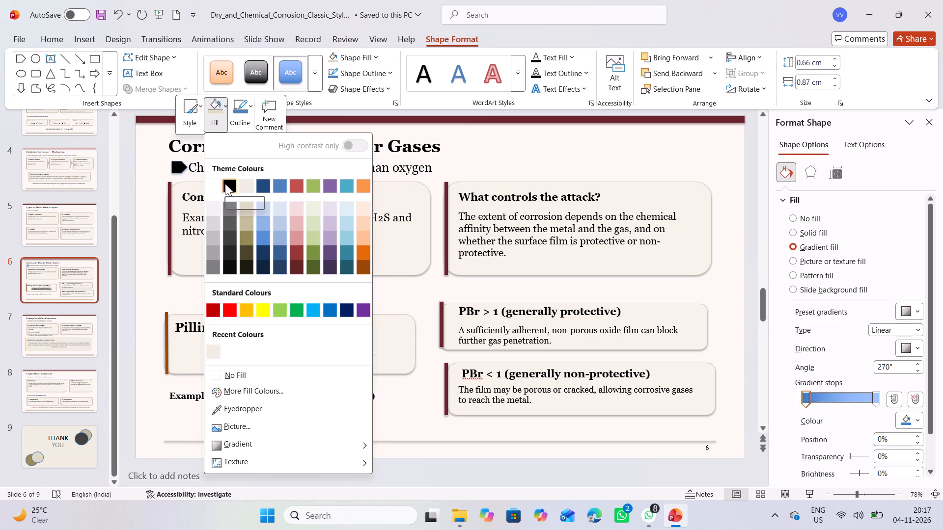
left_click(243, 239)
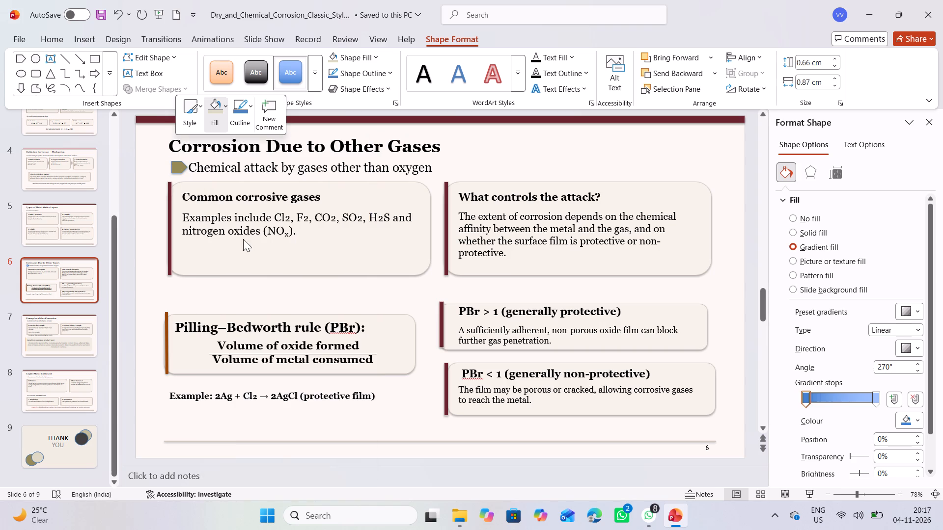
left_click(152, 246)
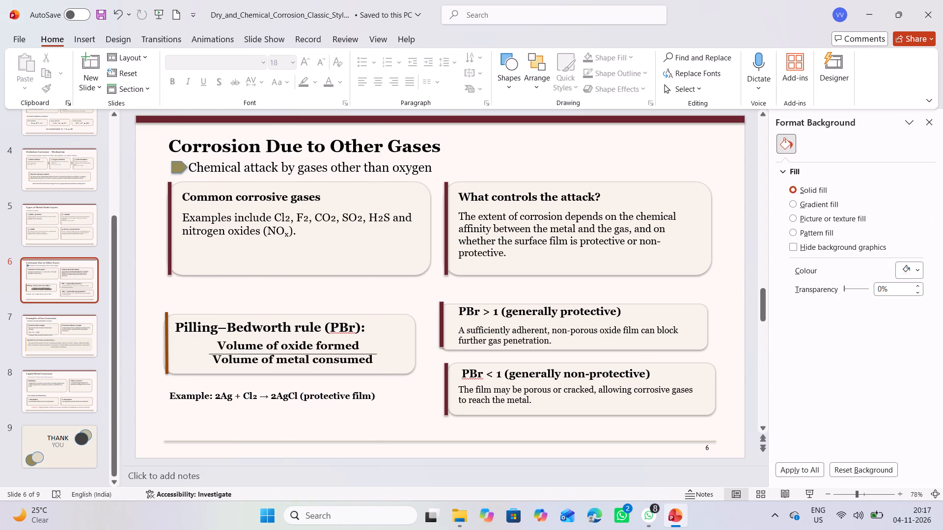
Nudge the subtitle "Illustrative reactions and industrial relevance" on slide 7 slightly up and to the right.
scroll(523, 172, "down", 1)
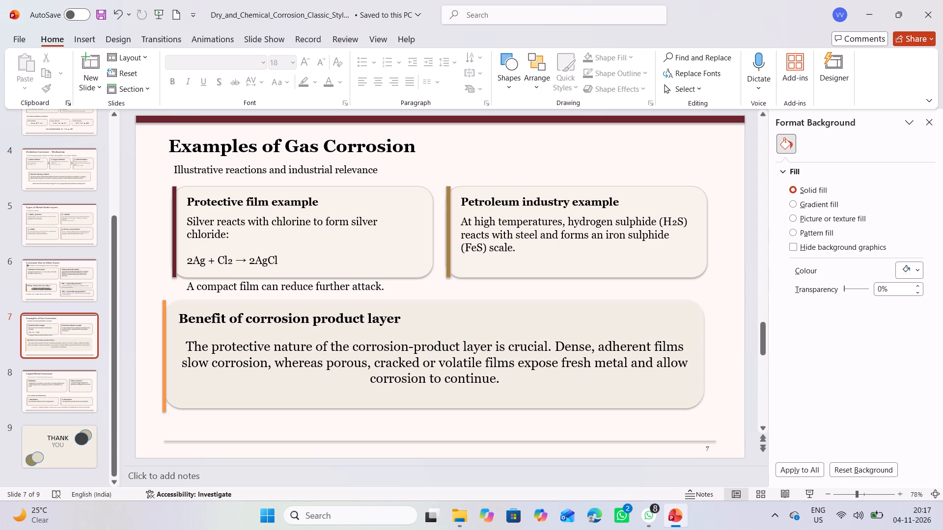
scroll(506, 167, "up", 1)
scroll(506, 167, "down", 1)
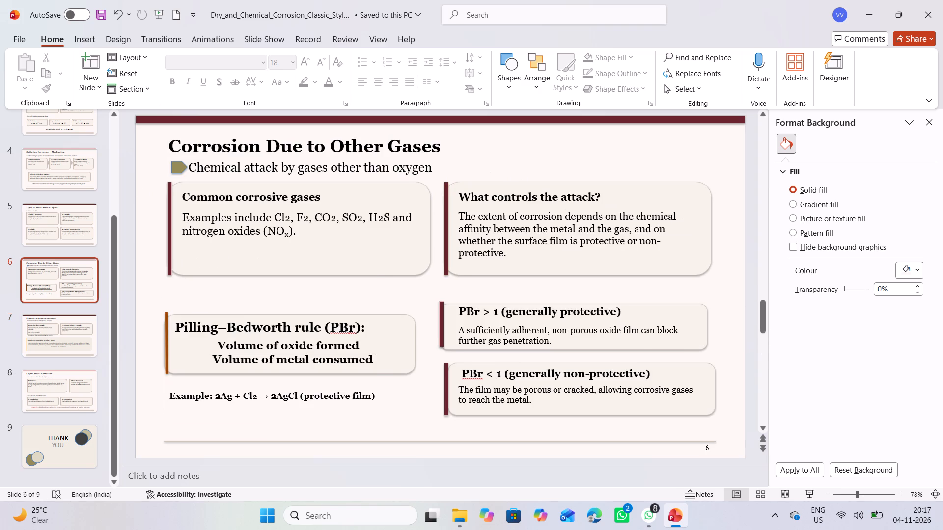
scroll(506, 167, "up", 1)
scroll(506, 167, "down", 1)
scroll(506, 167, "up", 1)
scroll(506, 167, "down", 1)
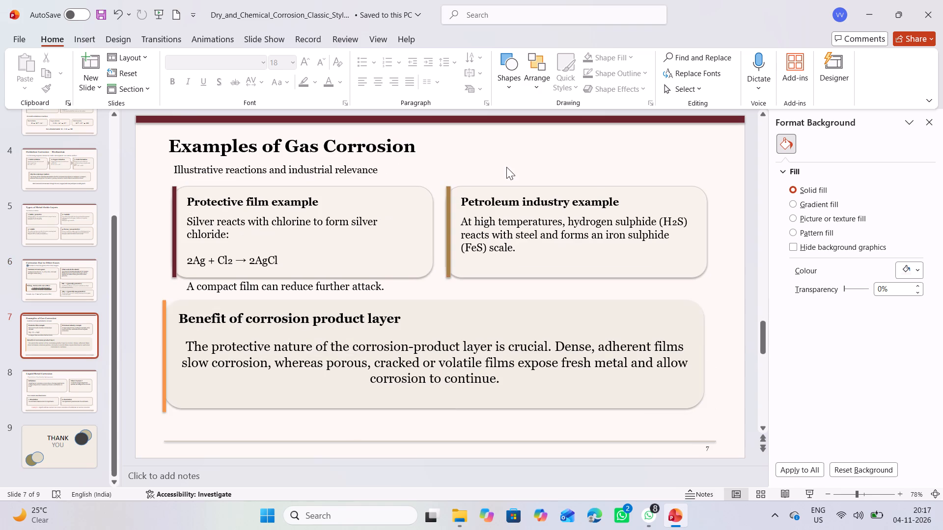
left_click(379, 172)
left_click(379, 171)
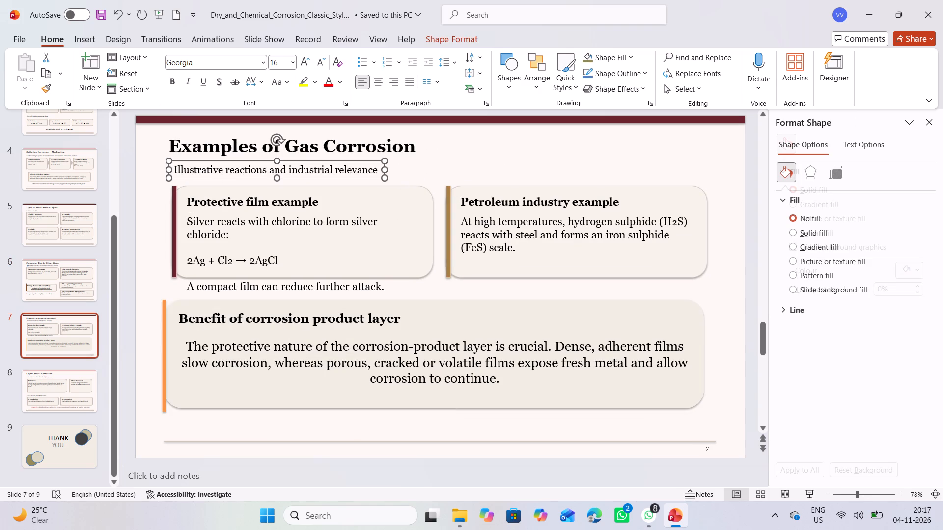
left_click(379, 171)
left_click(379, 171)
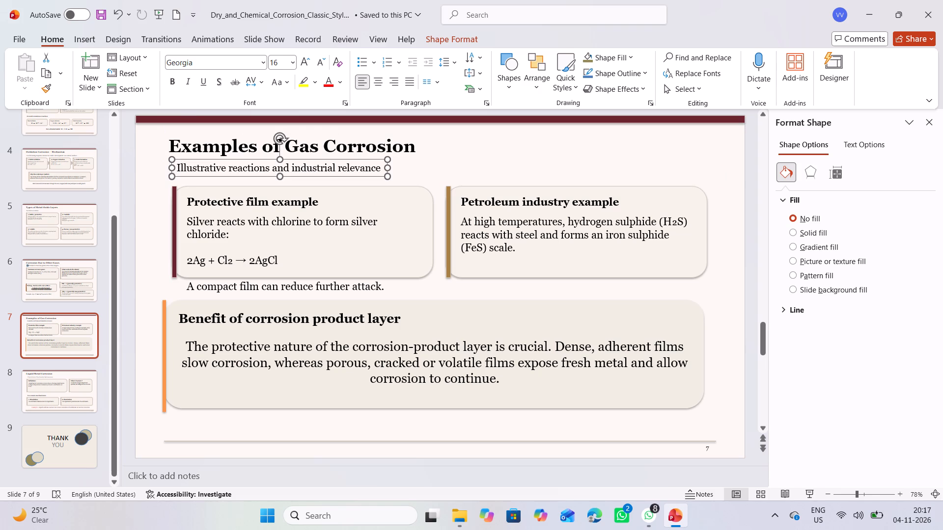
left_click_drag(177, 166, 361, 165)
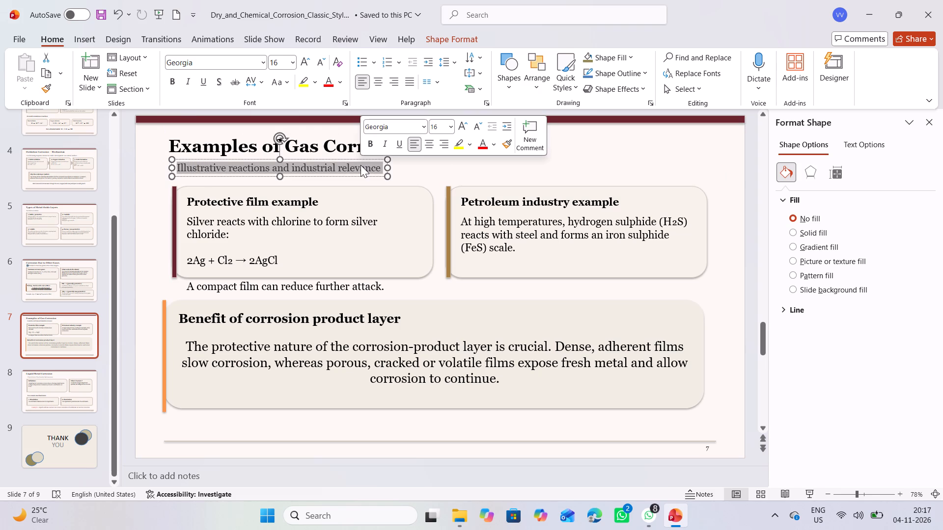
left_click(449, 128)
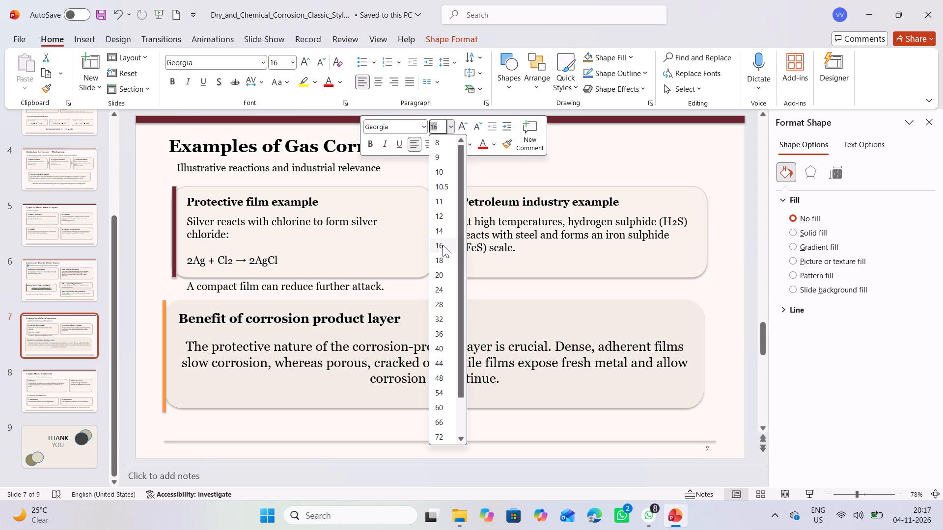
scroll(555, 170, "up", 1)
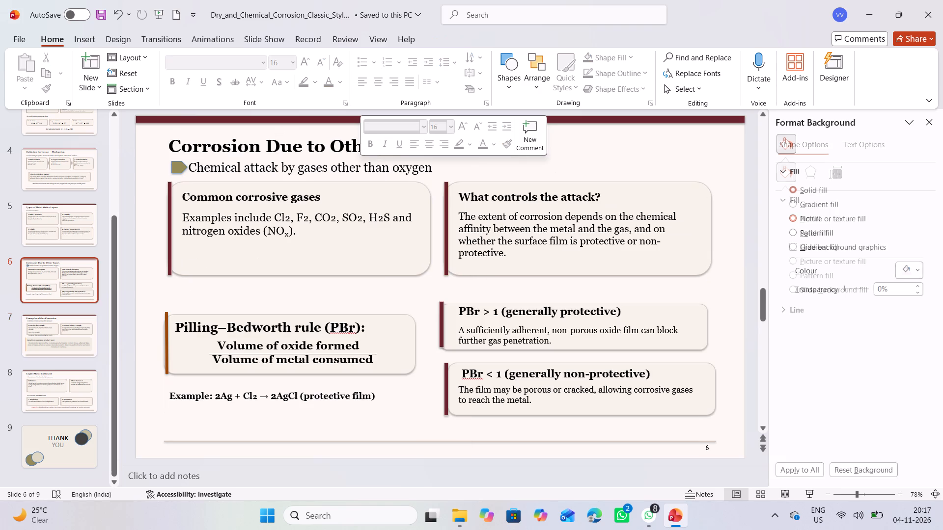
Open the font size choices for the subtitle text "Chemical attack by gases other than oxygen" on slide 6.
right_click(415, 171)
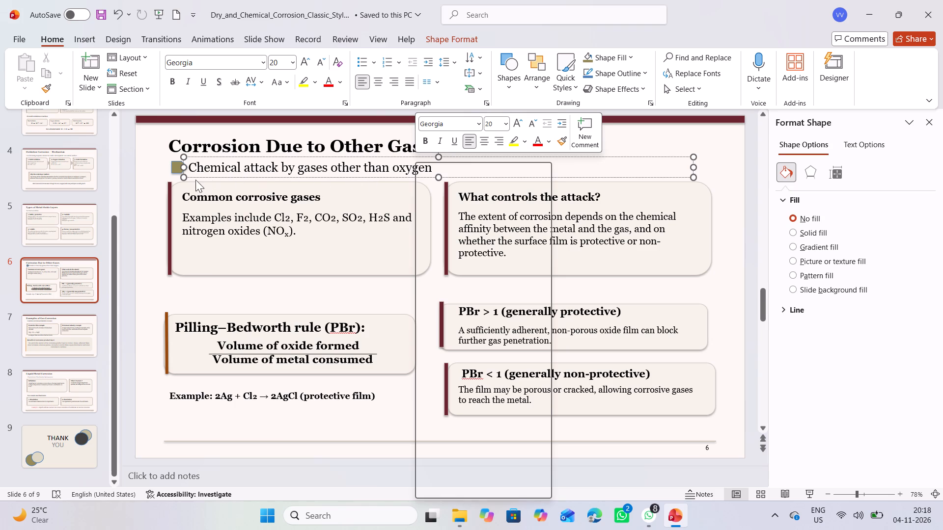
left_click(190, 165)
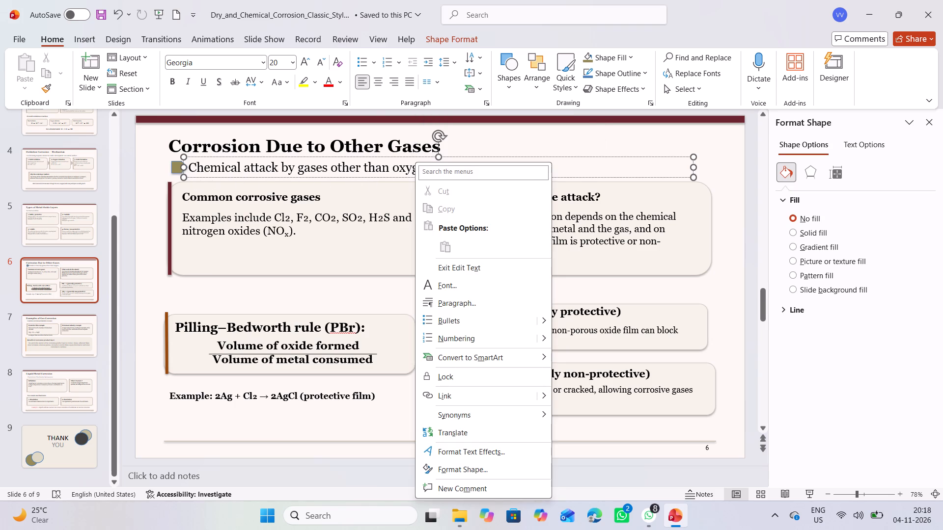
left_click_drag(188, 165, 418, 168)
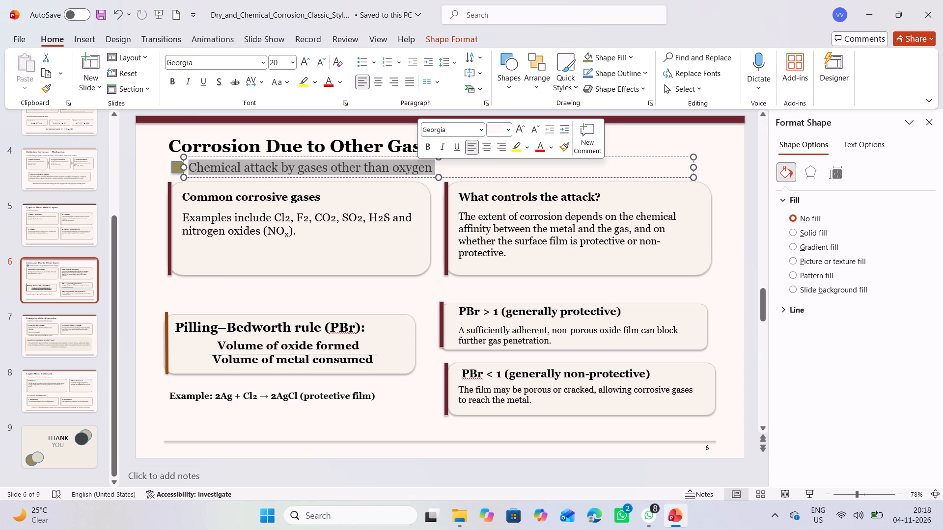
left_click(507, 132)
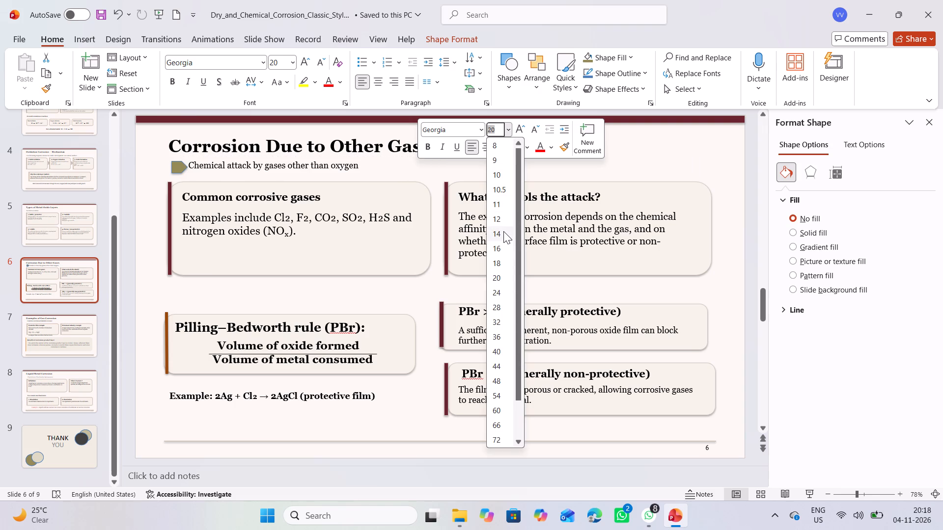
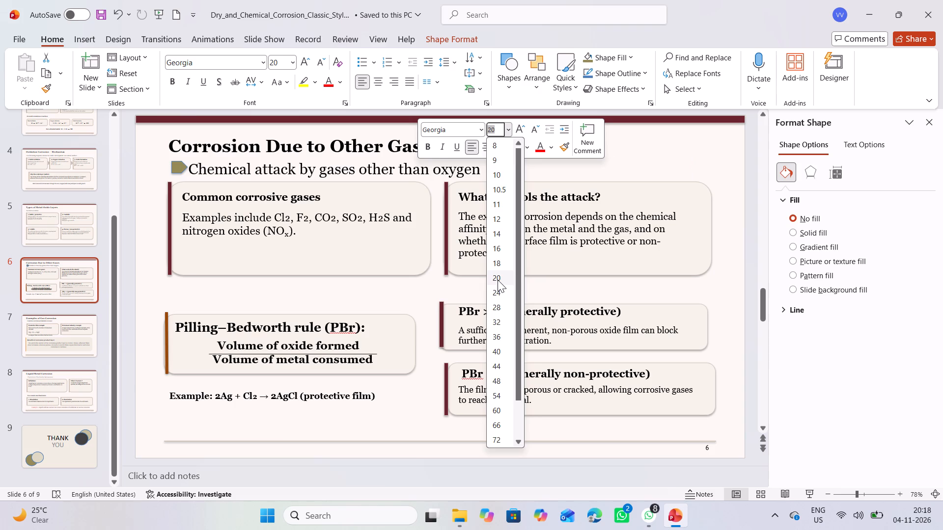
Set the font size of the subtitle "Chemical attack by gases other than oxygen" on slide 6 to 20.
left_click(498, 280)
Set the font size of the subtitle "Illustrative reactions and industrial relevance" on slide 7 to 20.
scroll(408, 285, "down", 1)
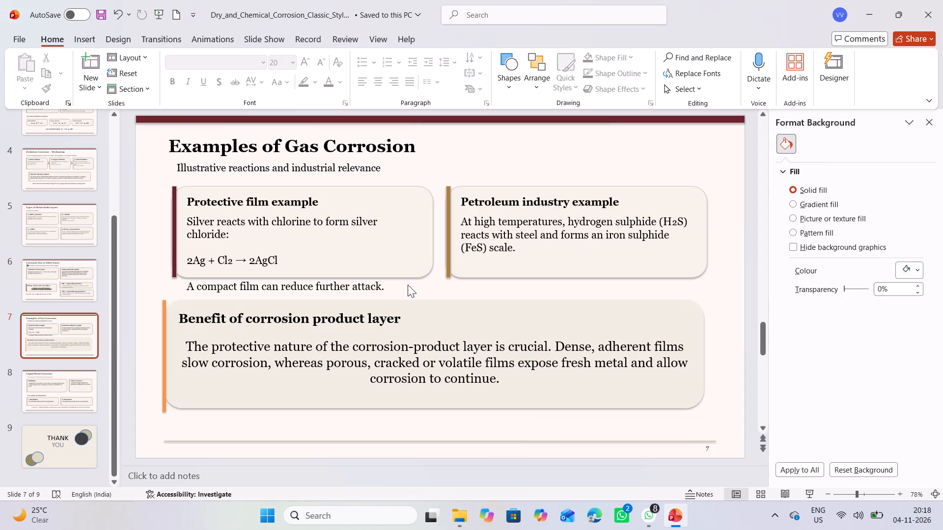
left_click(382, 170)
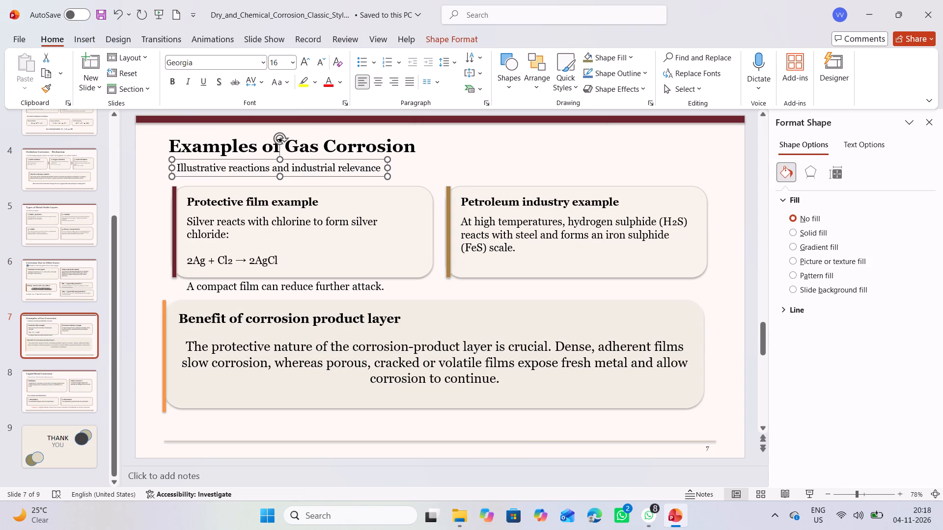
left_click(382, 170)
double_click(379, 168)
left_click_drag(379, 168, 307, 168)
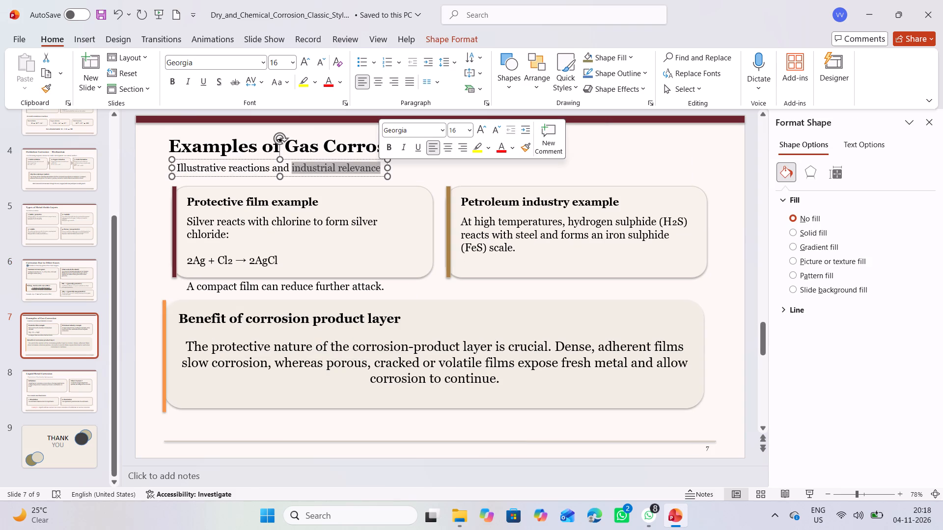
left_click_drag(307, 168, 184, 178)
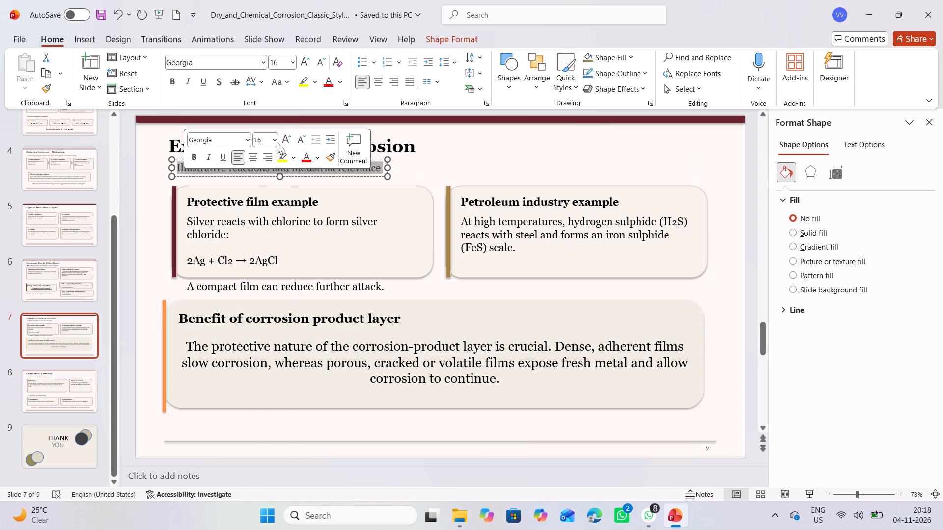
left_click(277, 142)
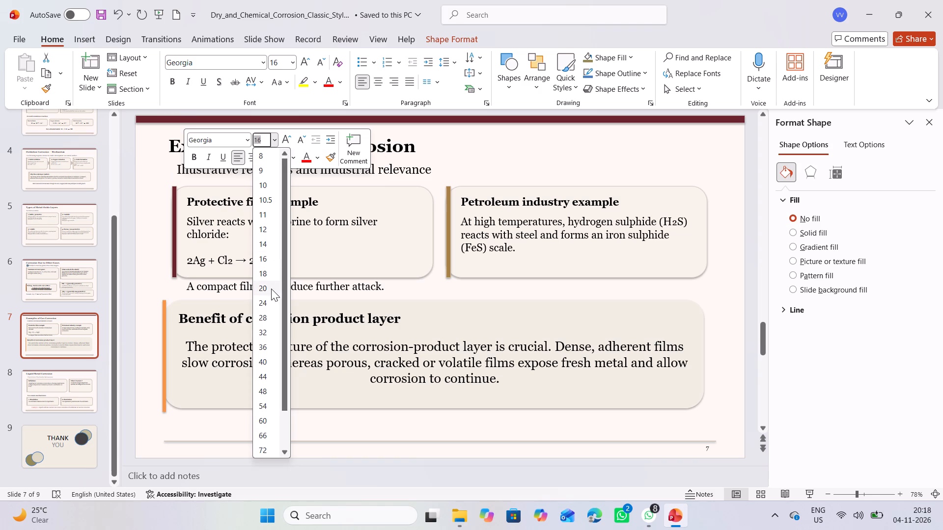
left_click(271, 289)
left_click(149, 187)
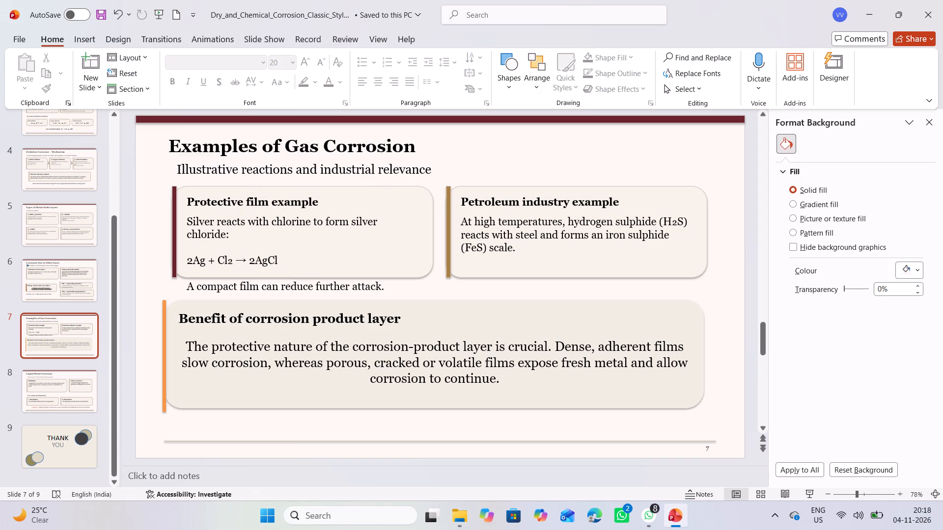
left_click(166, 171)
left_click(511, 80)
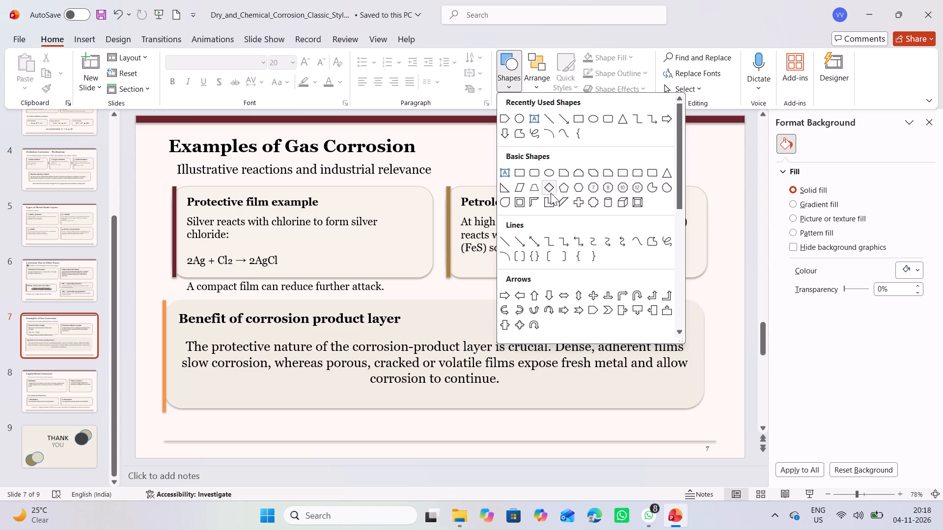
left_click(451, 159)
Capture a screen snip on slide 6, starting around the tan arrow bullet before the subtitle.
scroll(451, 159, "up", 1)
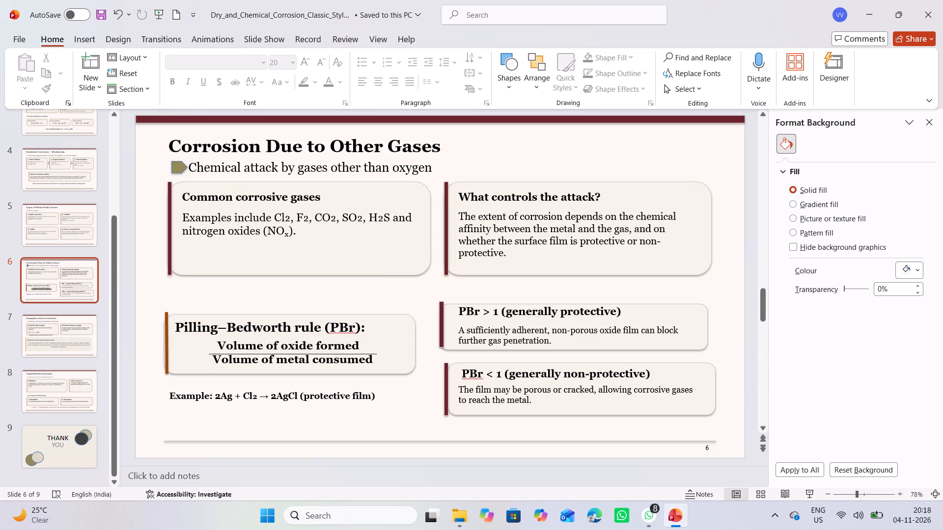
key("Print")
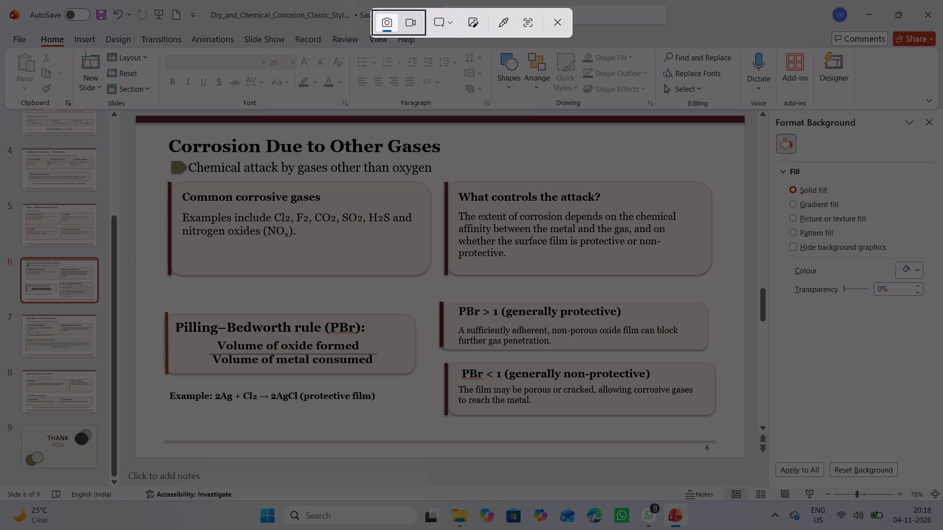
left_click(170, 161)
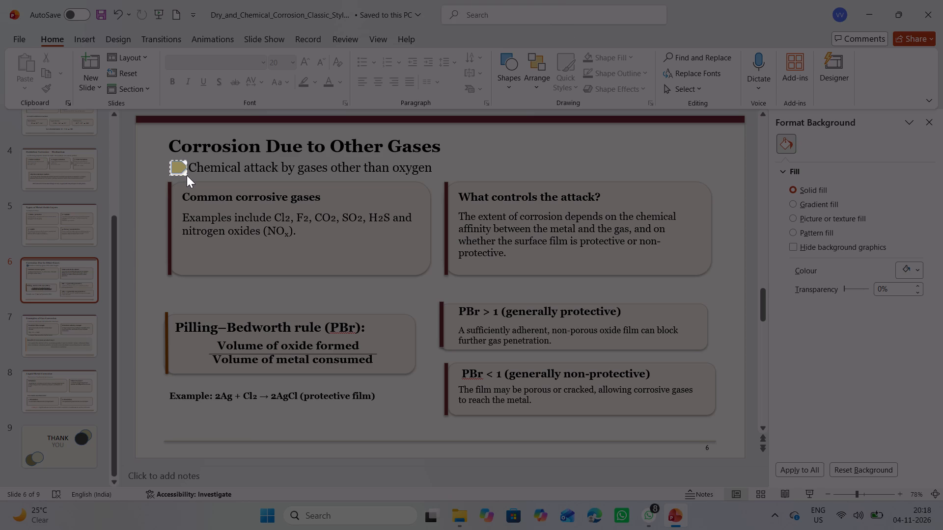
left_click(168, 157)
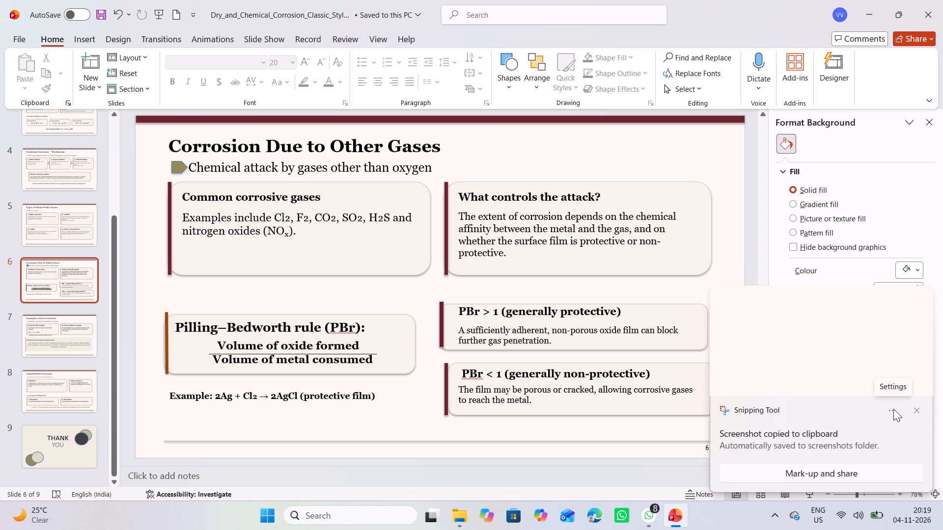
left_click(169, 160)
left_click(159, 166)
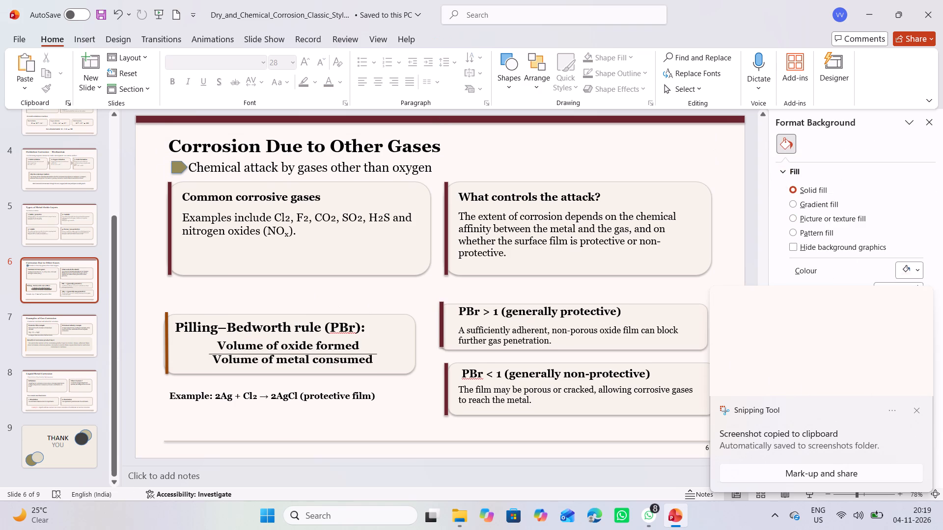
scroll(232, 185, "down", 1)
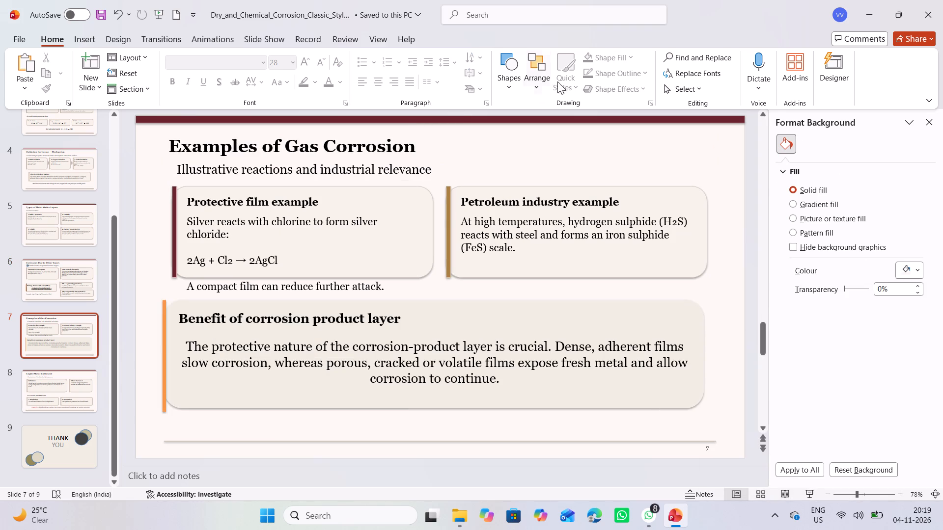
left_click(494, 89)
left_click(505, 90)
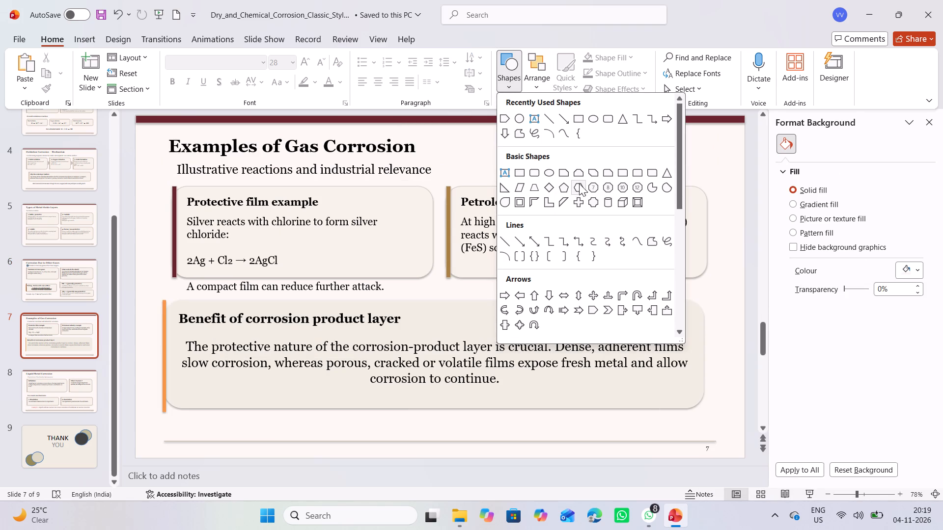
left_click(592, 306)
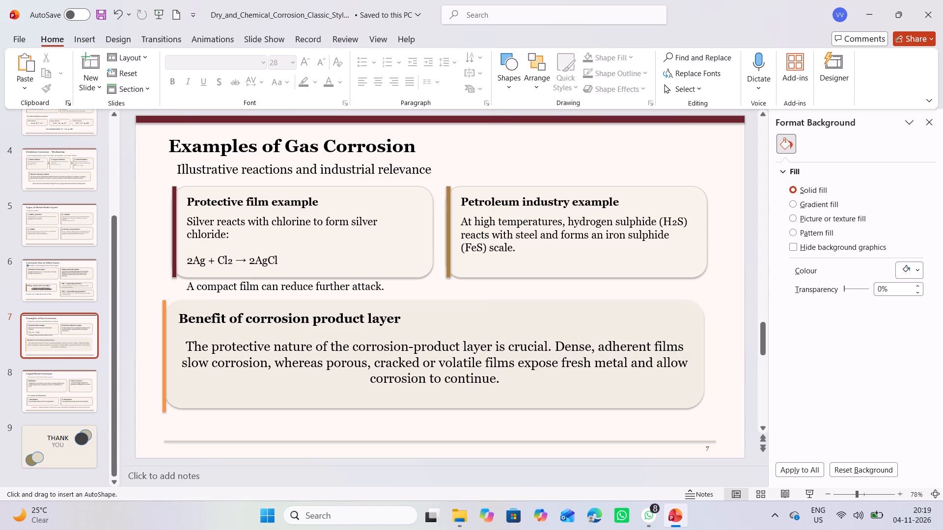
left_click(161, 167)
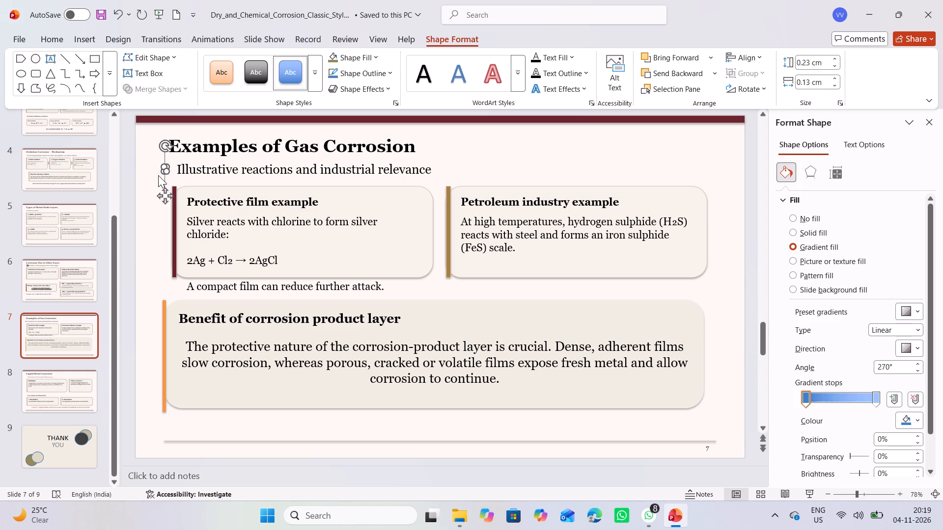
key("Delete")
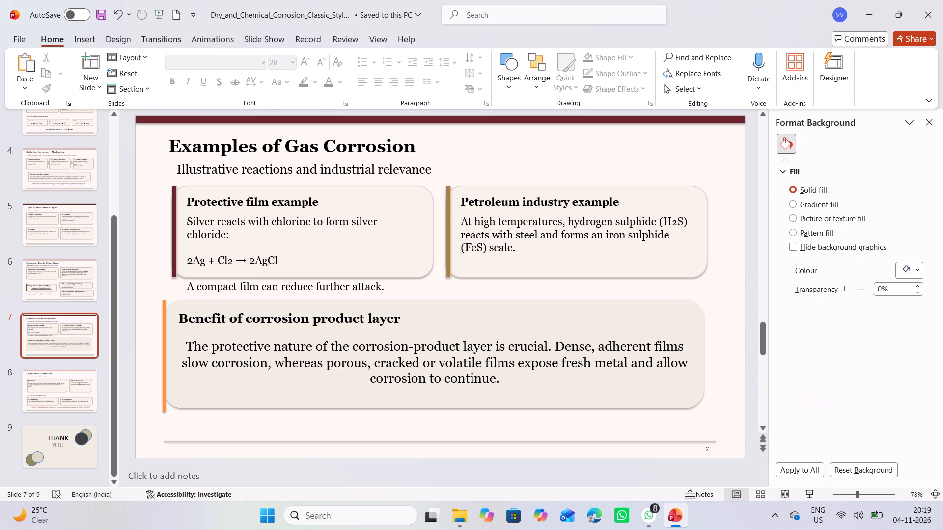
Draw a pentagon arrow about 0.93 cm high and 1.11 cm wide in front of the subtitle on slide 7.
left_click(515, 86)
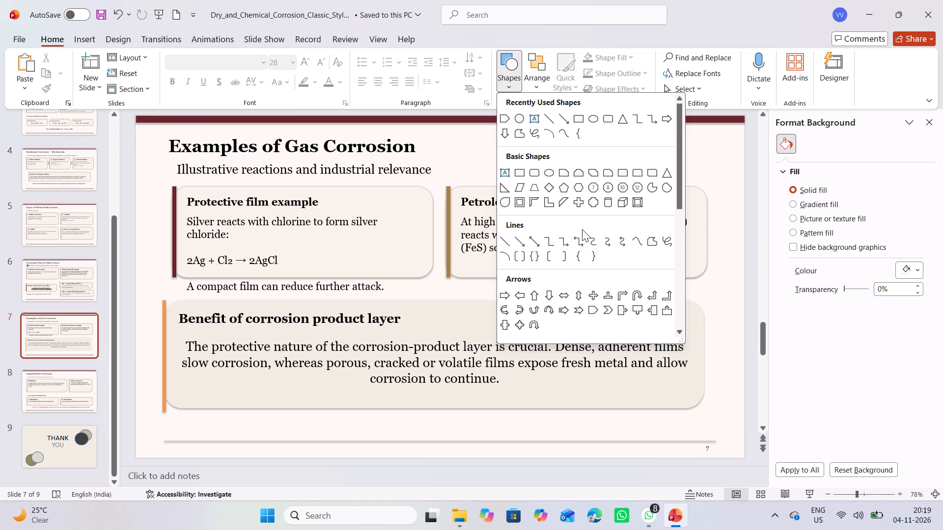
left_click(587, 307)
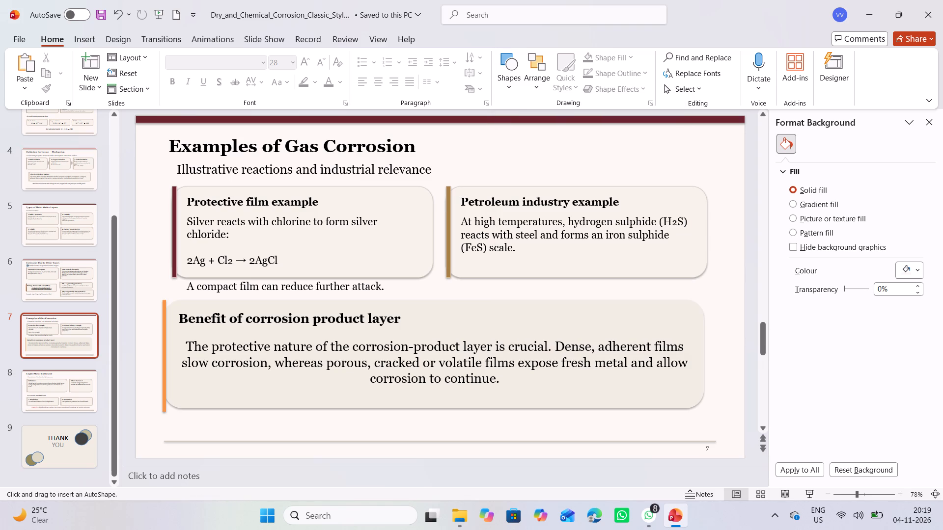
left_click_drag(156, 163, 165, 169)
left_click_drag(165, 169, 175, 177)
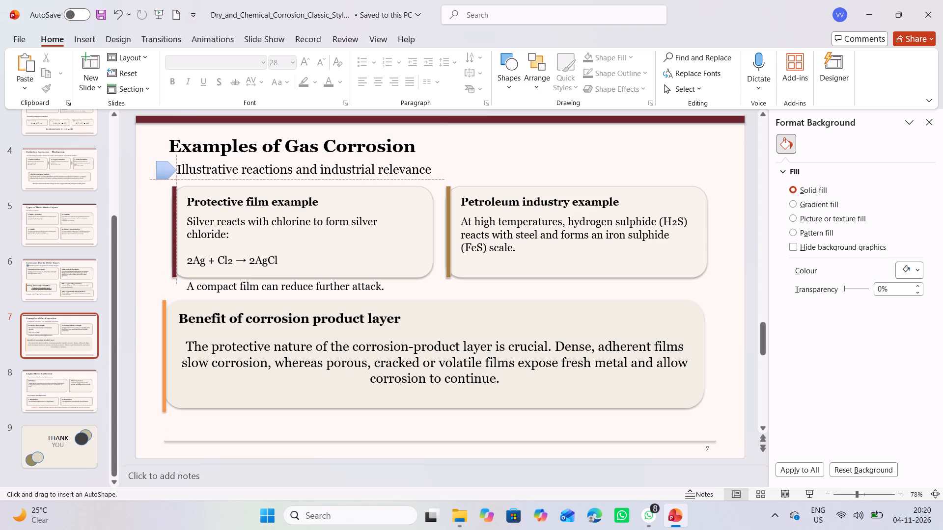
left_click_drag(175, 177, 175, 176)
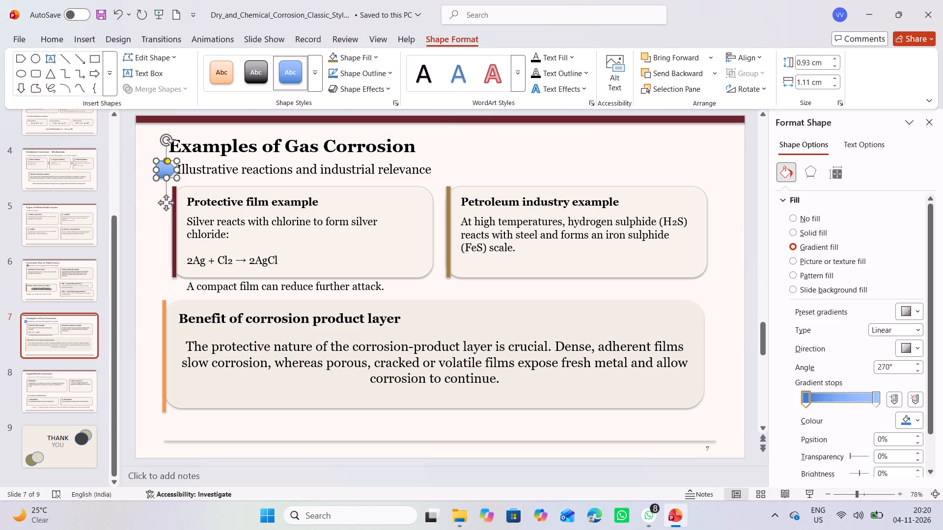
Shrink the pentagon arrow on slide 7 to about 0.75 cm high and 0.69 cm wide and align it just before the subtitle.
left_click(166, 157)
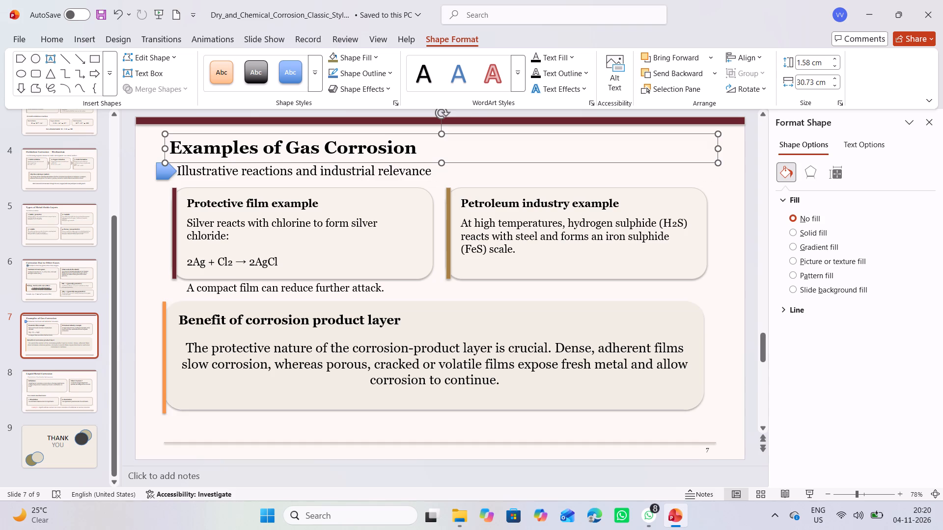
left_click(161, 172)
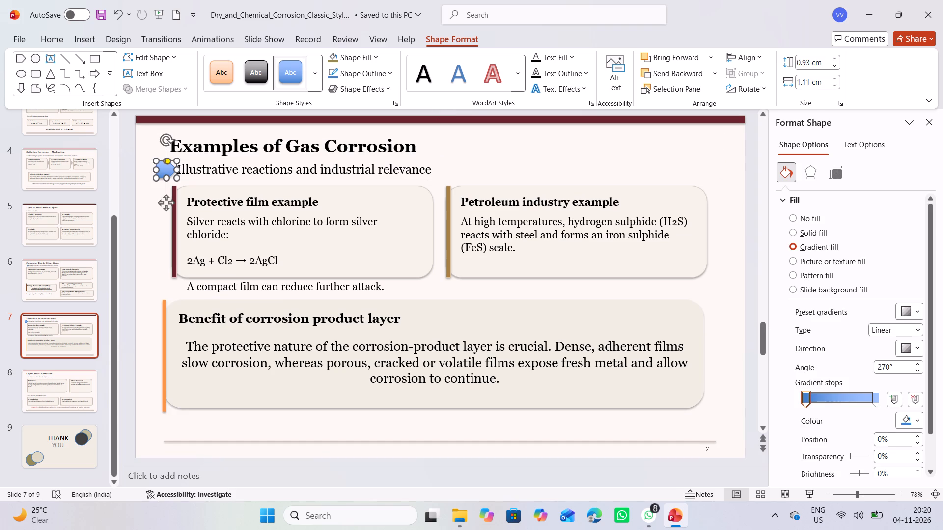
left_click_drag(165, 159, 166, 166)
left_click_drag(166, 179, 166, 173)
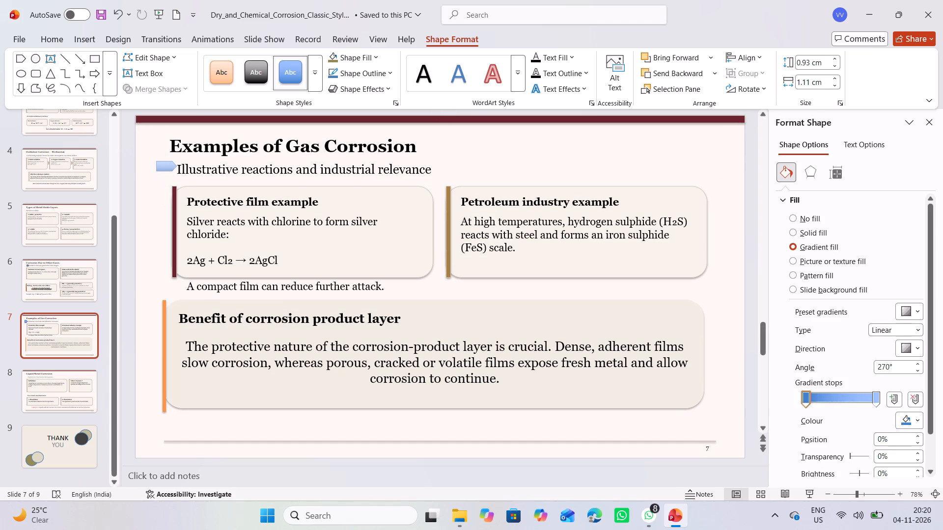
left_click_drag(166, 173, 166, 174)
left_click_drag(166, 174, 166, 176)
left_click_drag(166, 176, 167, 172)
left_click_drag(157, 171, 160, 171)
left_click_drag(160, 171, 163, 172)
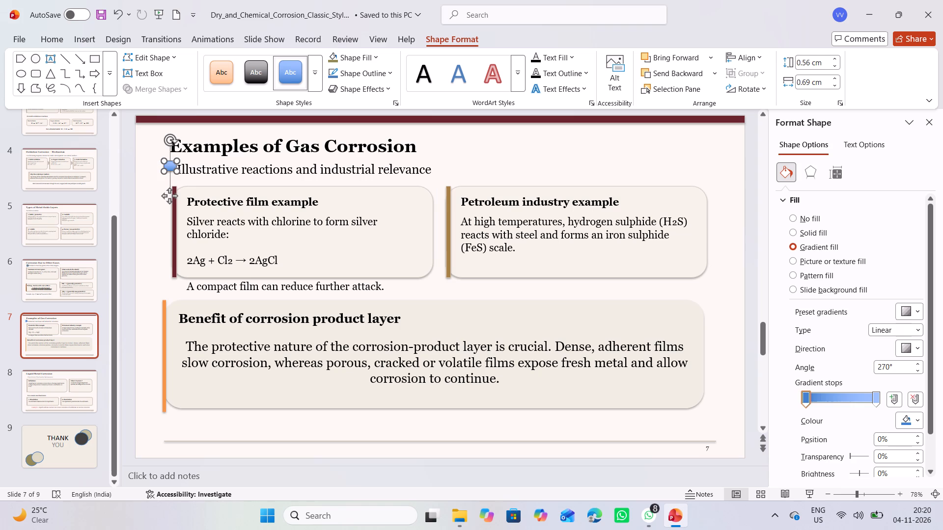
left_click(170, 171)
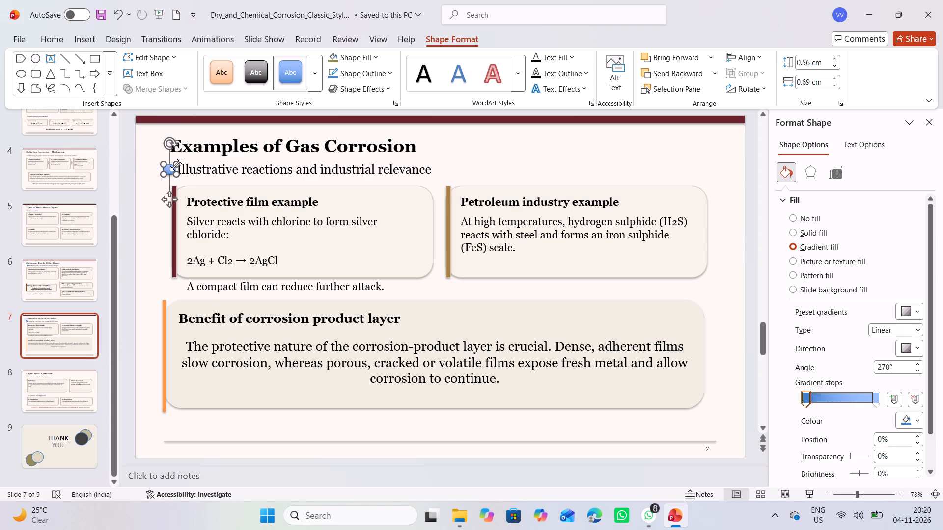
left_click_drag(176, 165, 176, 160)
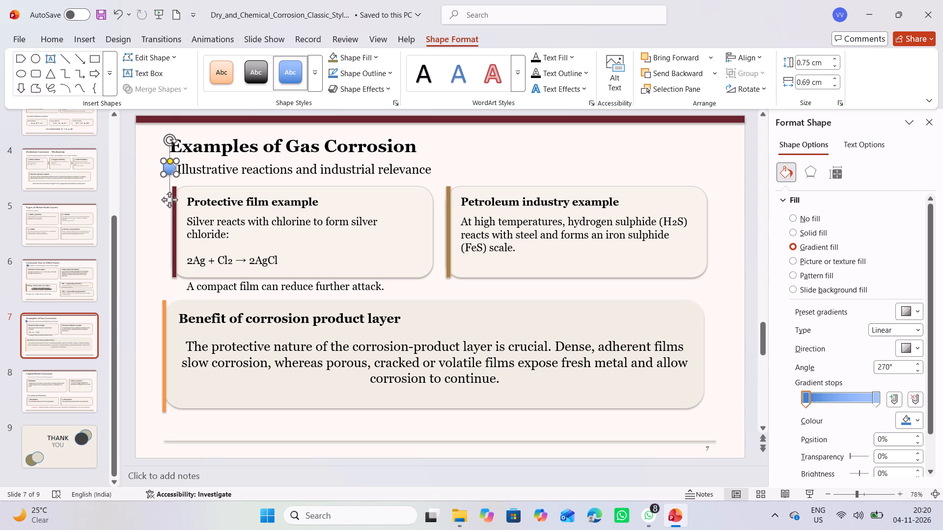
left_click(164, 168)
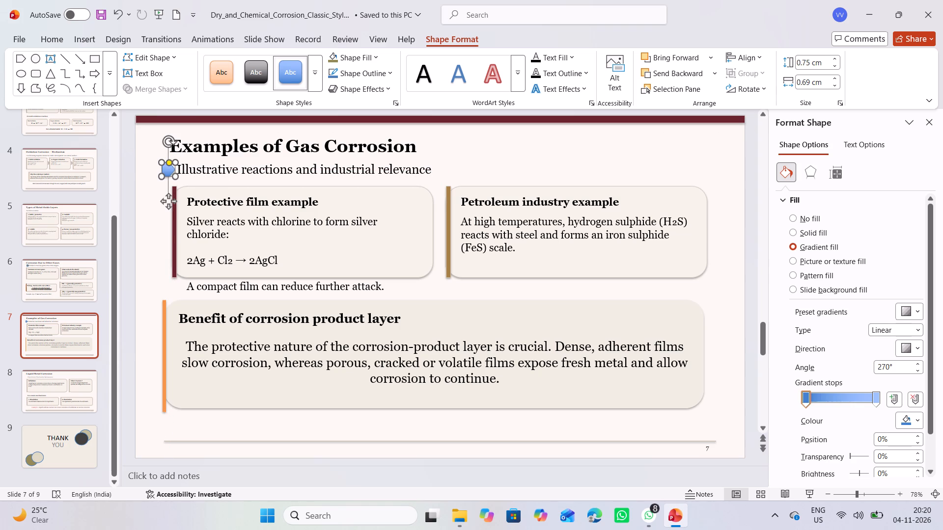
scroll(195, 186, "up", 1)
scroll(195, 186, "down", 1)
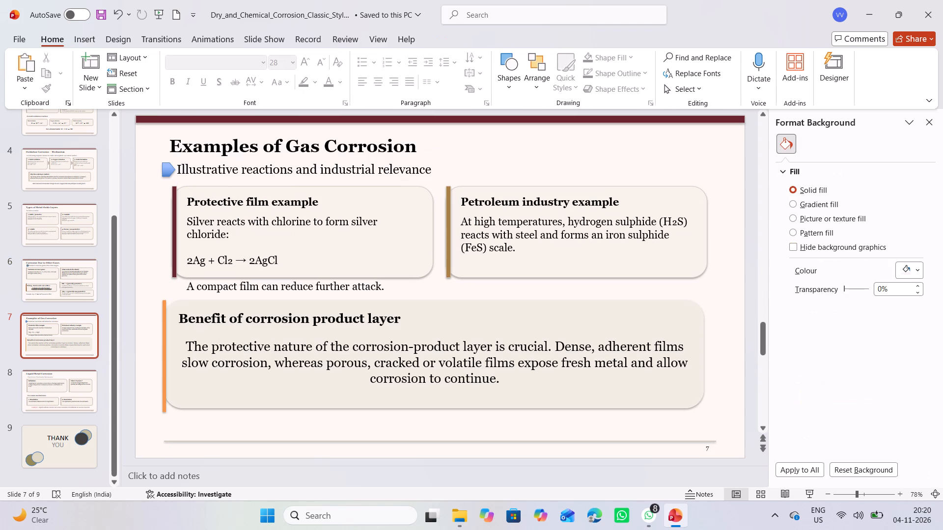
Widen the blue pentagon arrow on slide 7 slightly by extending its flat end away from the subtitle.
scroll(195, 186, "up", 1)
scroll(195, 186, "down", 1)
left_click(163, 169)
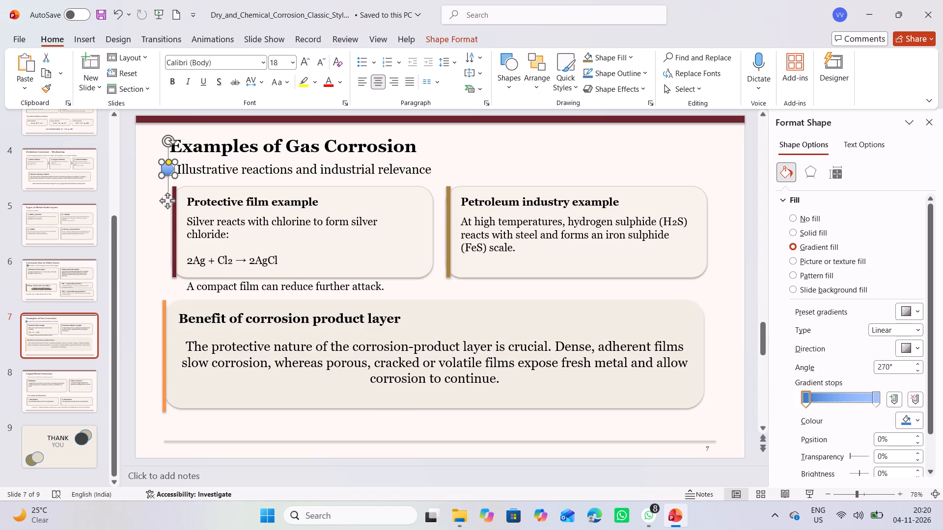
left_click_drag(162, 176, 158, 176)
left_click_drag(158, 176, 157, 176)
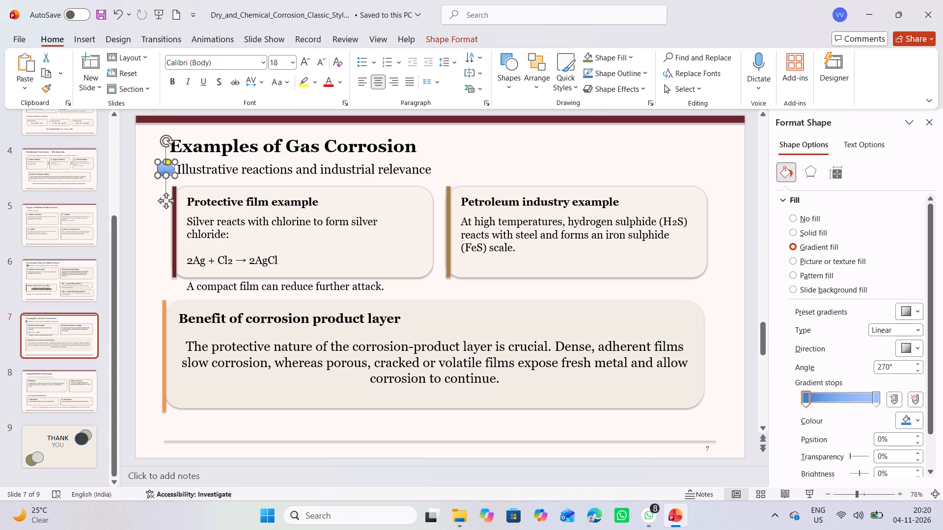
Compare the arrow bullet's size and the subtitle placement between slides 6 and 7.
scroll(279, 169, "up", 1)
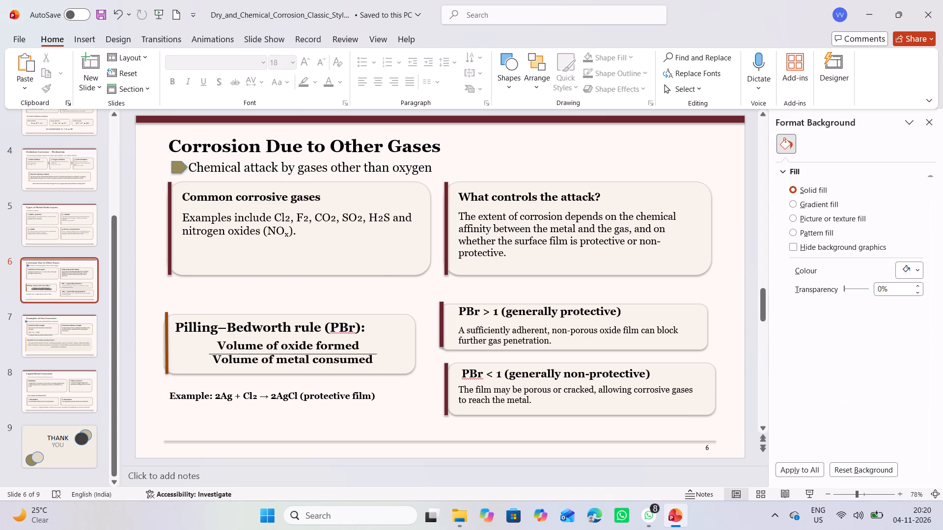
scroll(279, 169, "down", 1)
scroll(279, 169, "up", 1)
scroll(279, 169, "down", 1)
scroll(279, 169, "up", 1)
scroll(279, 169, "down", 1)
scroll(280, 168, "up", 1)
scroll(280, 167, "down", 1)
scroll(280, 167, "up", 1)
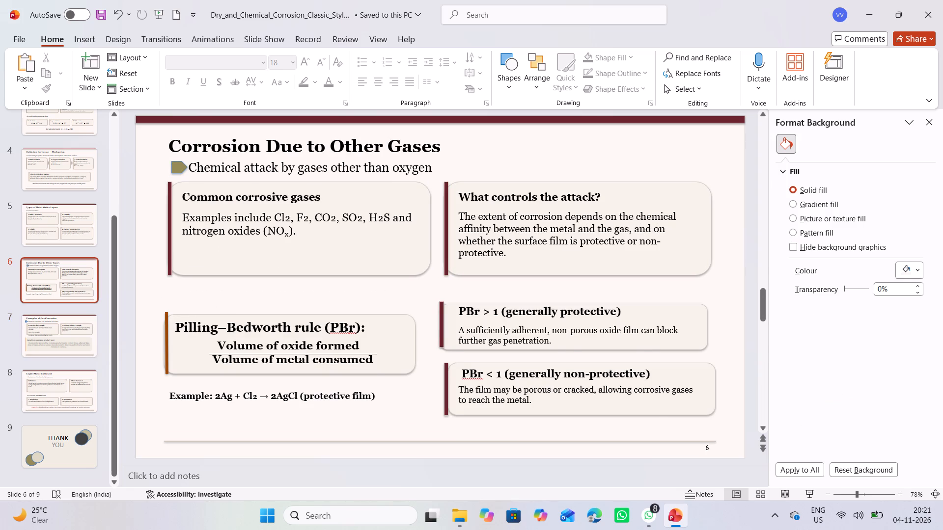
scroll(280, 167, "down", 1)
scroll(280, 167, "up", 1)
scroll(280, 167, "down", 1)
scroll(280, 167, "up", 1)
scroll(280, 167, "down", 1)
scroll(280, 167, "up", 1)
scroll(279, 167, "down", 1)
scroll(279, 167, "up", 1)
scroll(277, 172, "down", 1)
scroll(277, 172, "up", 1)
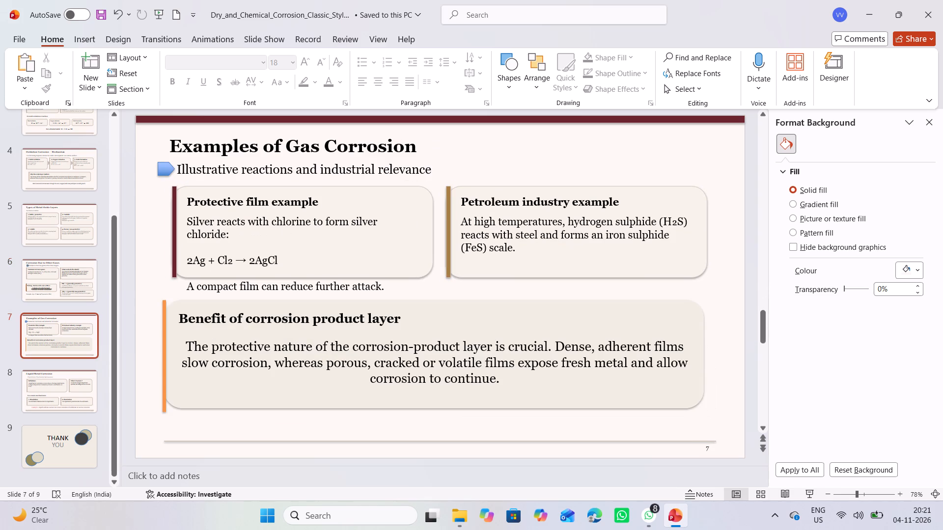
scroll(277, 172, "down", 1)
scroll(277, 172, "up", 1)
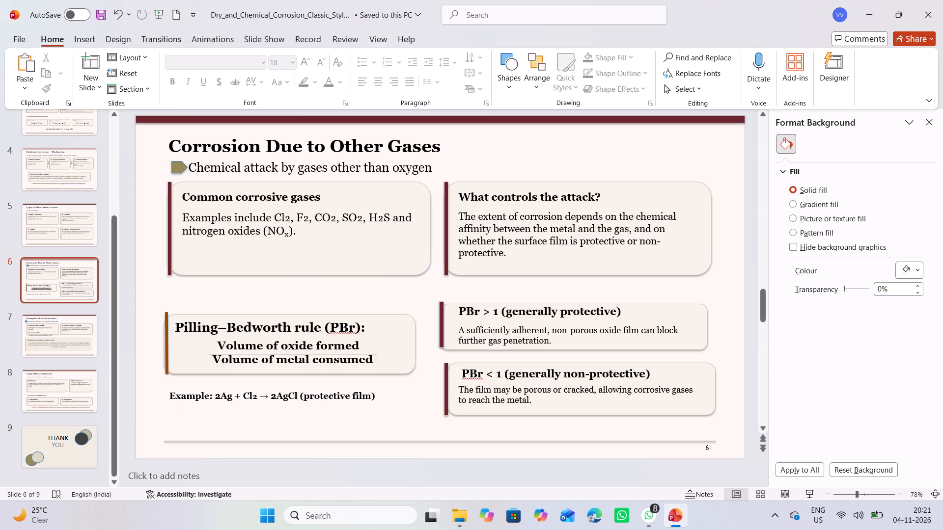
scroll(277, 172, "down", 1)
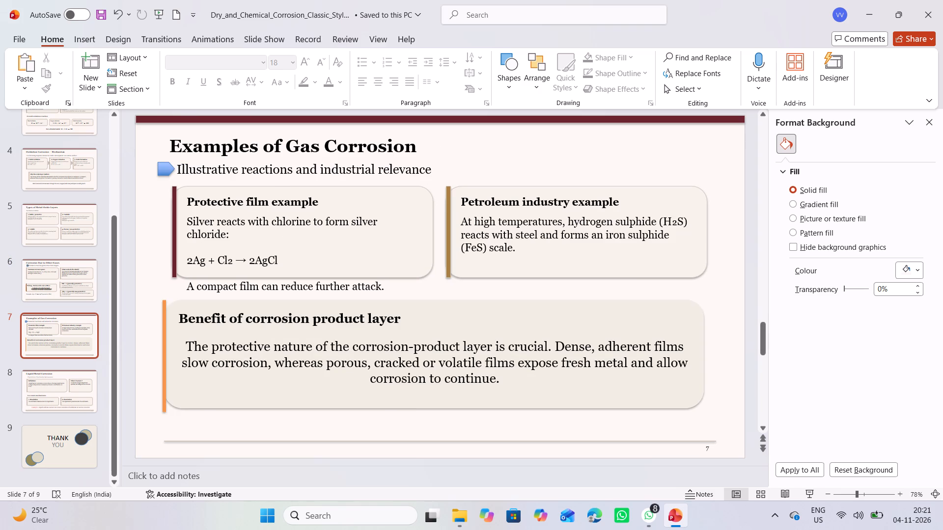
Pull in the starting edge of the subtitle text box on slide 7 so the text begins further from the arrow.
left_click(182, 168)
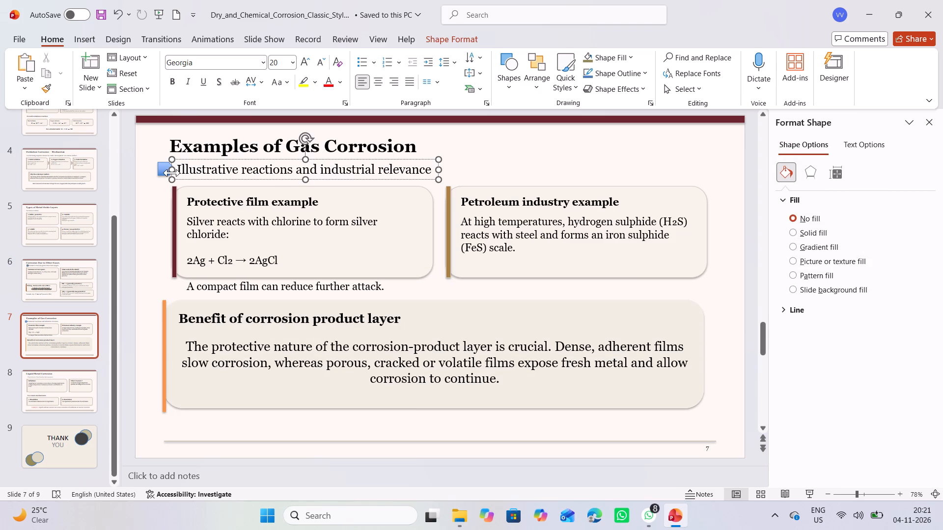
left_click_drag(172, 170, 188, 169)
Move the blue pentagon arrow towards the subtitle so its flat end lines up with the start of the slide 7 title.
left_click(160, 169)
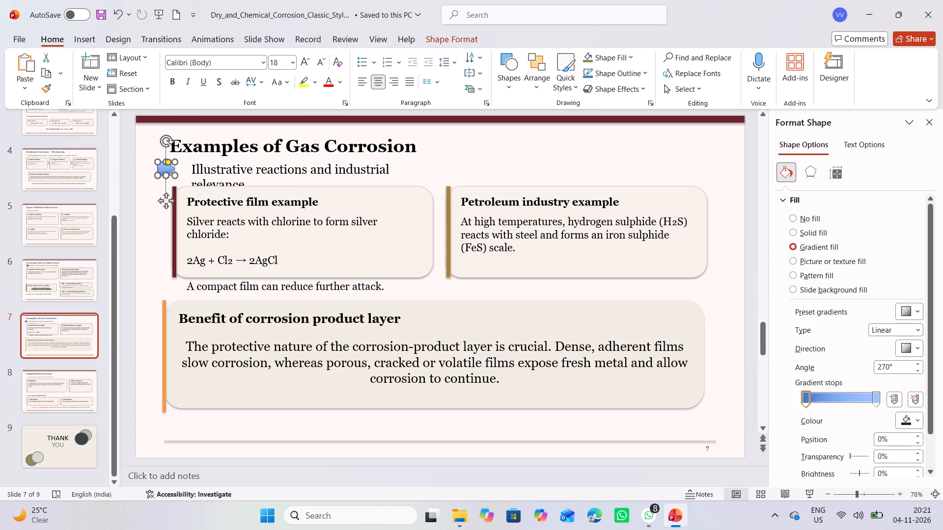
left_click_drag(165, 200, 174, 200)
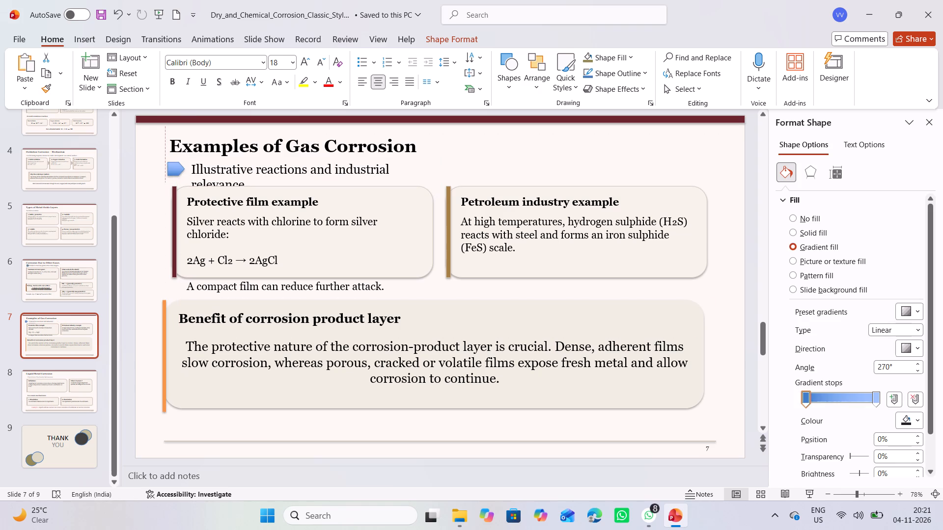
left_click_drag(174, 200, 176, 200)
left_click_drag(176, 200, 177, 201)
scroll(159, 197, "up", 1)
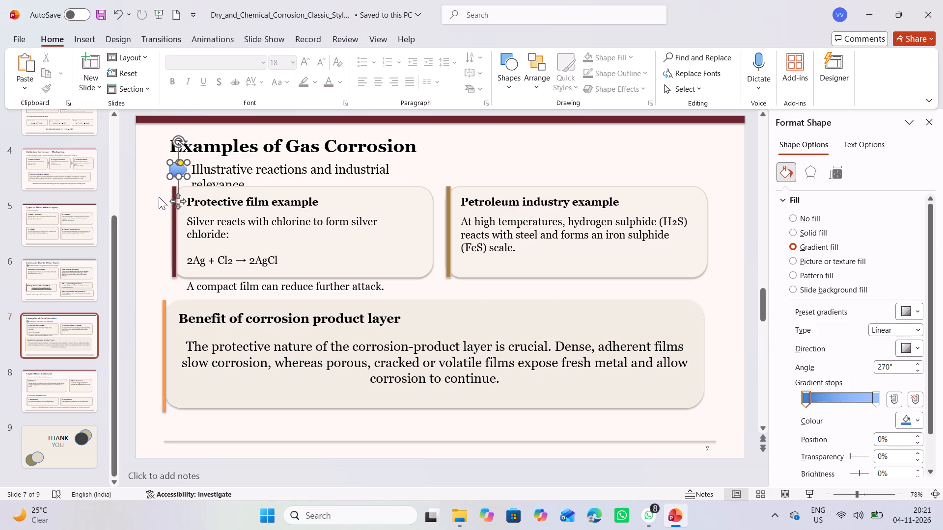
scroll(159, 197, "down", 1)
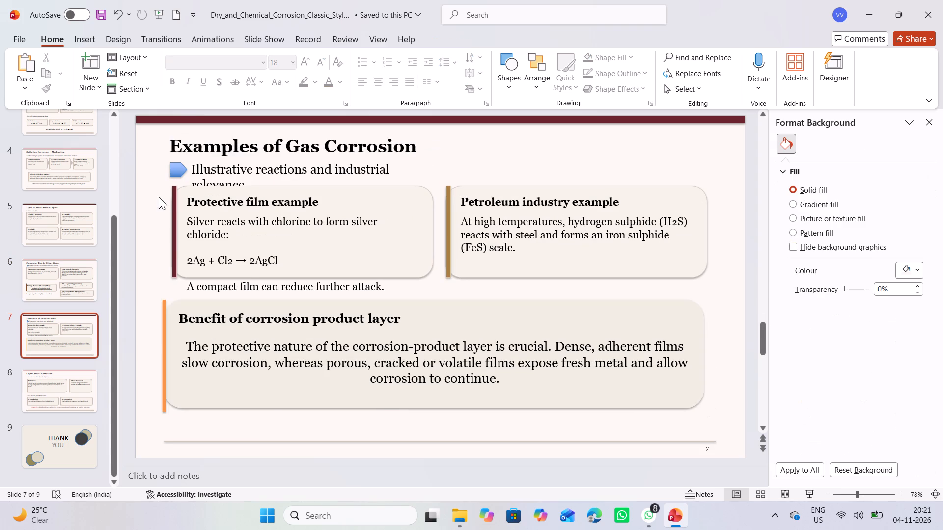
Widen the subtitle text box on slide 7 so "Illustrative reactions and industrial relevance" fits on one line.
left_click(249, 180)
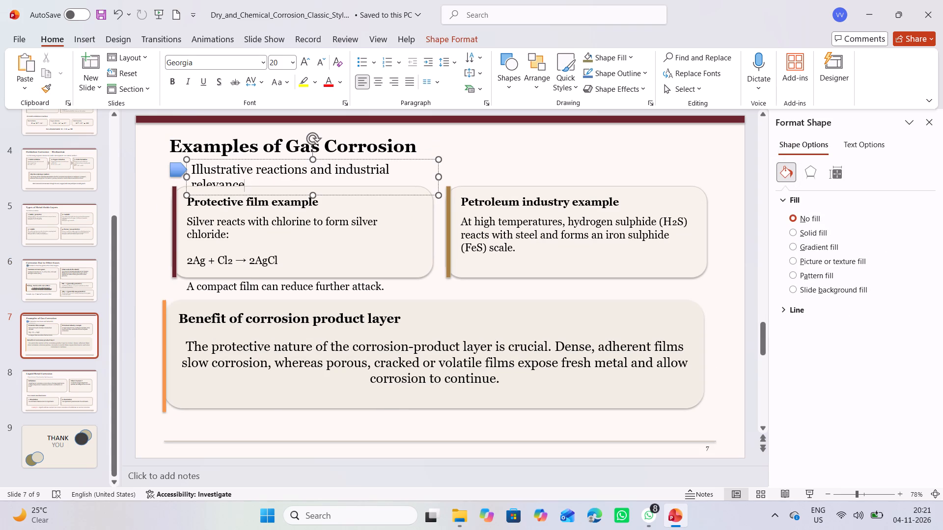
left_click_drag(440, 179, 457, 171)
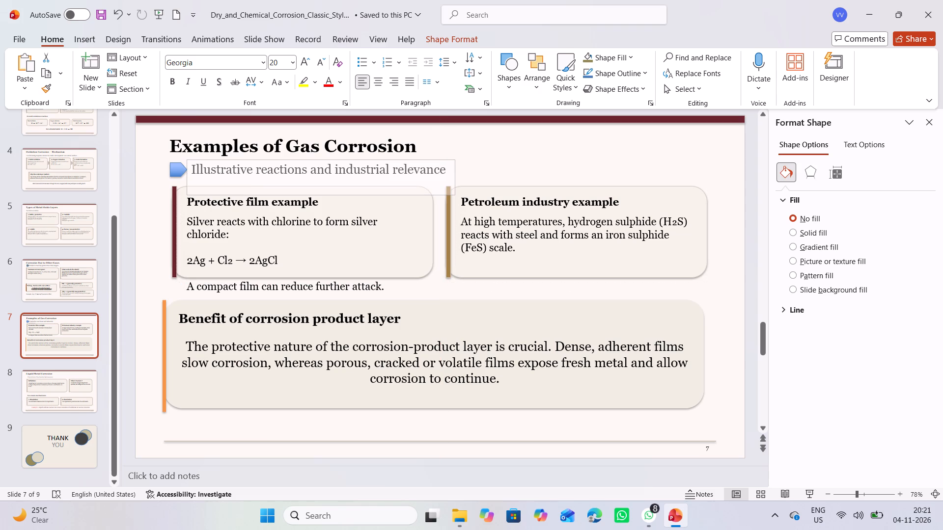
left_click_drag(457, 171, 477, 161)
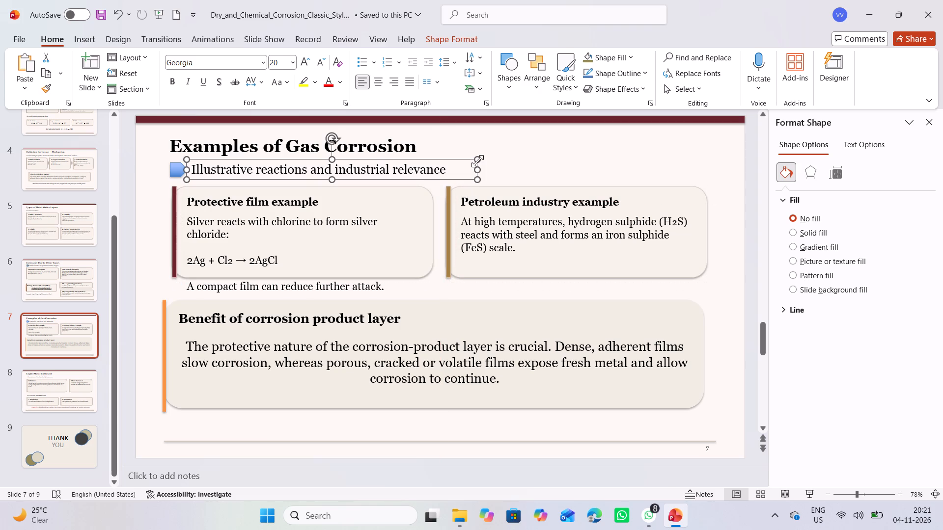
Reduce the pentagon arrow's height slightly and place it directly against the start of the slide 7 subtitle, vertically centred on the text.
left_click(163, 184)
left_click(177, 176)
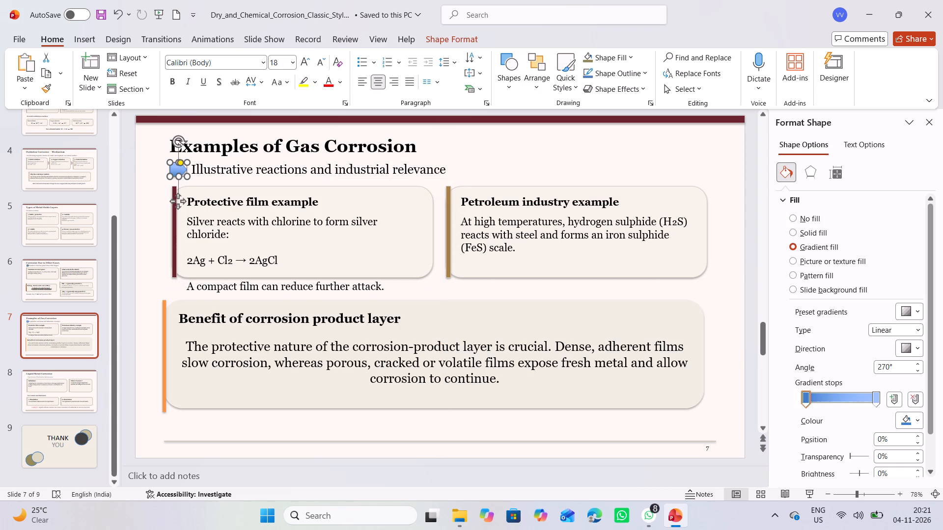
left_click_drag(180, 179, 180, 174)
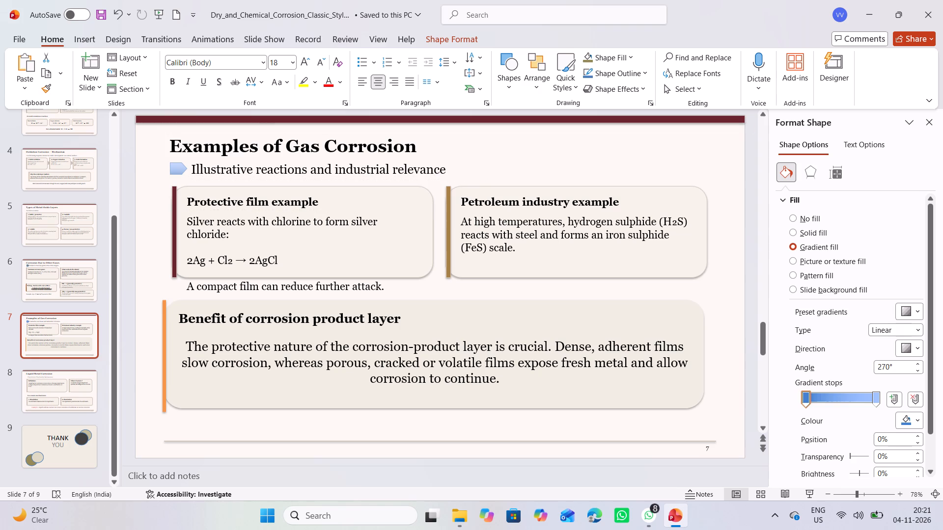
left_click_drag(180, 174, 180, 174)
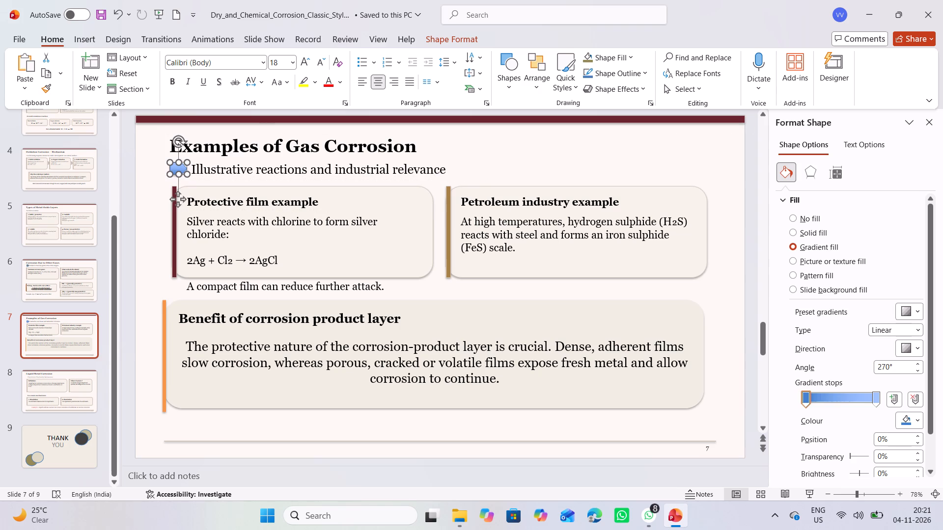
left_click(177, 202)
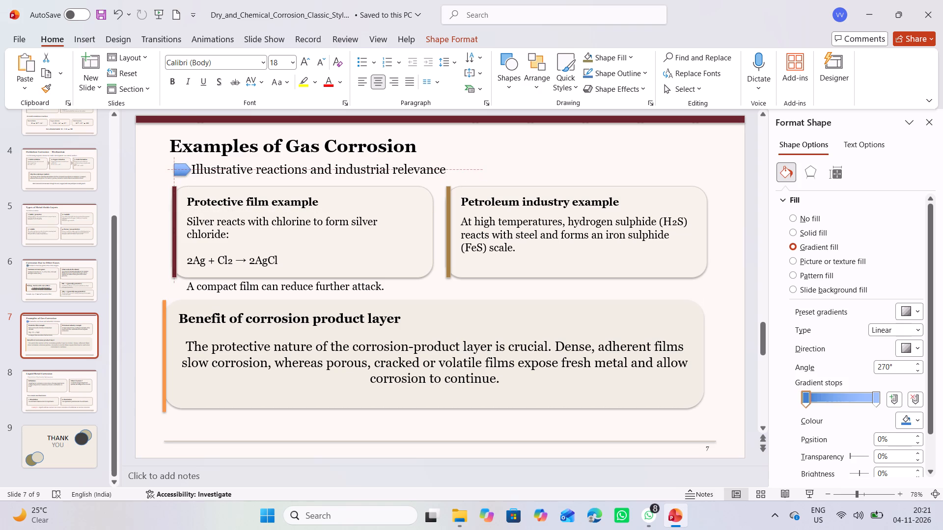
left_click(164, 202)
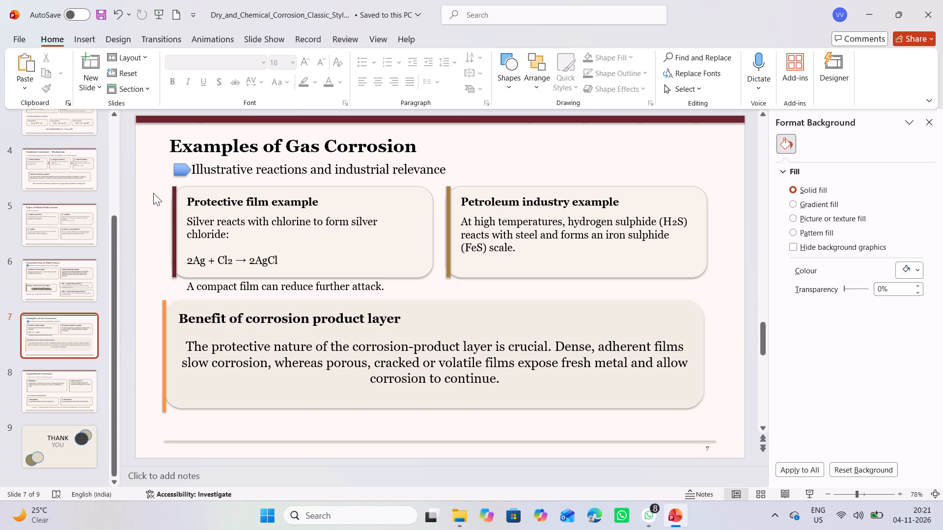
Fill the pentagon arrow on slide 7 with the dark tan theme colour to match the arrow bullet on slide 6.
scroll(150, 194, "up", 1)
scroll(150, 194, "down", 1)
right_click(181, 167)
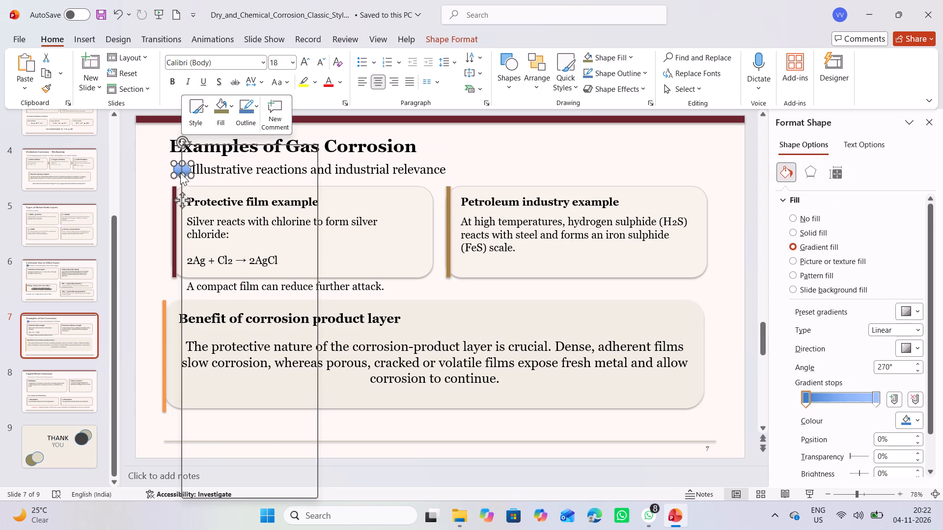
left_click(217, 119)
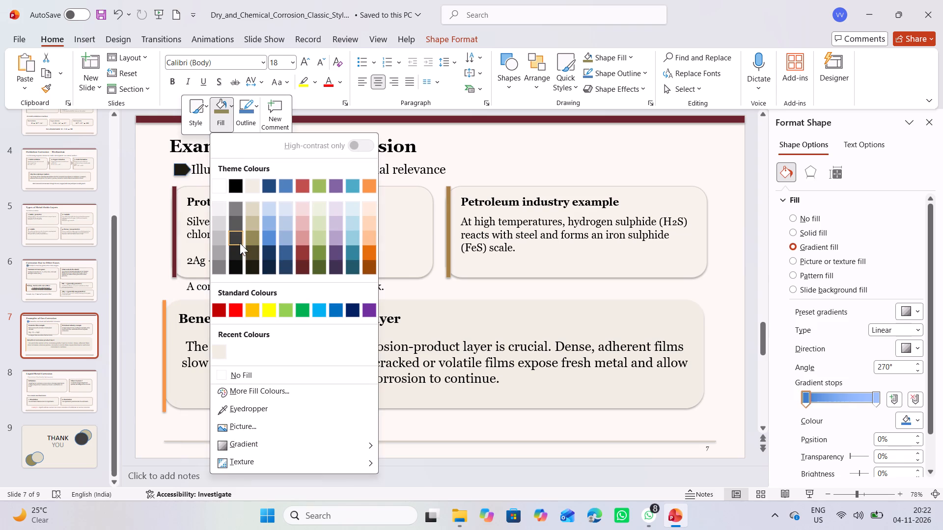
left_click(251, 240)
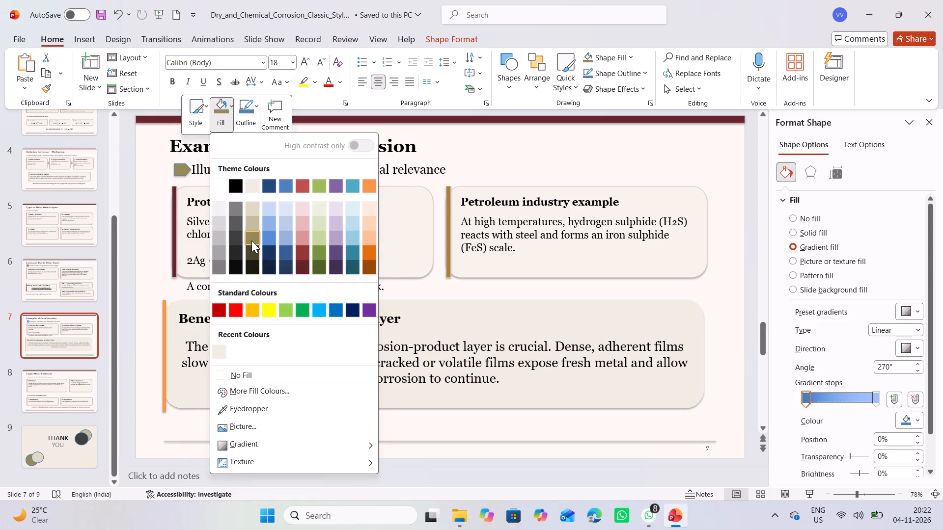
left_click(155, 206)
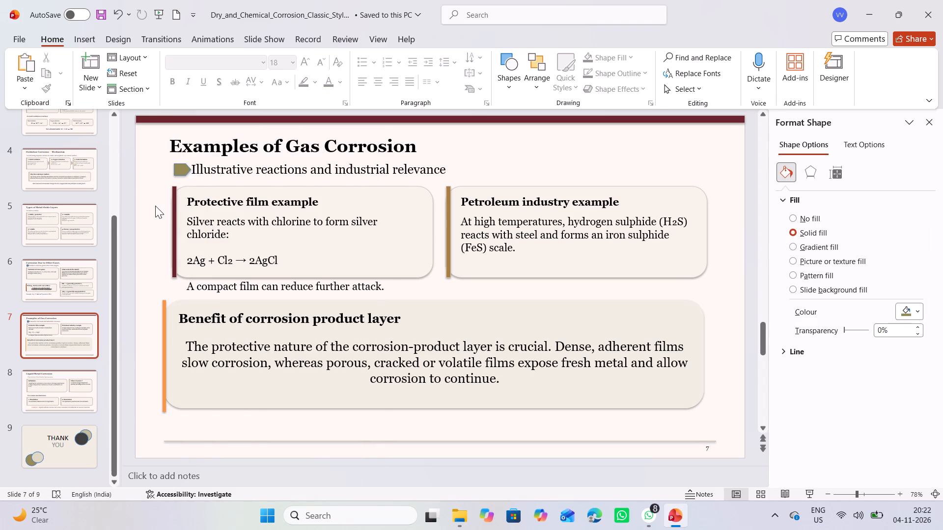
Delete the subtitle "Chemical action of liquid metals at high temperature" from slide 8.
scroll(155, 206, "up", 1)
scroll(155, 206, "down", 1)
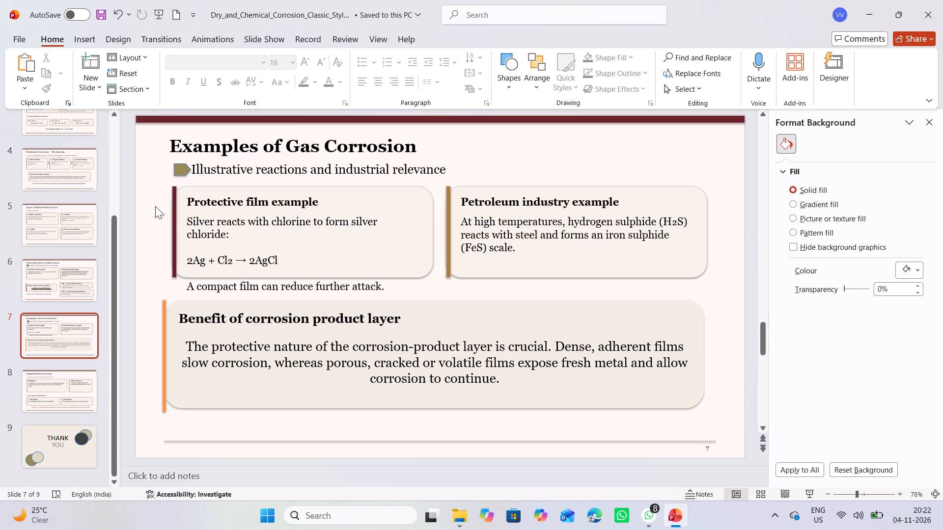
scroll(155, 206, "down", 1)
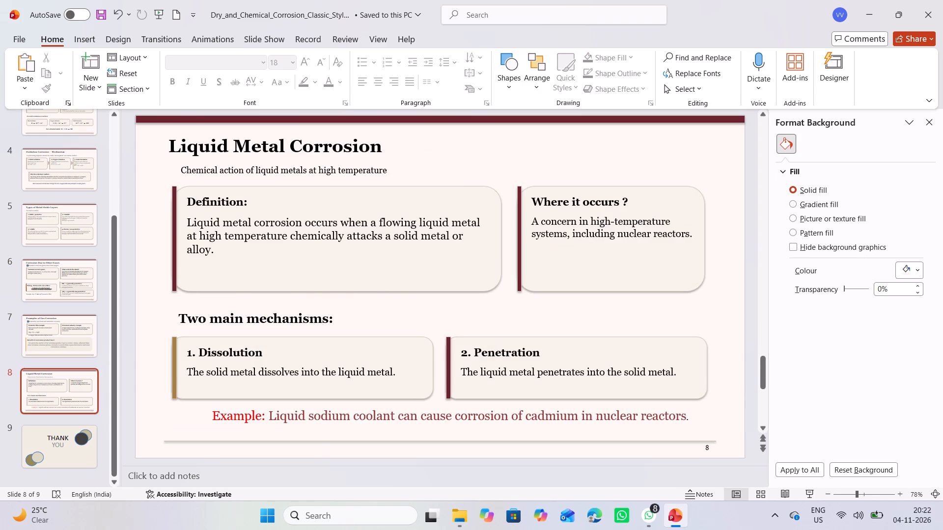
left_click_drag(176, 169, 186, 170)
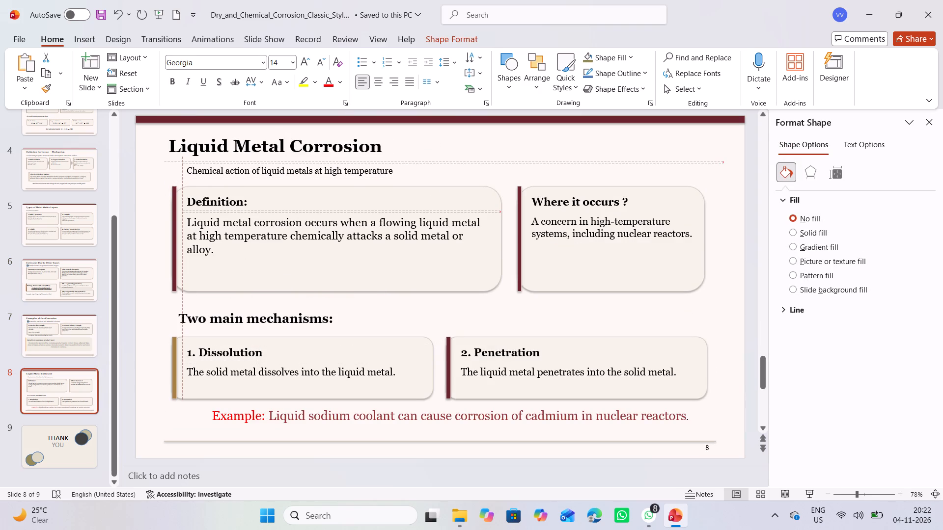
left_click_drag(186, 170, 186, 170)
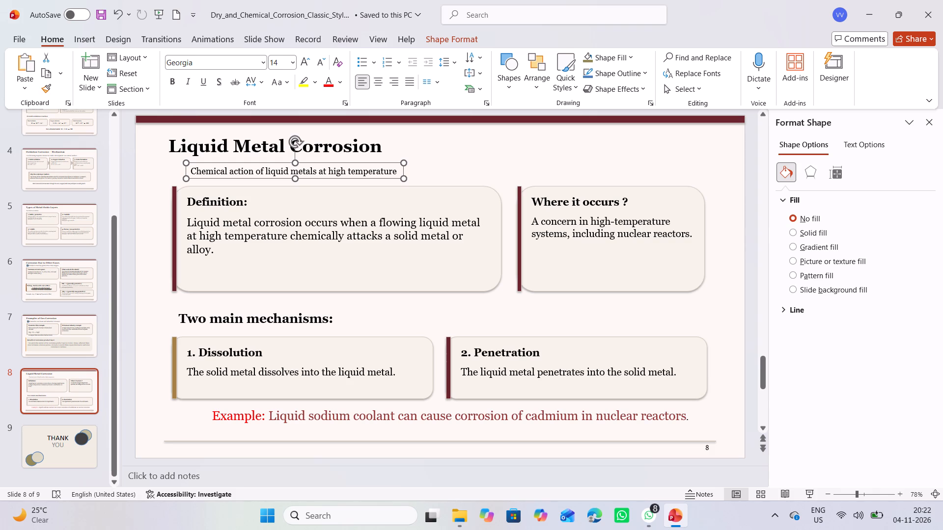
left_click(190, 170)
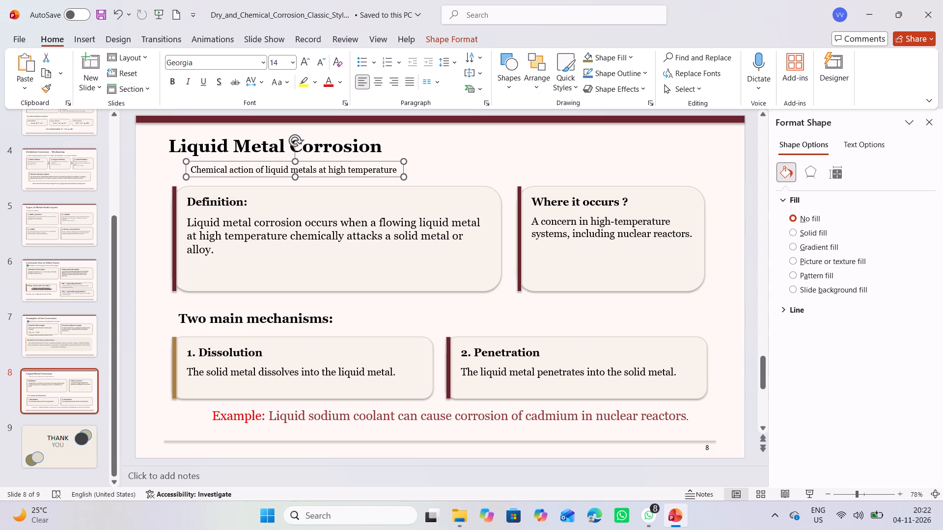
left_click(399, 169)
key("BackSpace")
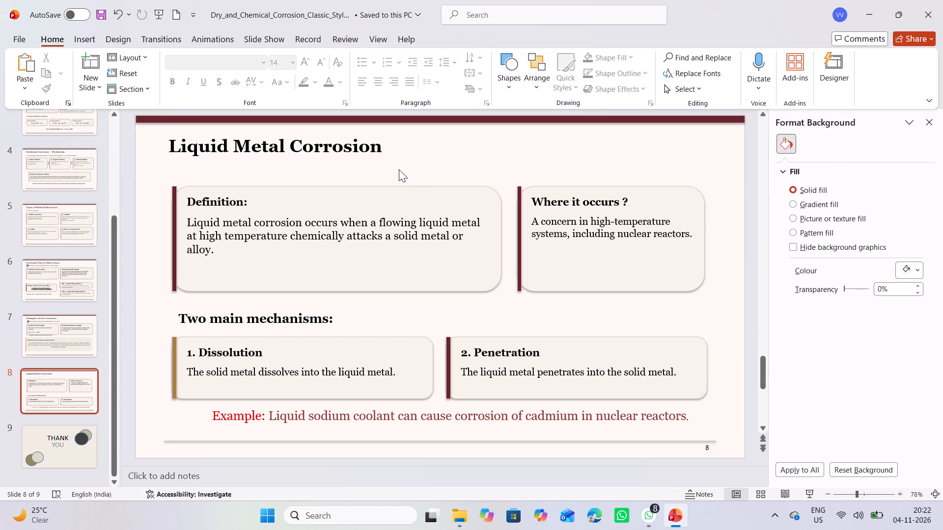
Shift the subtitle "Four behaviours of oxide films" on slide 5 slightly inward from the start of the title.
scroll(391, 173, "up", 1)
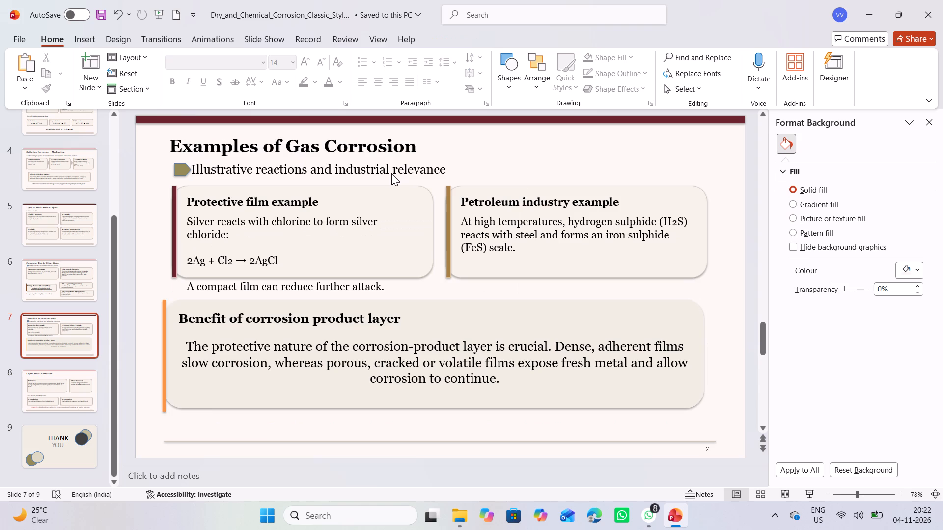
scroll(391, 173, "up", 1)
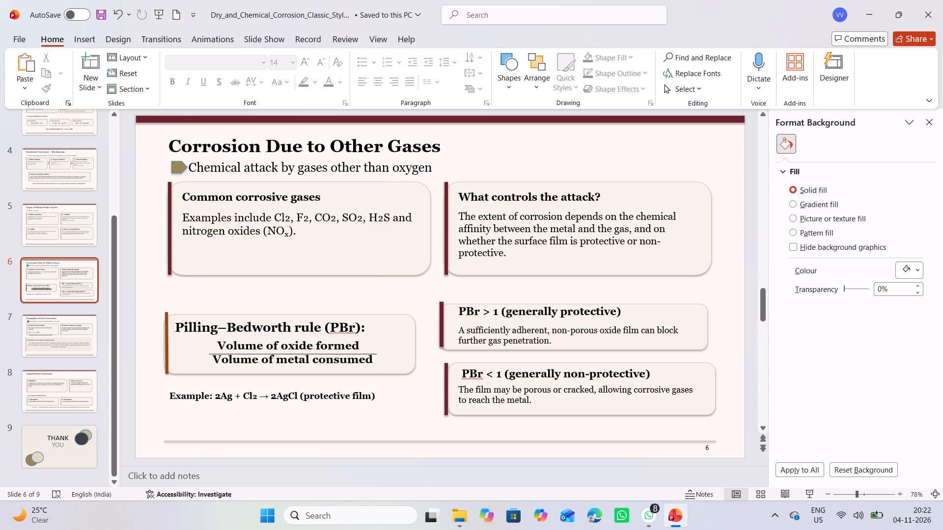
scroll(391, 173, "up", 1)
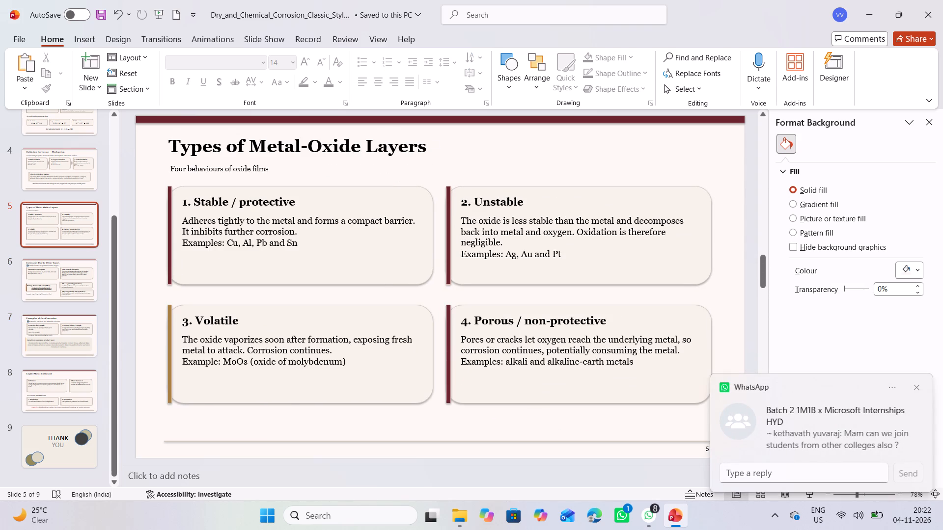
left_click_drag(169, 169, 185, 170)
left_click(290, 166)
left_click(290, 167)
left_click(290, 167)
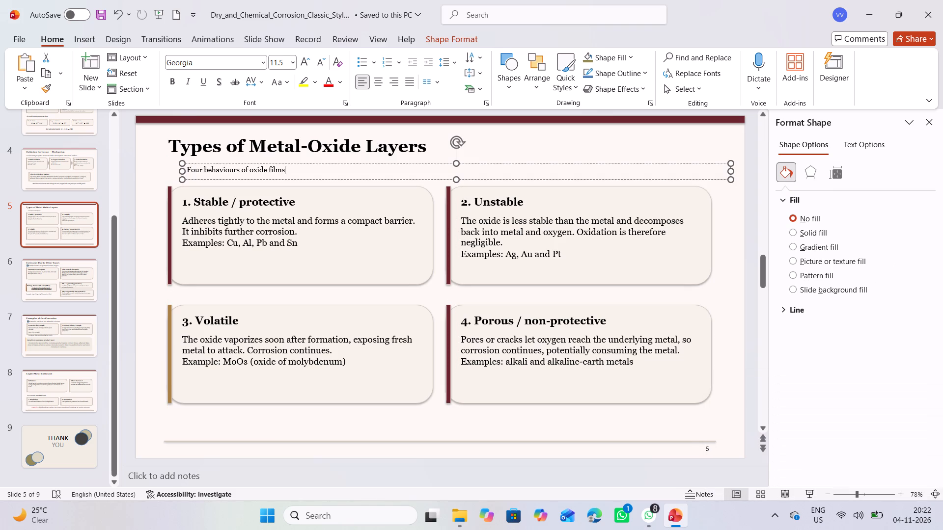
left_click_drag(290, 169, 286, 167)
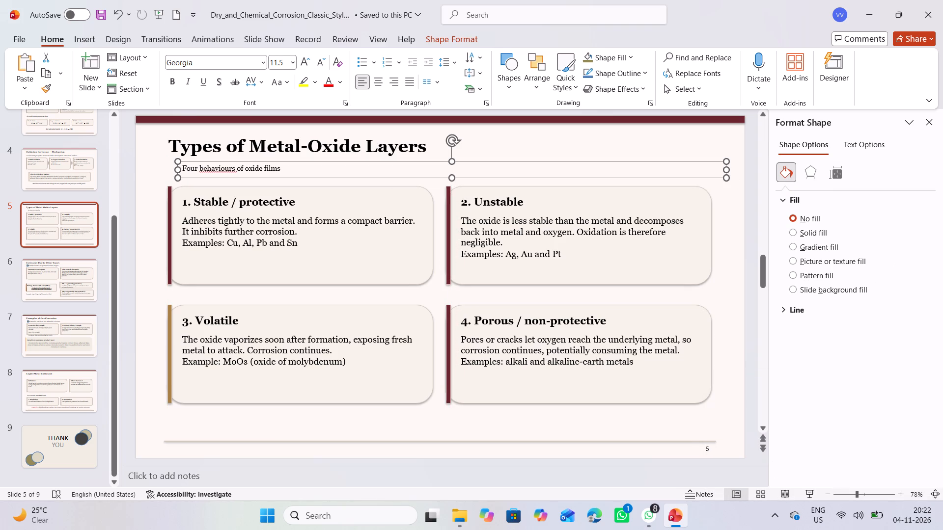
Set the font size of the slide 5 subtitle to 20.
left_click_drag(184, 166, 301, 164)
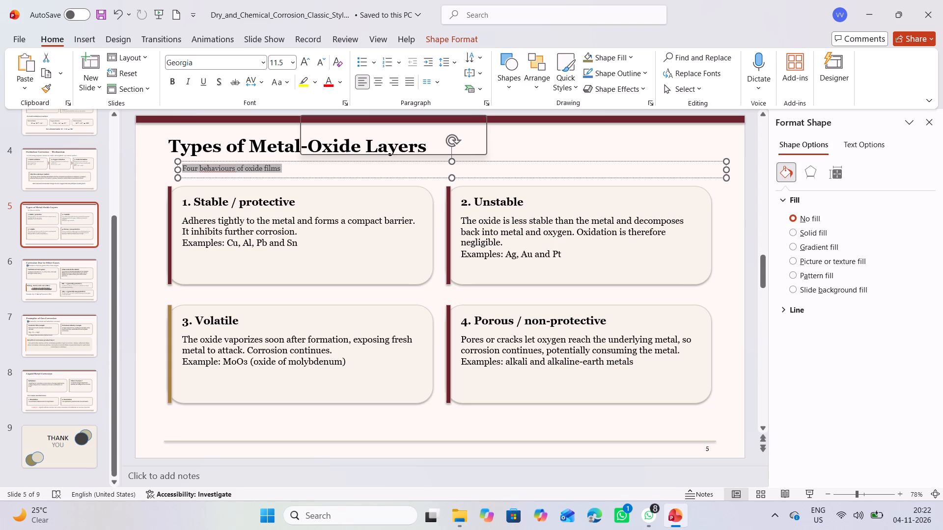
left_click(392, 126)
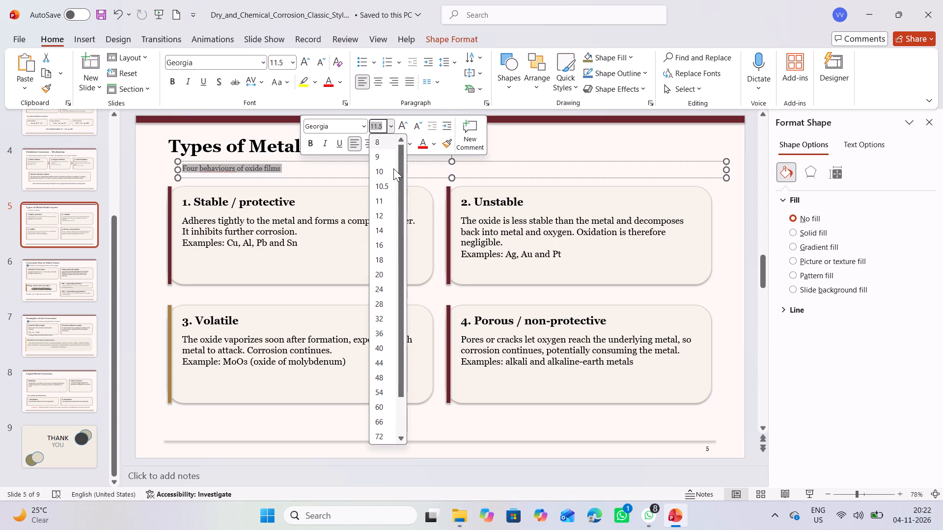
left_click(371, 278)
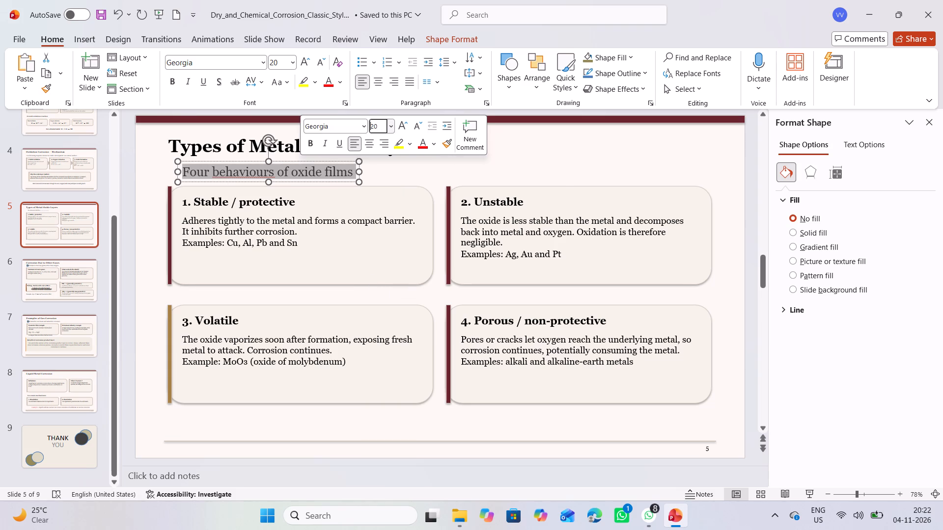
Replace the word "behaviours" with "types" in the slide 5 subtitle.
left_click(274, 167)
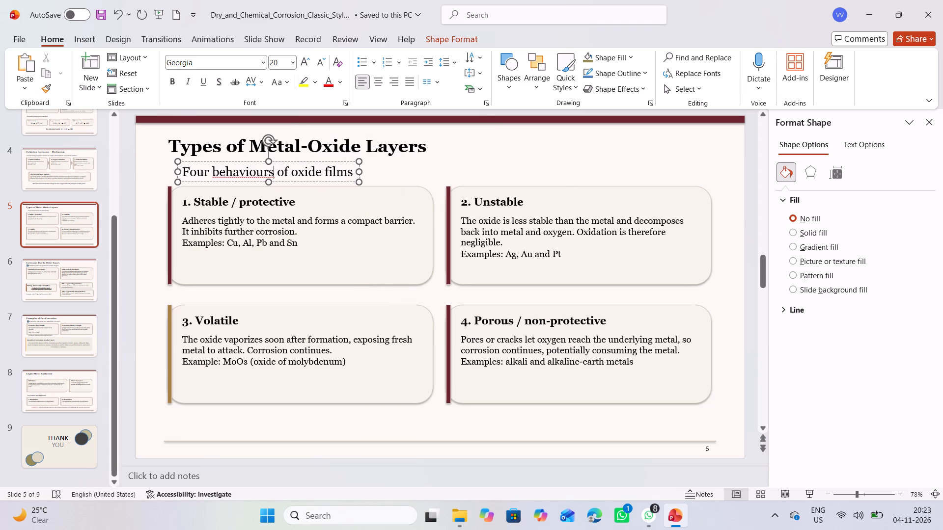
key("BackSpace")
key("BackSpace")
key("BackSpace")
key("BackSpace")
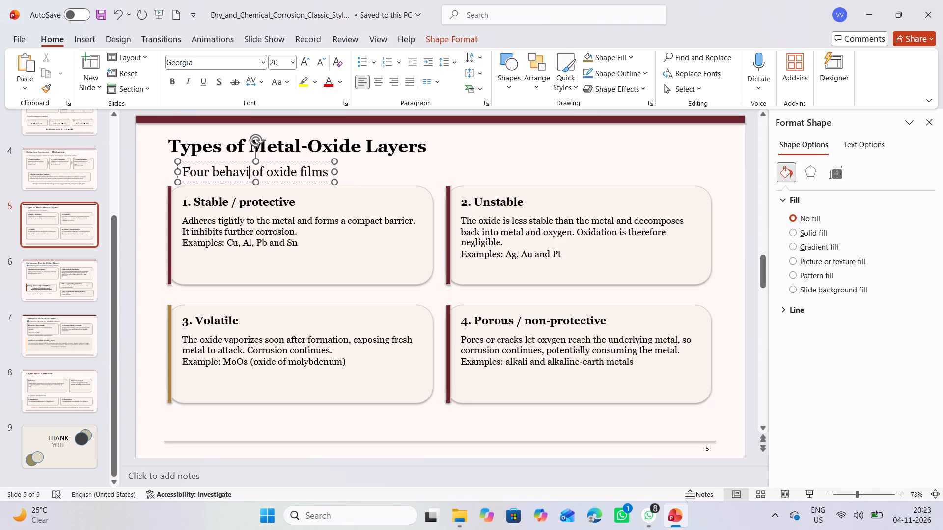
key("BackSpace")
key("BackSpace")
key("BackSpace")
key("BackSpace")
key("BackSpace")
key("BackSpace")
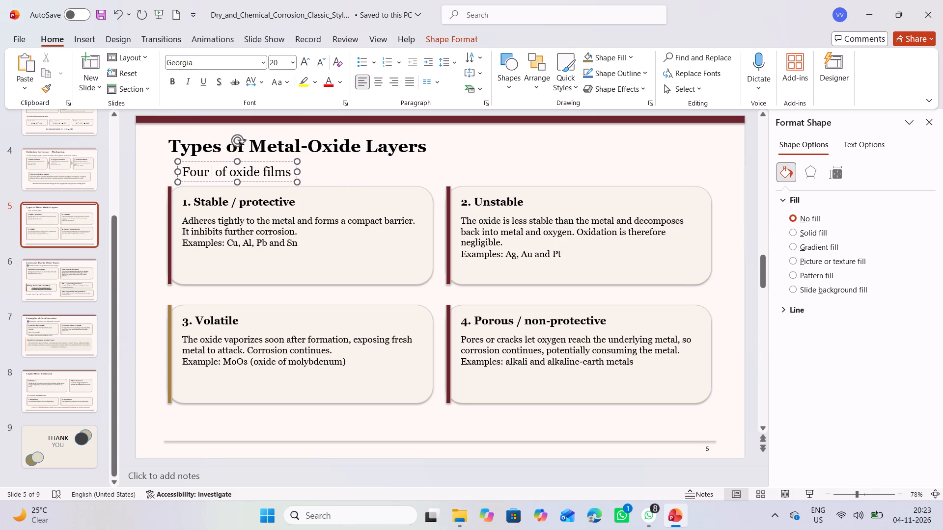
type("ty")
type("pes")
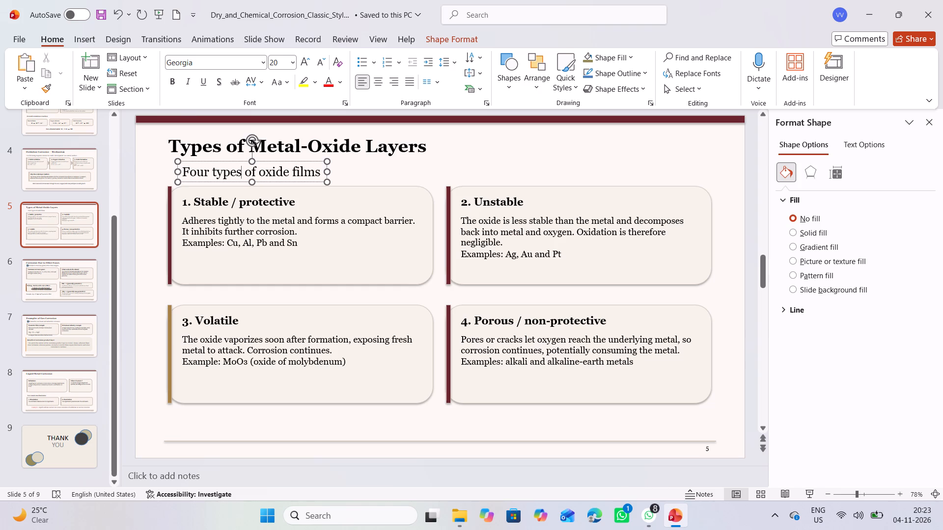
Append ": They are" to the end of the slide 5 subtitle.
key("Right")
key("Right")
key("Right")
key("Right")
key("Right")
key("Right")
key("Right")
key("Right")
key("Right")
key("Right")
key("Right")
key("Right")
key("Right")
key("Right")
key("Right")
key("Right")
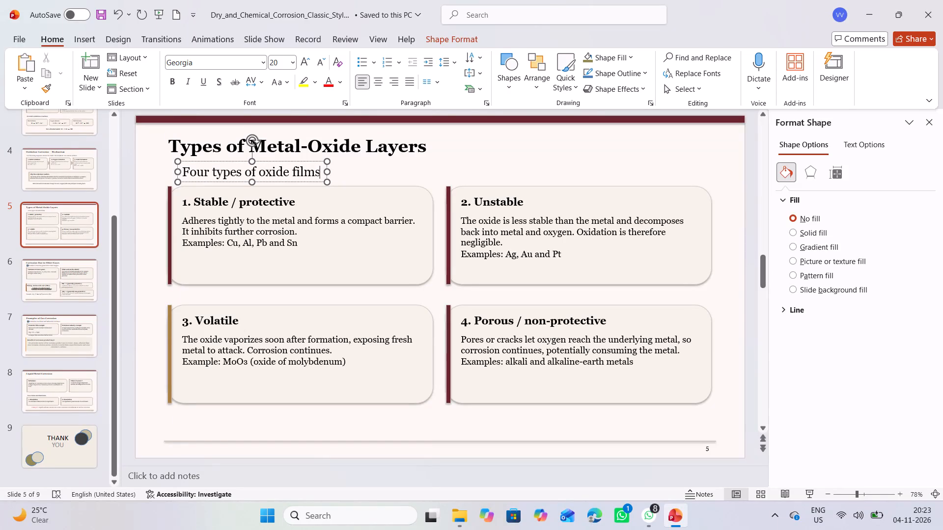
key("shift+colon")
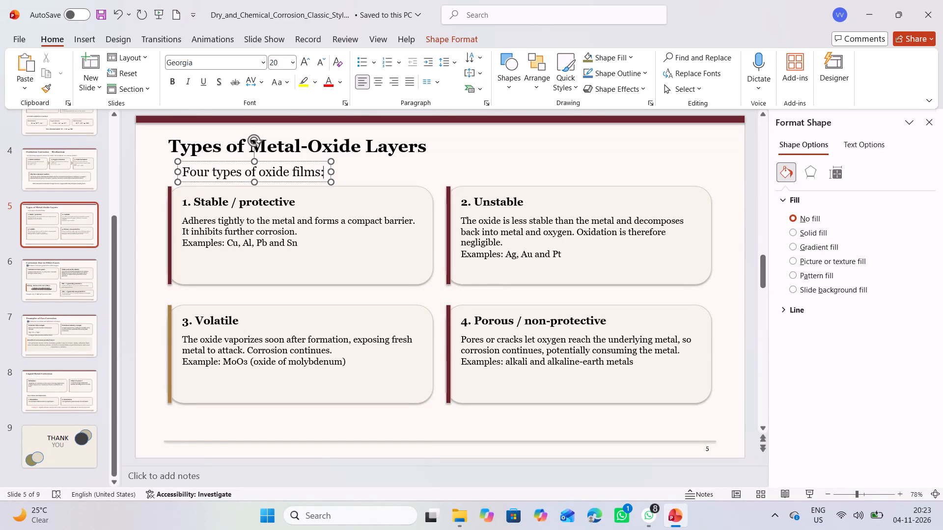
key("space")
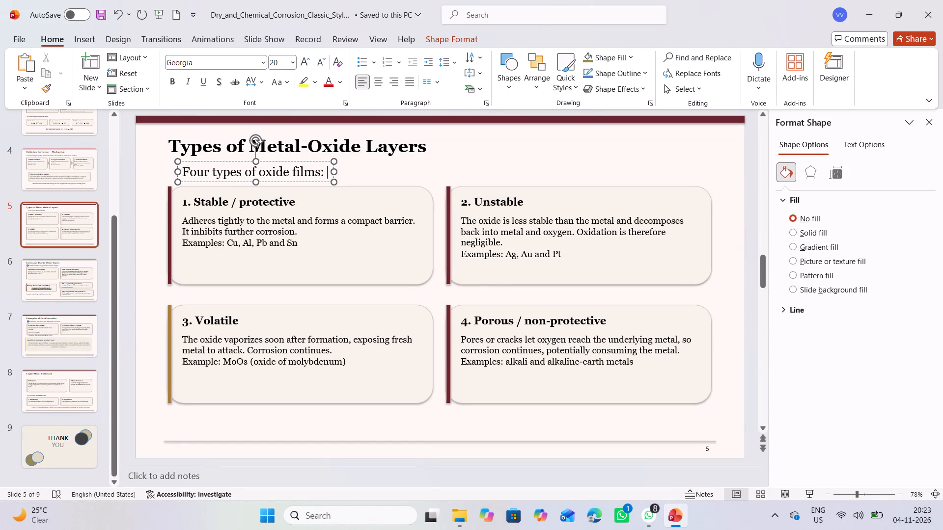
type("TH")
key("BackSpace")
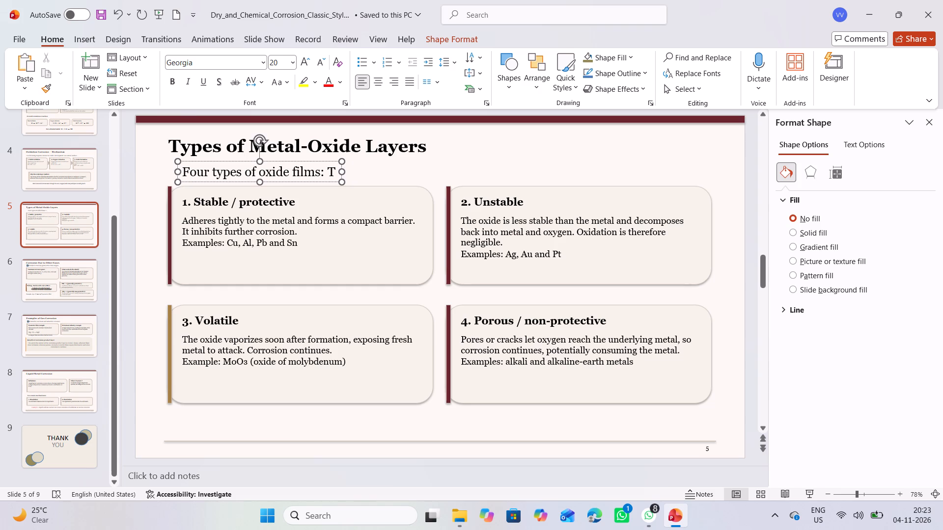
type("hey are")
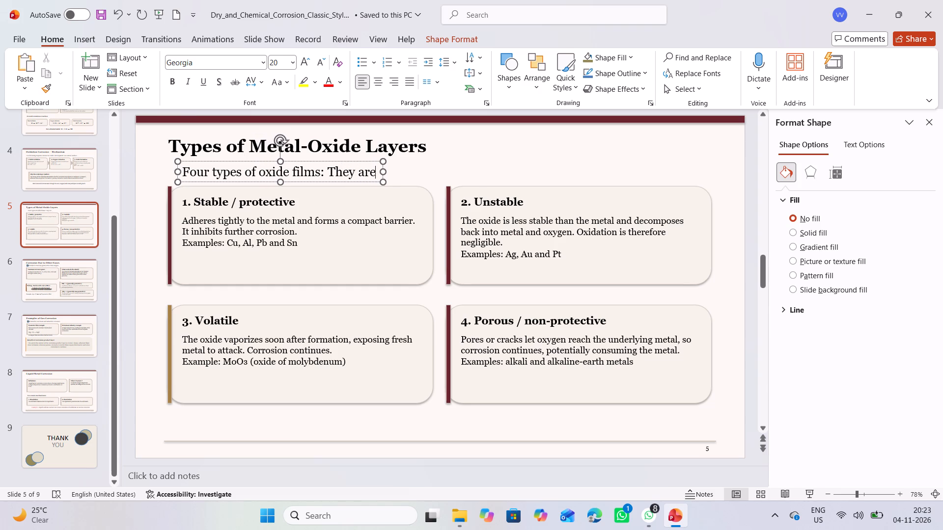
Inset the start of the slide 5 subtitle box for an arrow bullet and extend its far end so the text fits one line.
left_click(184, 172)
left_click_drag(177, 171, 190, 171)
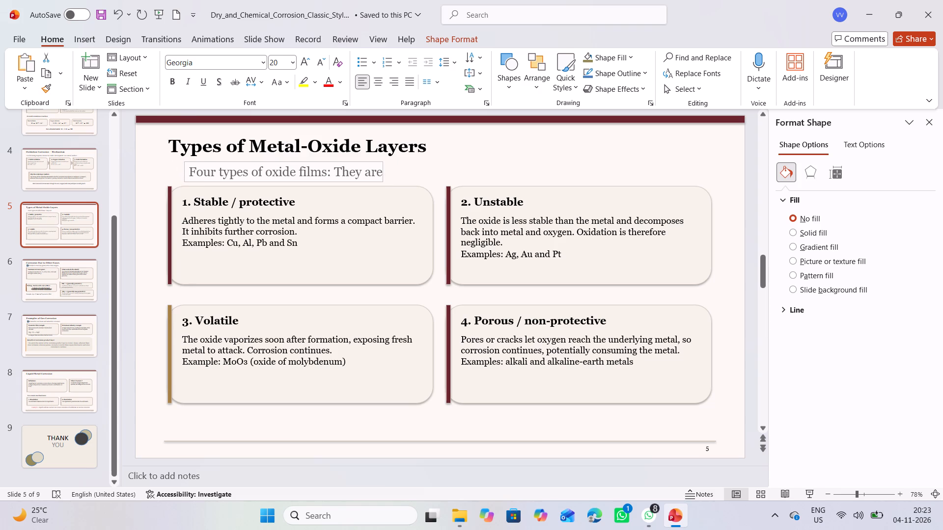
left_click_drag(190, 171, 192, 167)
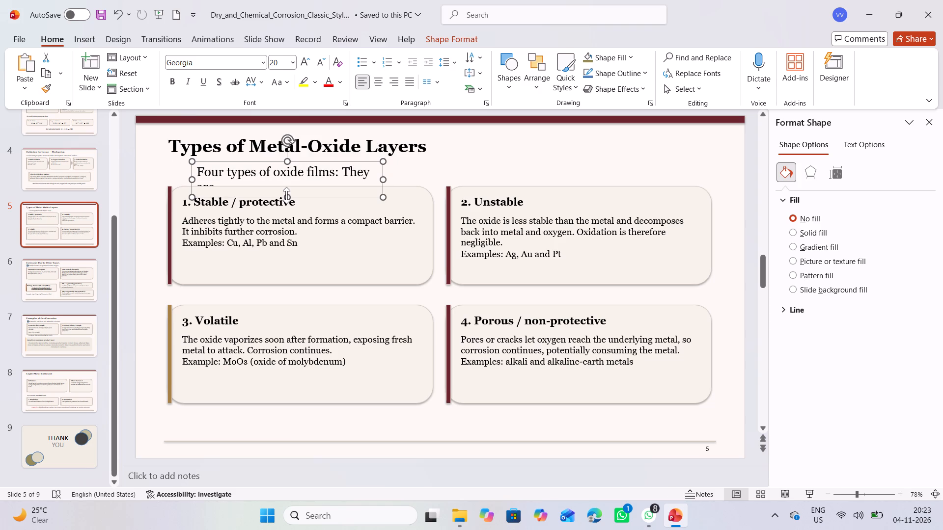
left_click_drag(286, 195, 287, 187)
left_click_drag(381, 178, 407, 176)
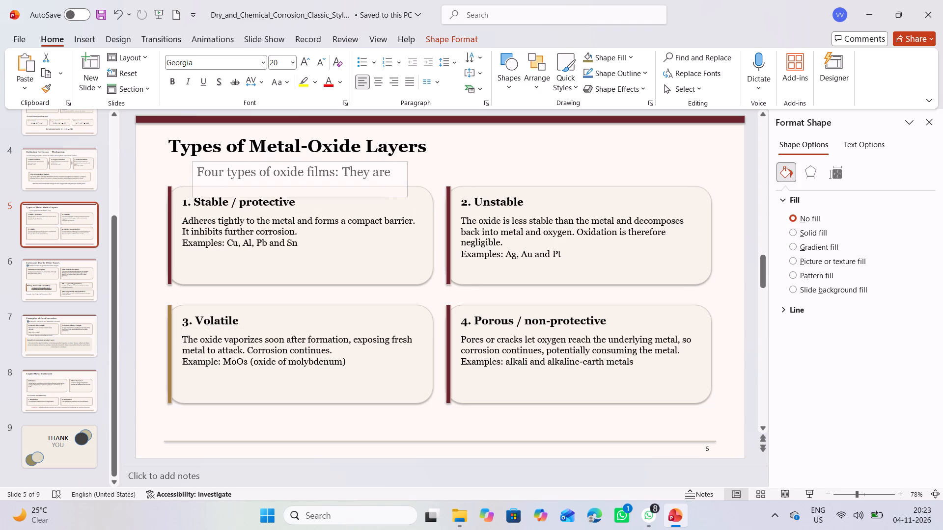
left_click_drag(407, 176, 421, 175)
left_click(464, 172)
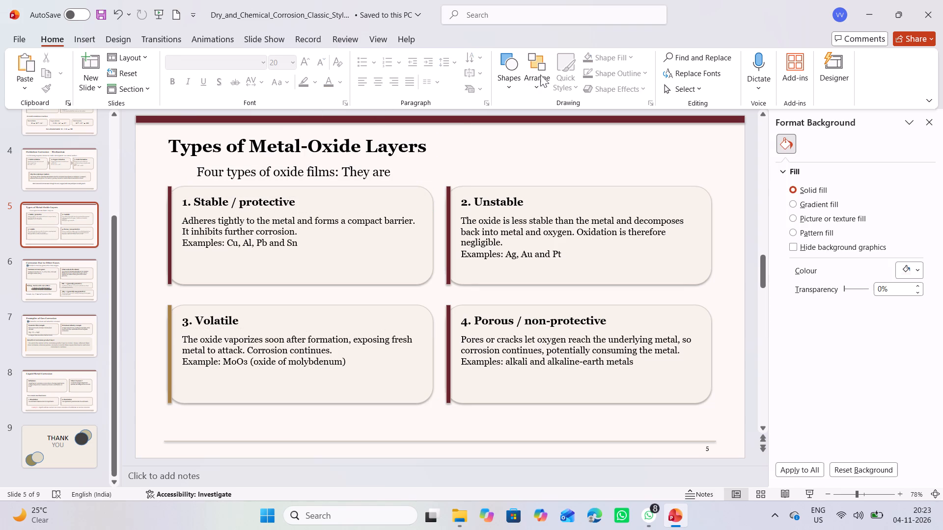
Draw a pentagon arrow about 1 cm wide and 0.41 cm high just before the subtitle on slide 5.
left_click(514, 83)
left_click(499, 125)
left_click_drag(176, 167, 177, 168)
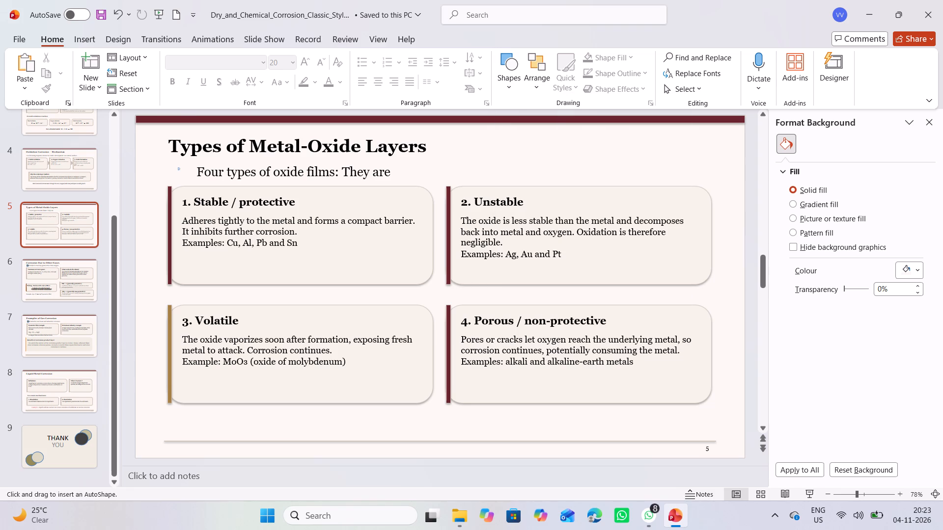
left_click_drag(177, 168, 190, 175)
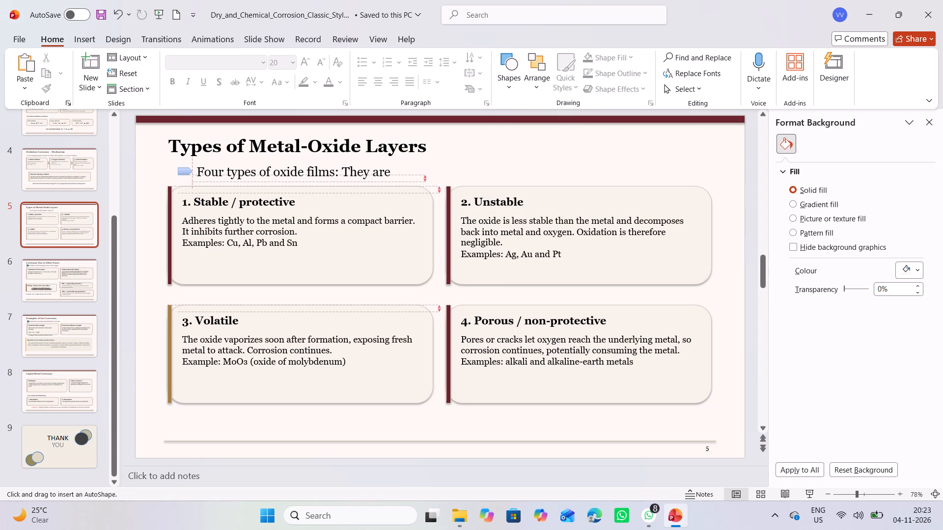
left_click_drag(190, 175, 196, 177)
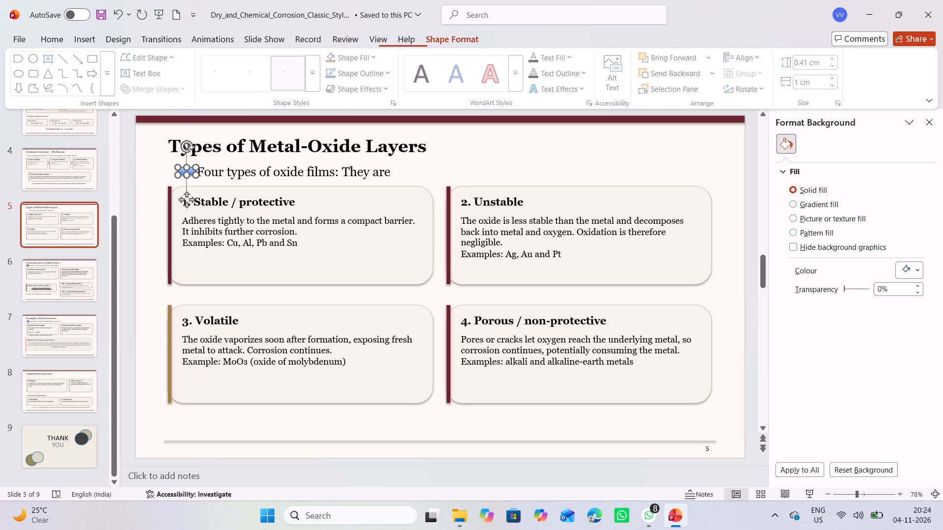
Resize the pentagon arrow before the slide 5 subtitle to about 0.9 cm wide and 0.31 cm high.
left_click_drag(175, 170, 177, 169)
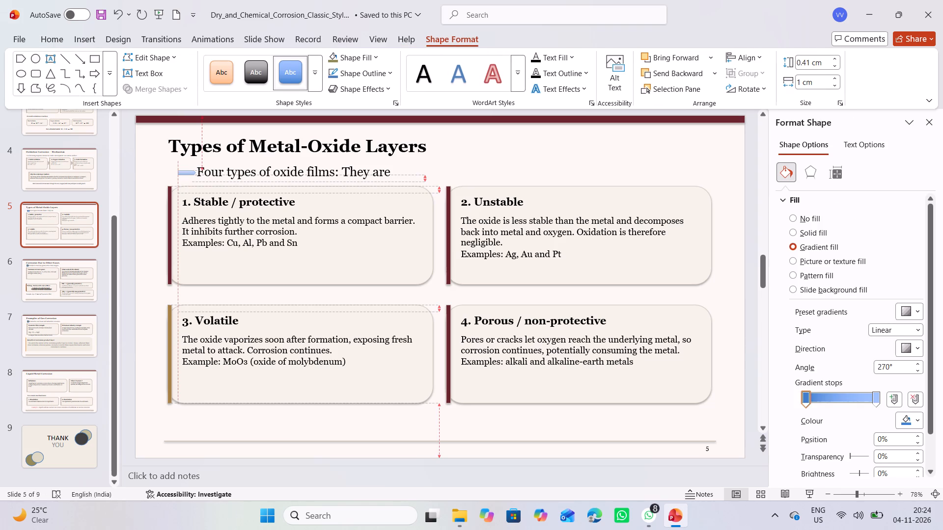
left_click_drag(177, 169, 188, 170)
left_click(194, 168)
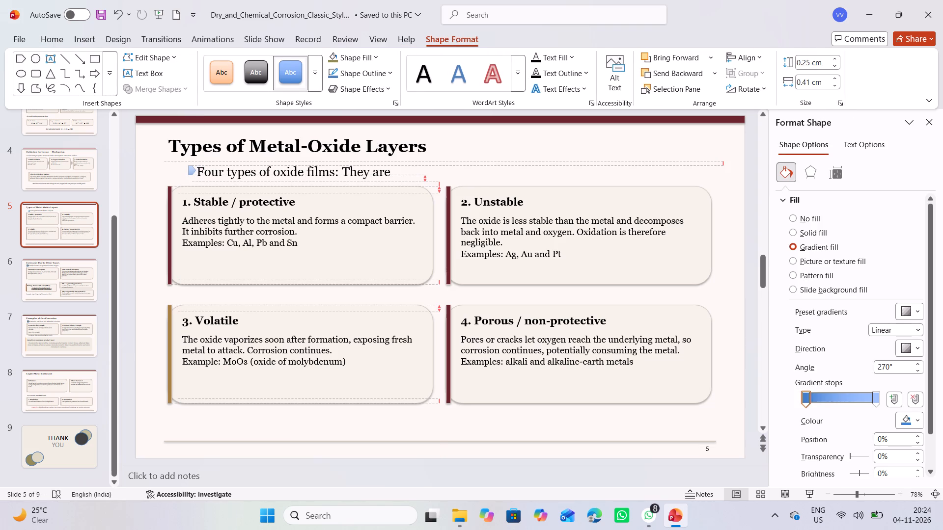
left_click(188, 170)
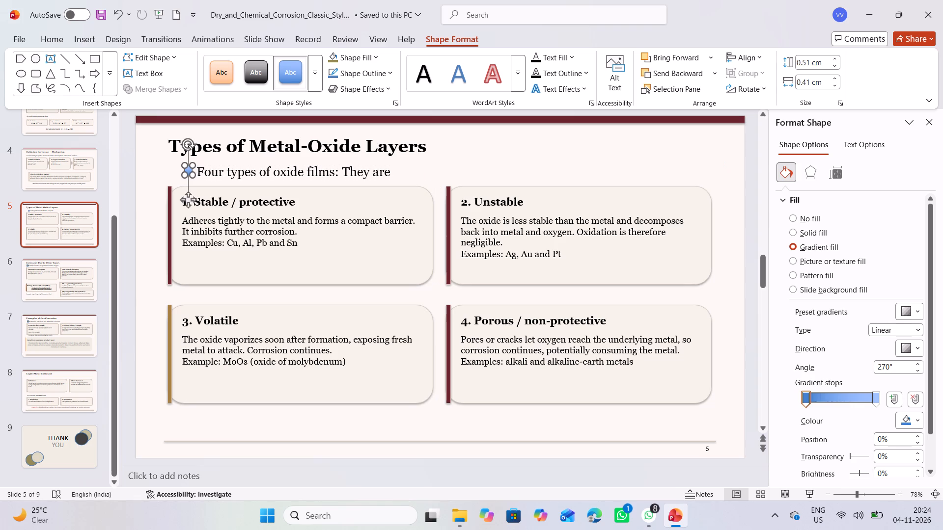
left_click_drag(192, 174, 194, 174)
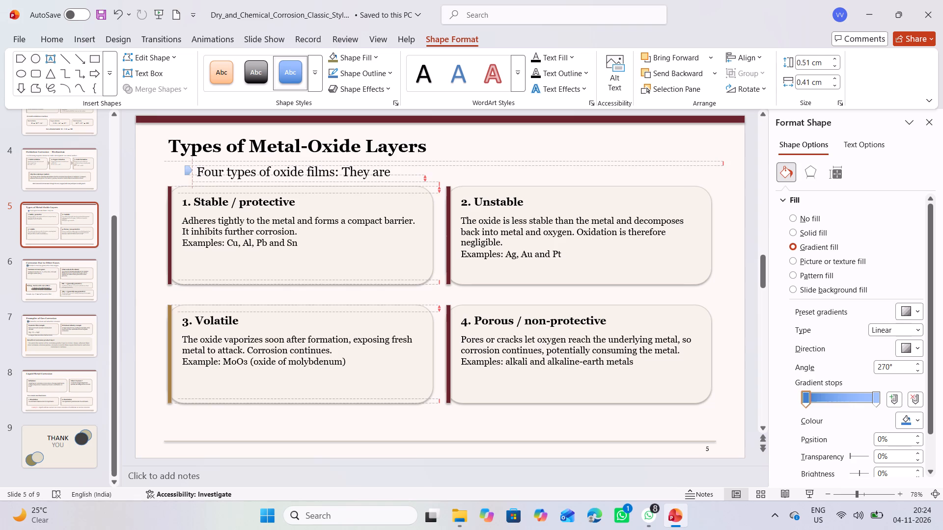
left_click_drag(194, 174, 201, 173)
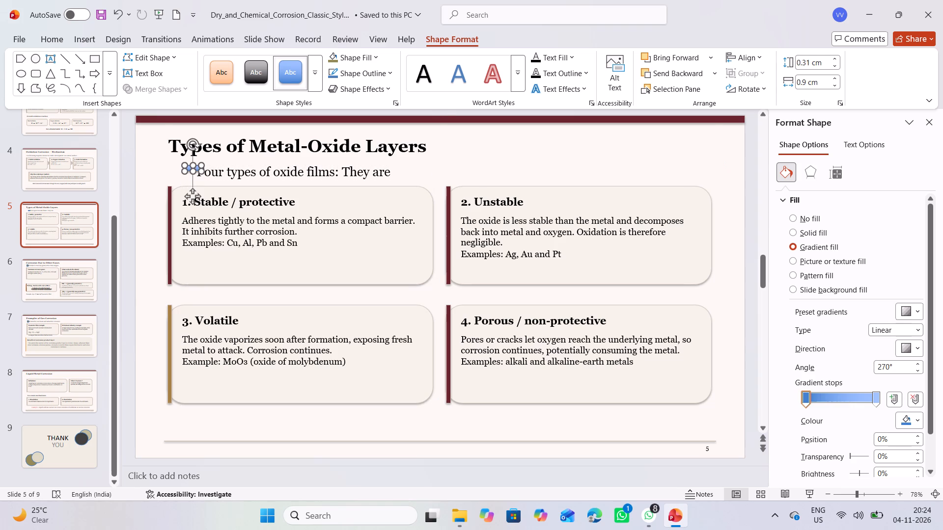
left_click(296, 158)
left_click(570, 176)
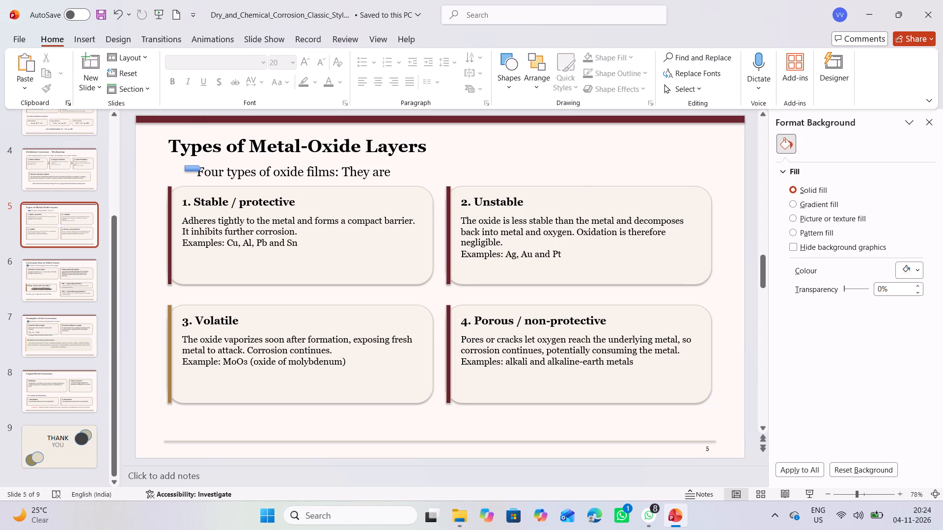
Delete the blue pentagon arrow in front of the slide 5 subtitle.
left_click(189, 166)
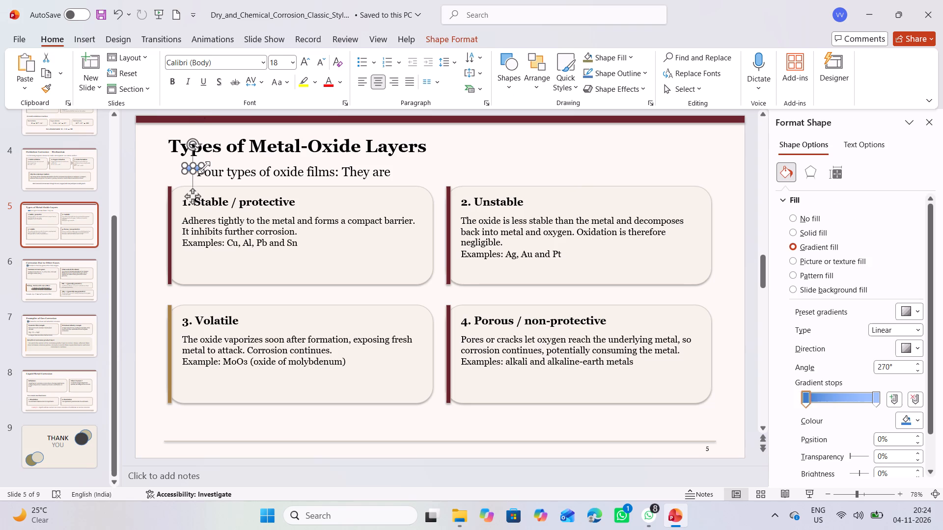
key("BackSpace")
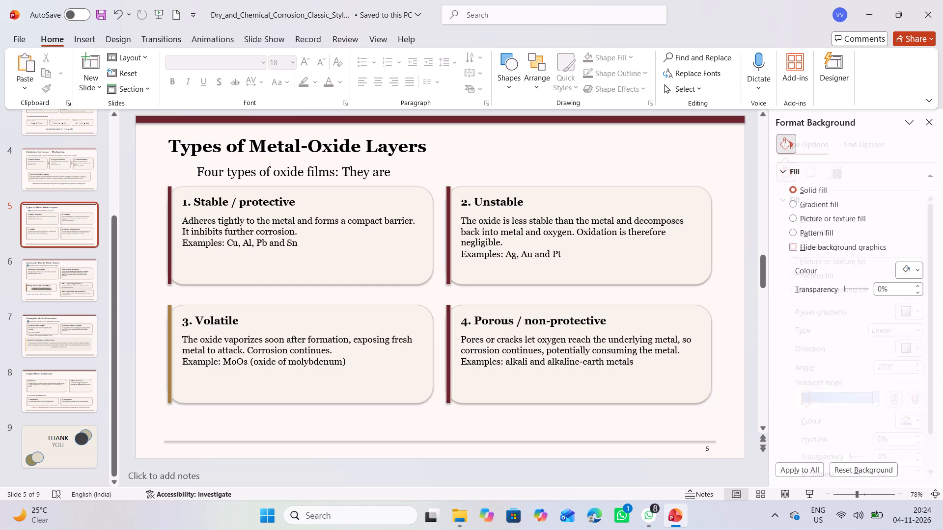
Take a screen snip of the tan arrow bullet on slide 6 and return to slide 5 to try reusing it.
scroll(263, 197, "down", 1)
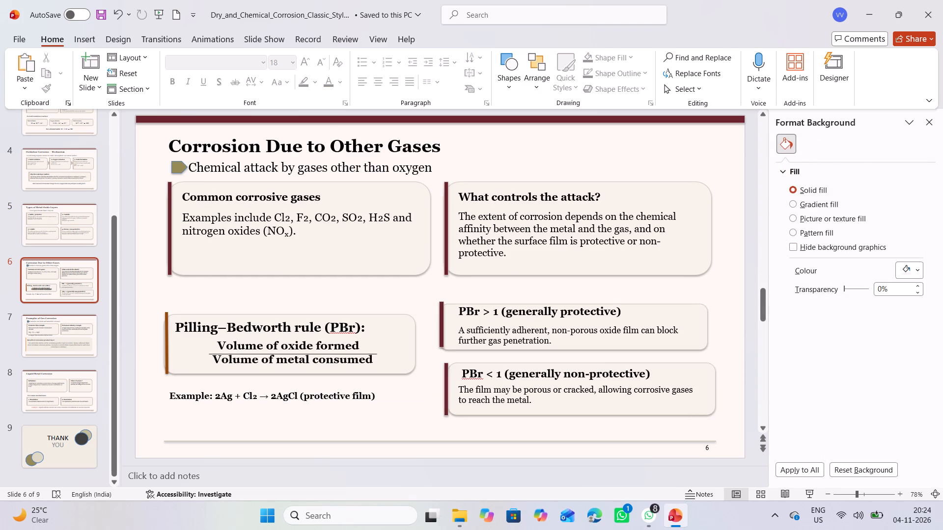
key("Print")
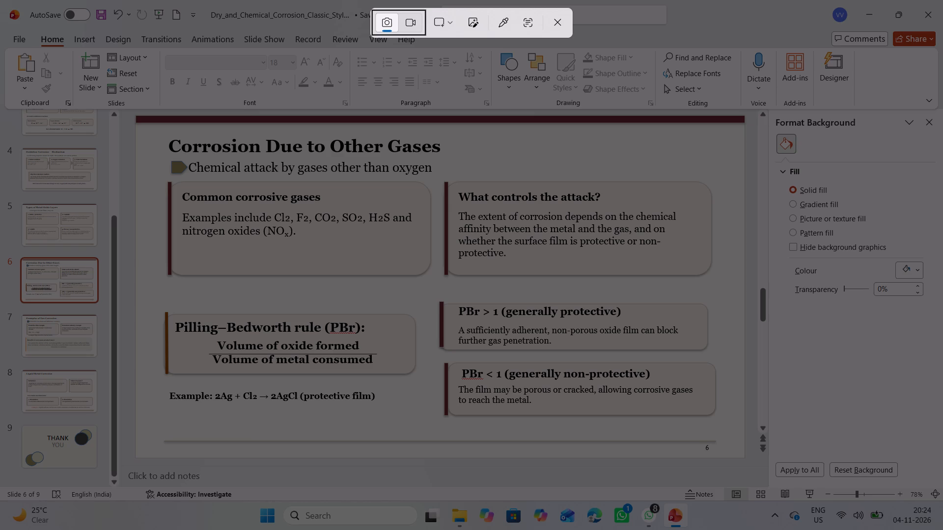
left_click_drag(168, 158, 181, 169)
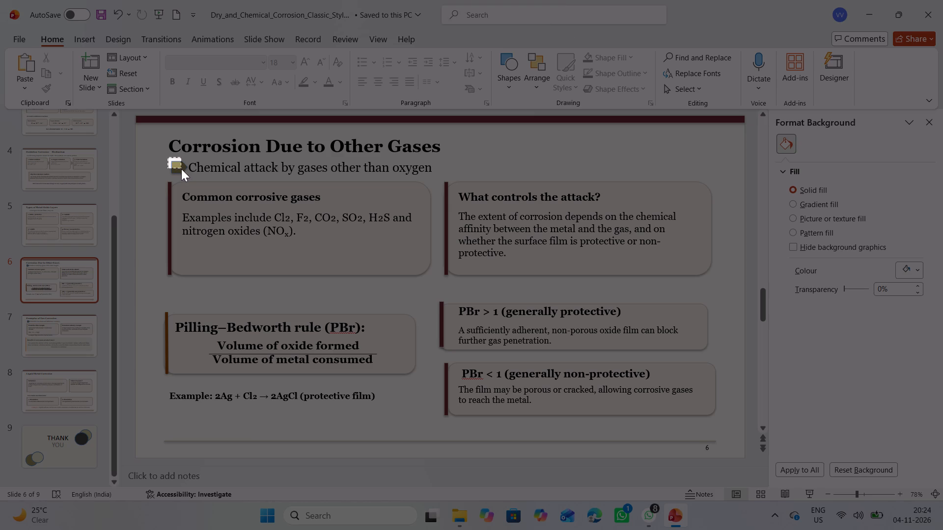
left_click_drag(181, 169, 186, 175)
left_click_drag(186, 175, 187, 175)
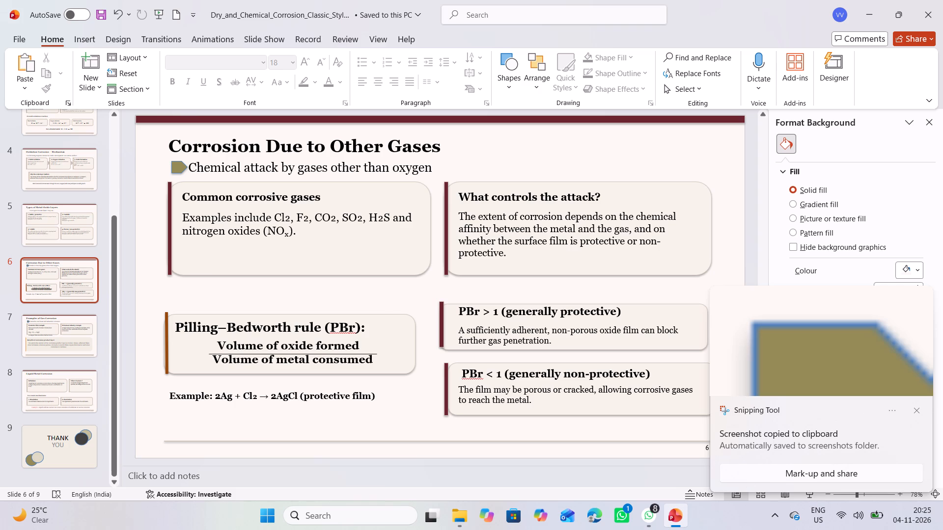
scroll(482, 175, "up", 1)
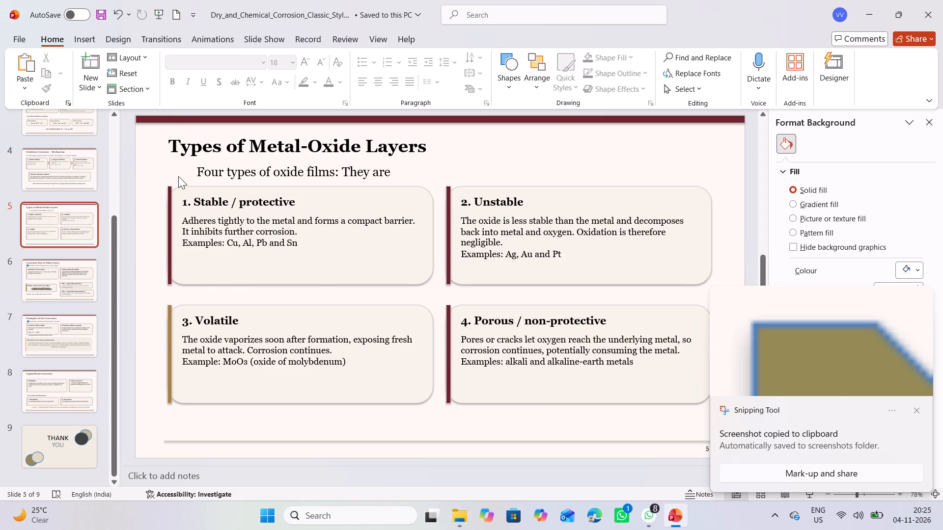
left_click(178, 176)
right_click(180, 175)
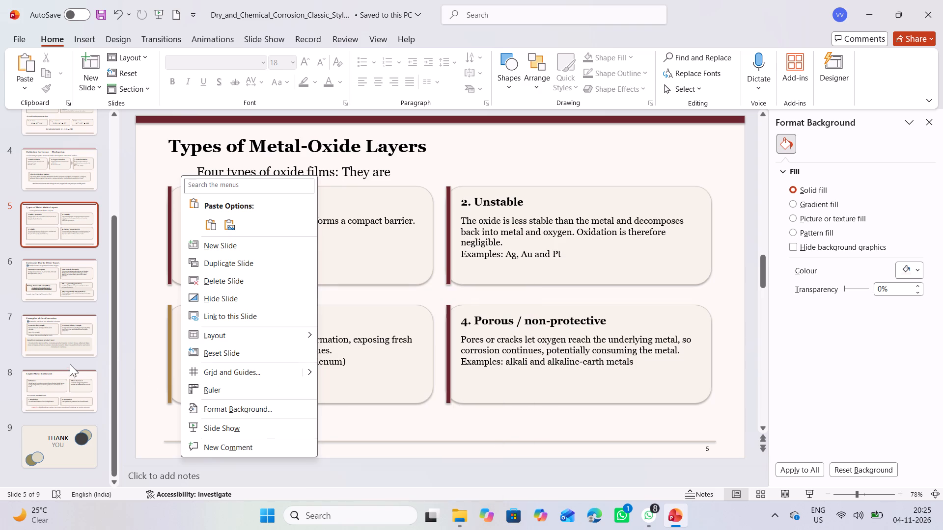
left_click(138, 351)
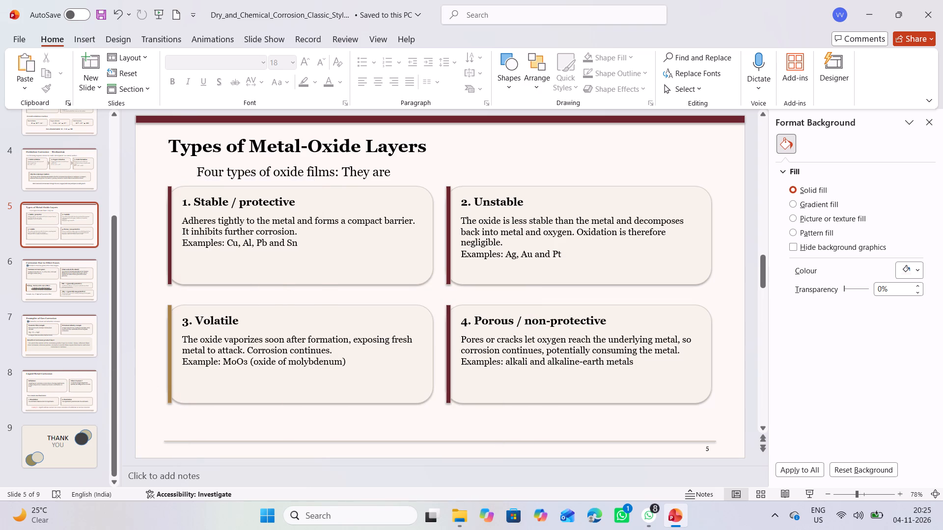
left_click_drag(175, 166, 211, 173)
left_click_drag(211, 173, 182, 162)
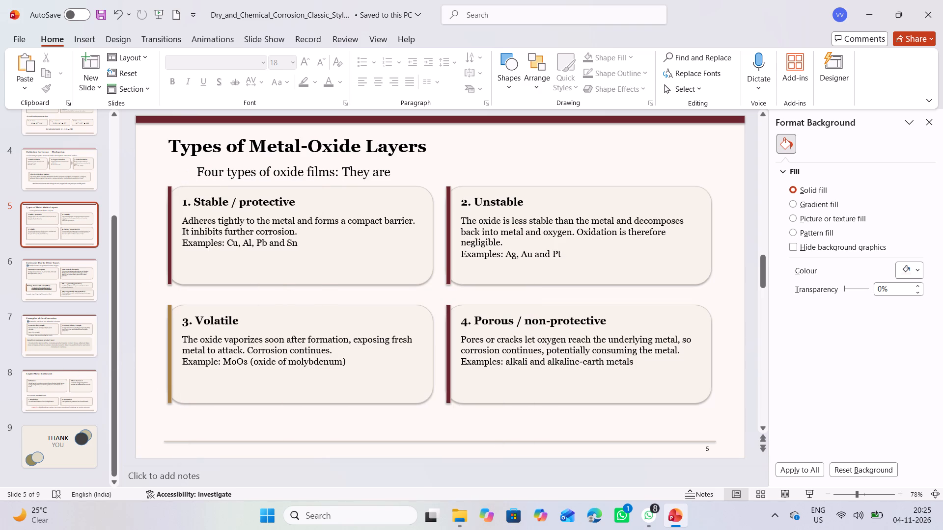
Extend the slide 5 subtitle box at both ends and raise the subtitle closer to the heading.
left_click(389, 173)
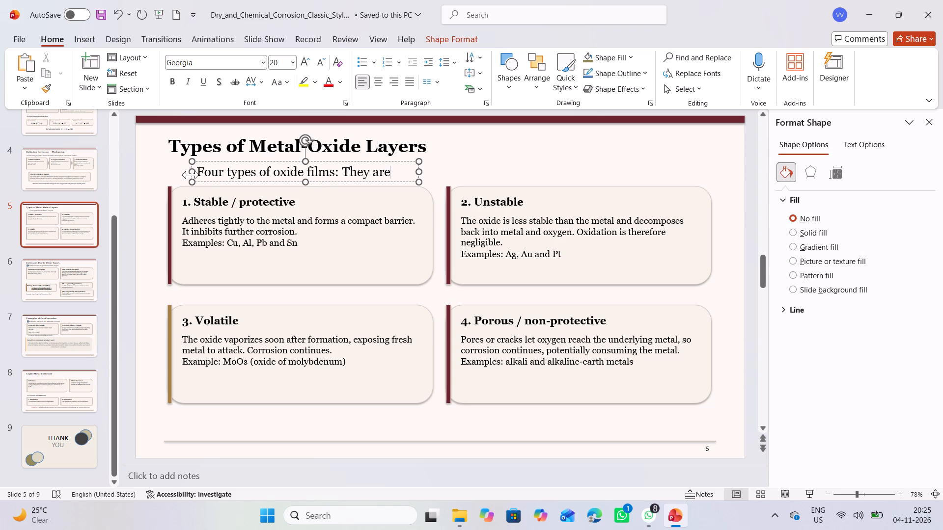
left_click_drag(191, 175, 183, 173)
left_click_drag(302, 182, 301, 182)
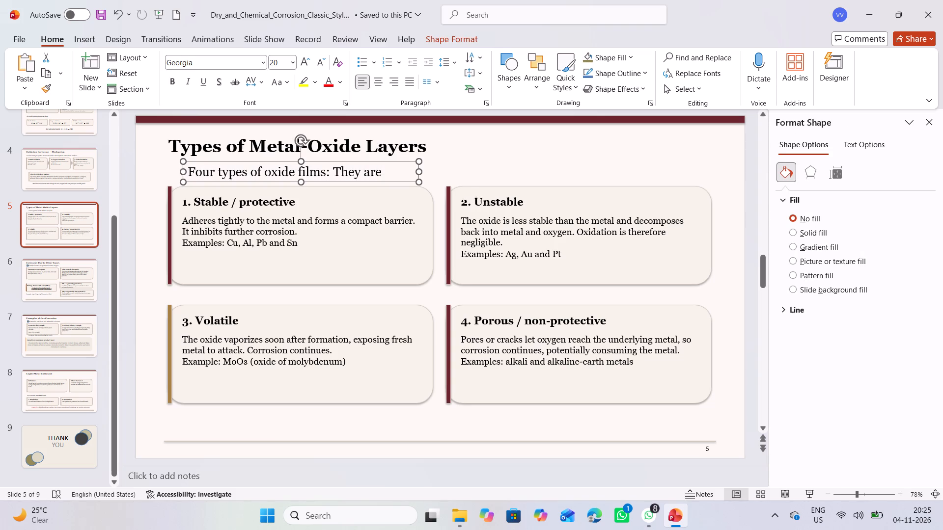
left_click_drag(301, 182, 301, 178)
left_click_drag(301, 162, 303, 161)
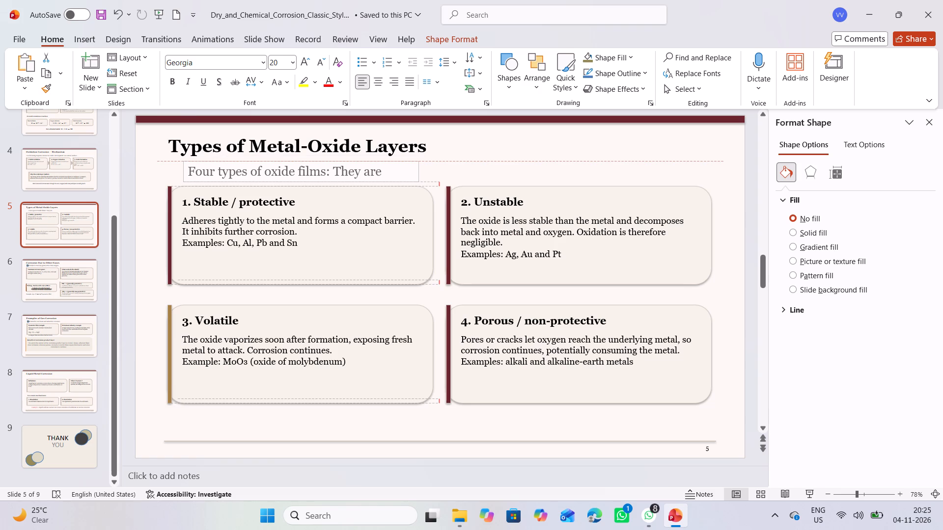
left_click_drag(303, 161, 303, 159)
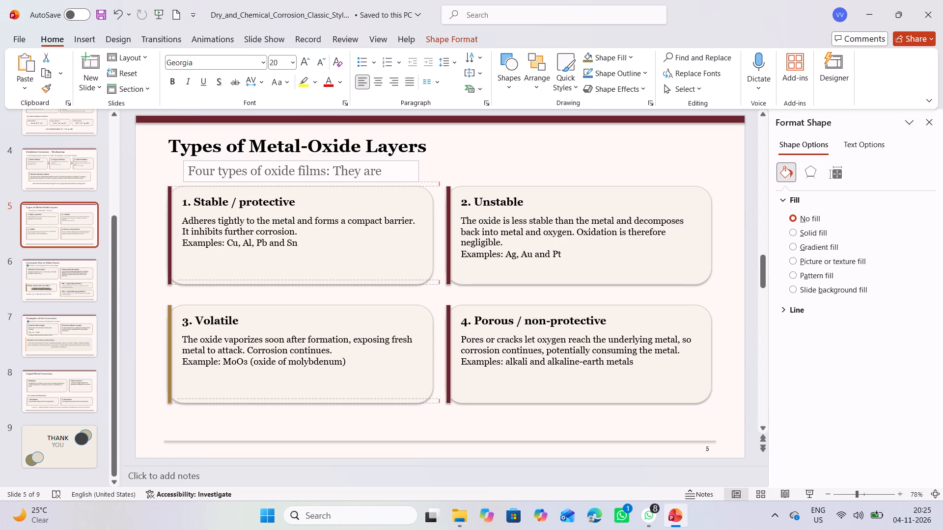
left_click_drag(303, 159, 304, 157)
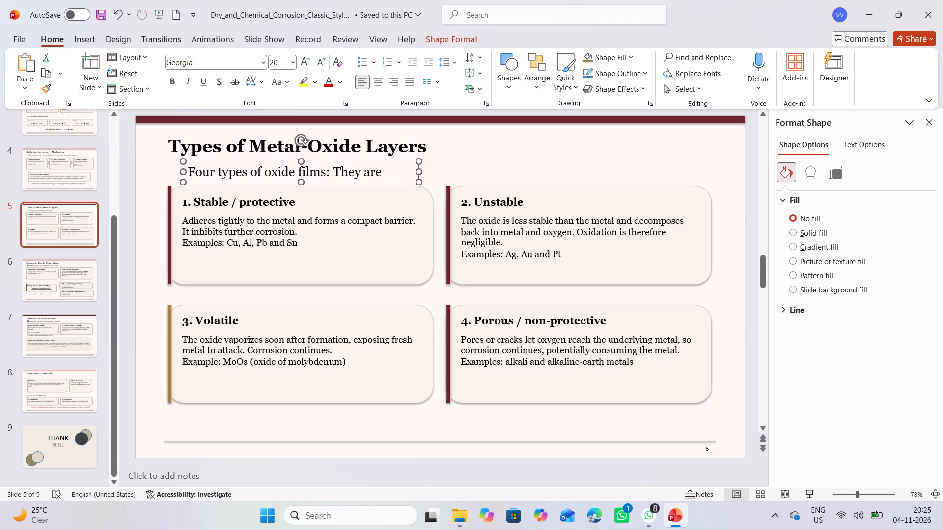
left_click(302, 160)
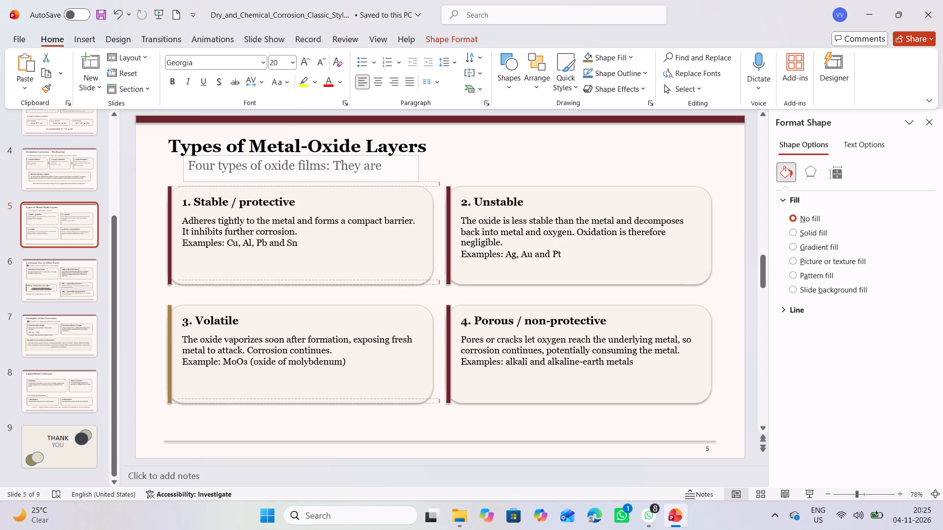
left_click_drag(302, 161, 304, 157)
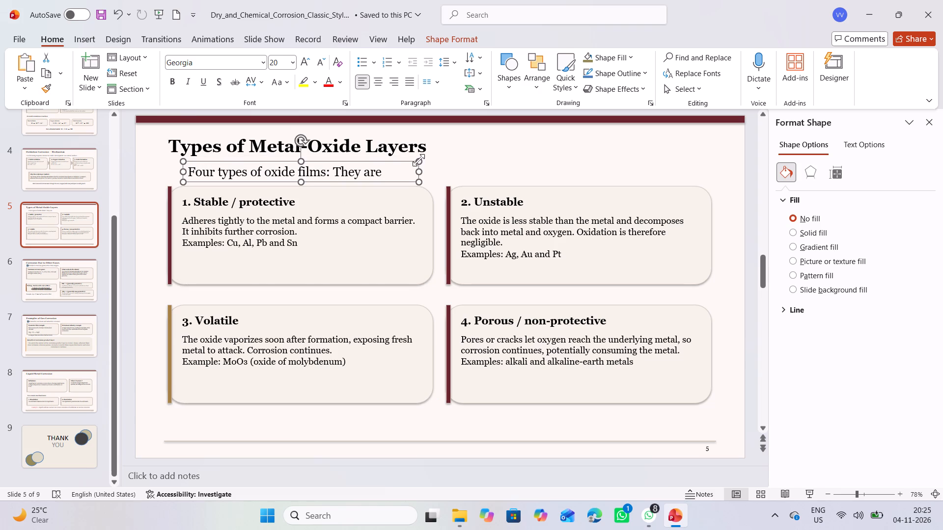
left_click_drag(418, 162, 446, 154)
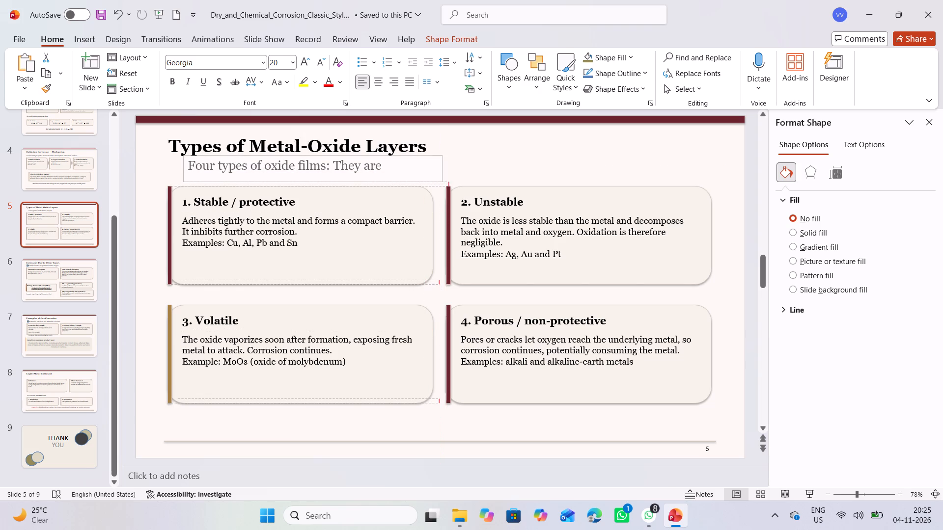
left_click_drag(446, 154, 456, 156)
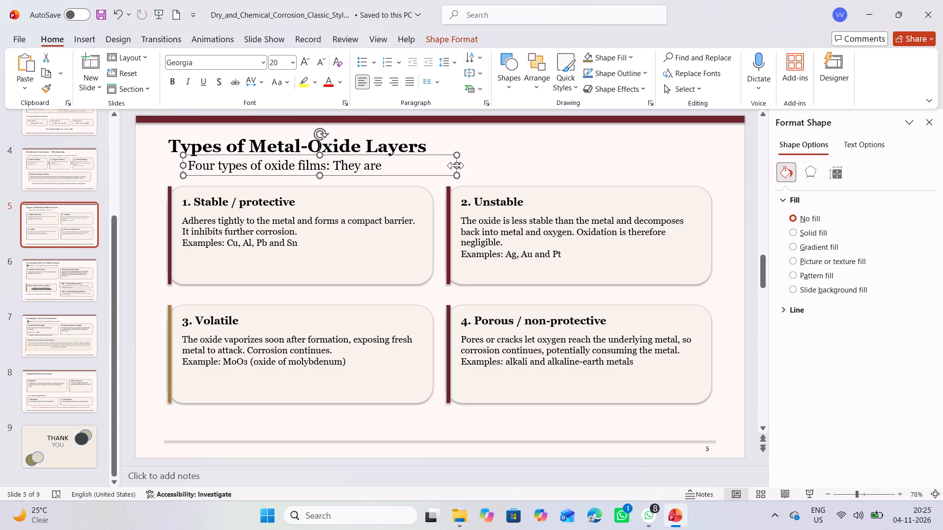
left_click(128, 175)
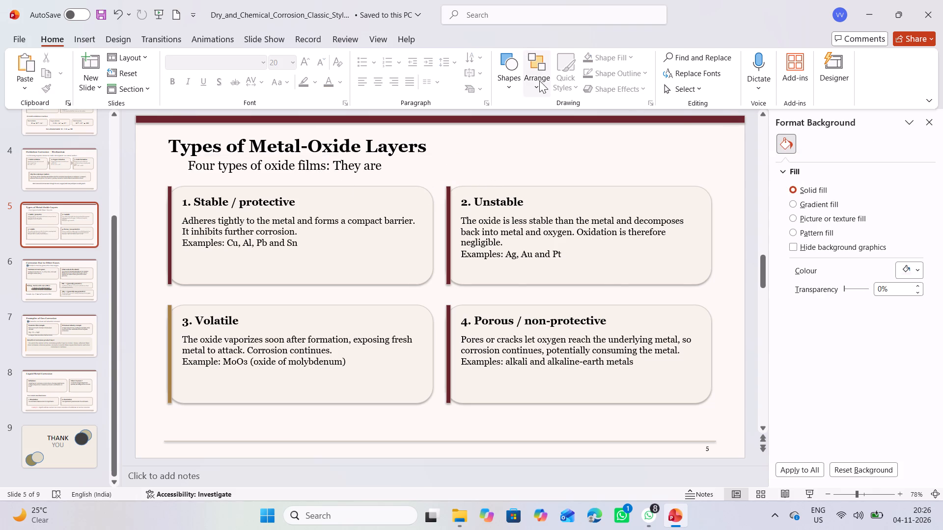
Draw a small pentagon arrow directly in front of the slide 5 subtitle "Four types of oxide films: They are".
left_click(503, 81)
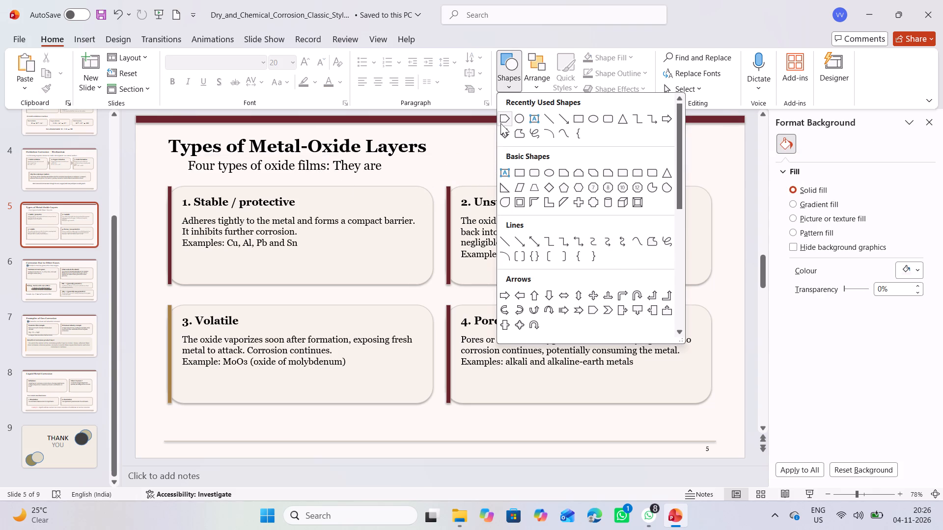
left_click(500, 123)
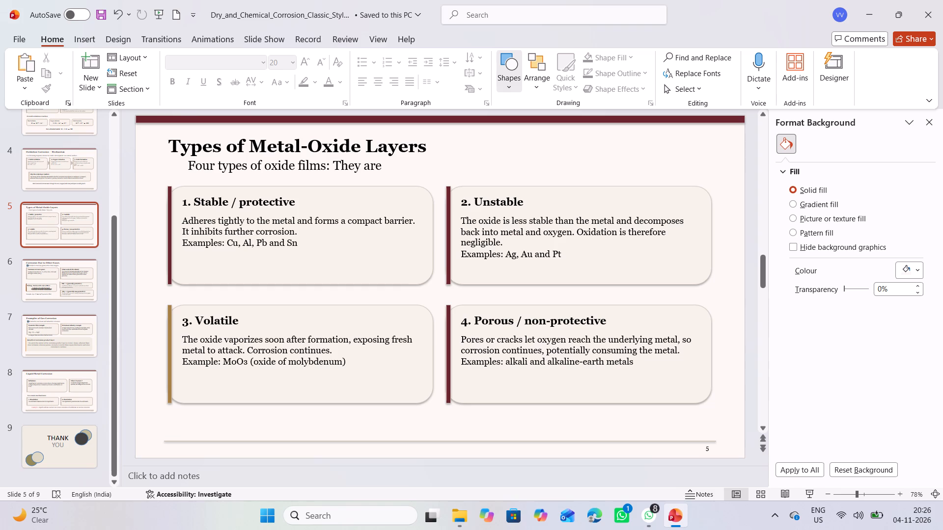
left_click_drag(171, 162, 177, 166)
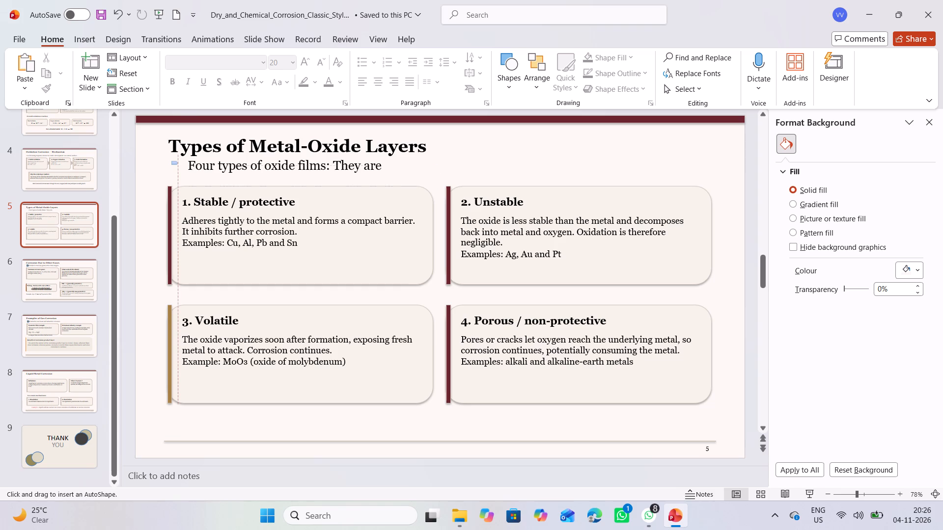
left_click_drag(177, 166, 191, 170)
left_click_drag(191, 170, 187, 169)
left_click_drag(187, 169, 187, 170)
left_click_drag(187, 170, 187, 171)
left_click_drag(187, 171, 187, 171)
left_click_drag(187, 171, 187, 172)
left_click(152, 182)
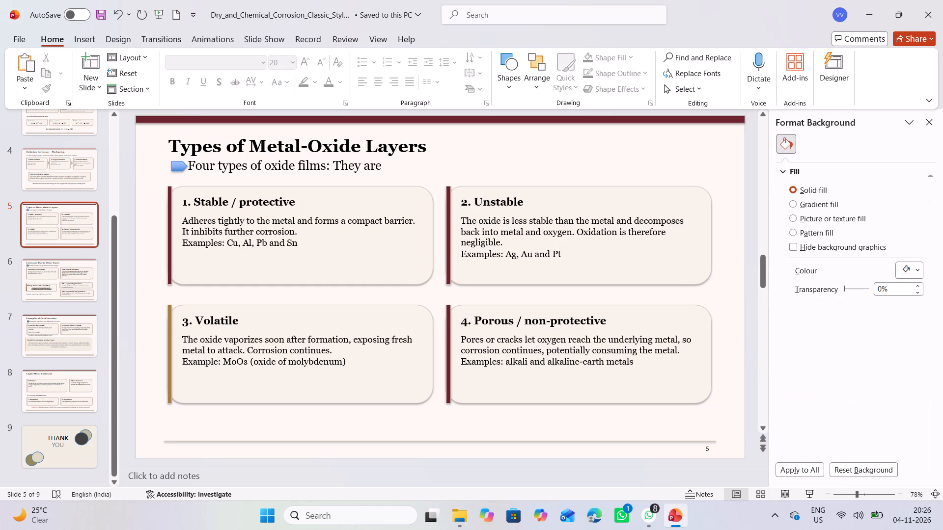
Fill the slide 5 pentagon arrow with the dark olive-tan theme colour used for the other subtitle arrows.
right_click(180, 166)
left_click(228, 111)
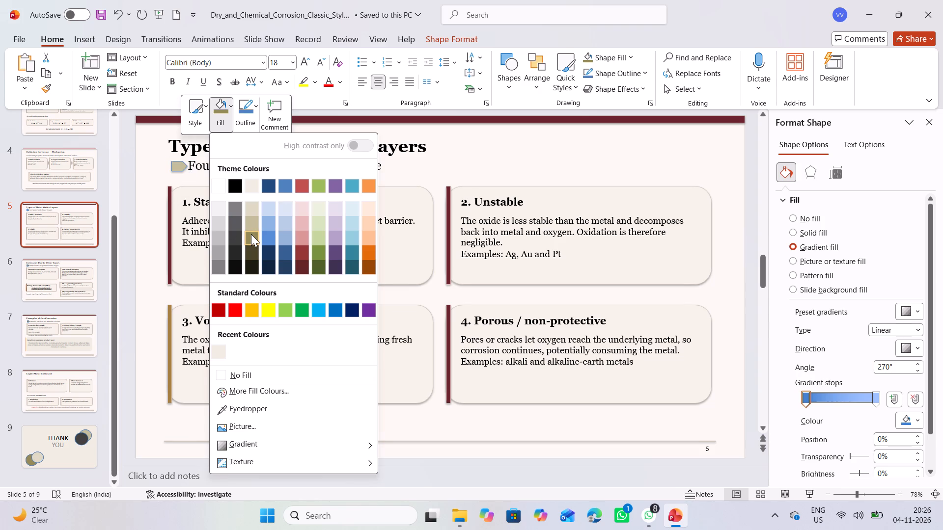
left_click(251, 235)
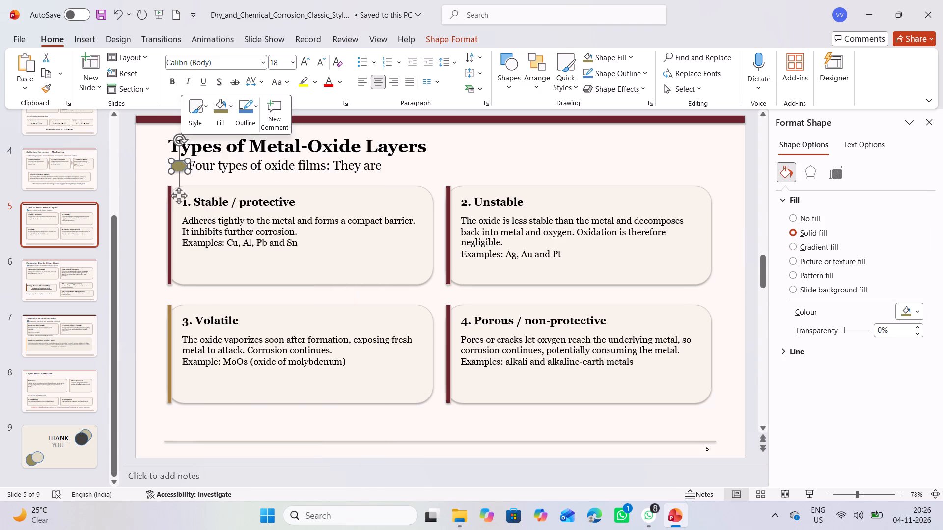
Compare the arrow placement with slide 6 and shift the slide 5 arrow slightly away from the subtitle, aligning it with the heading's start.
scroll(391, 232, "down", 1)
scroll(391, 232, "up", 1)
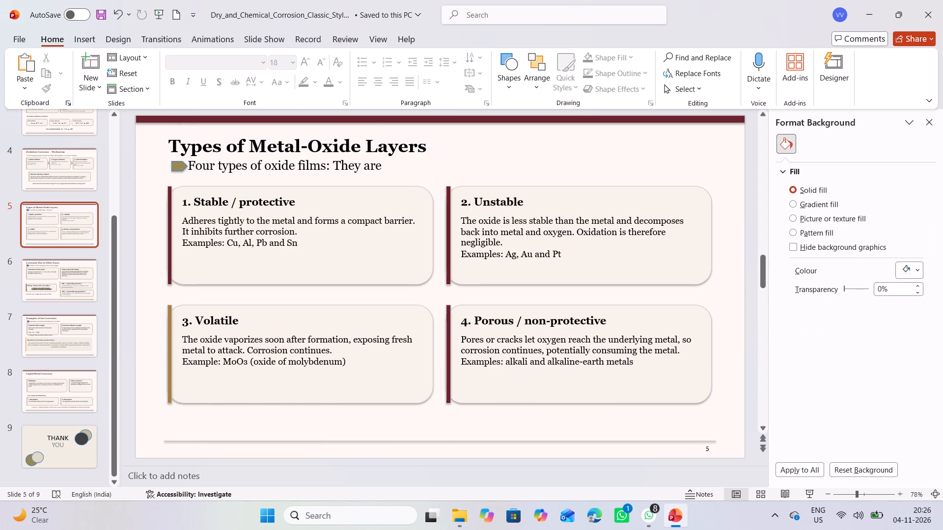
scroll(391, 232, "down", 2)
scroll(391, 232, "up", 1)
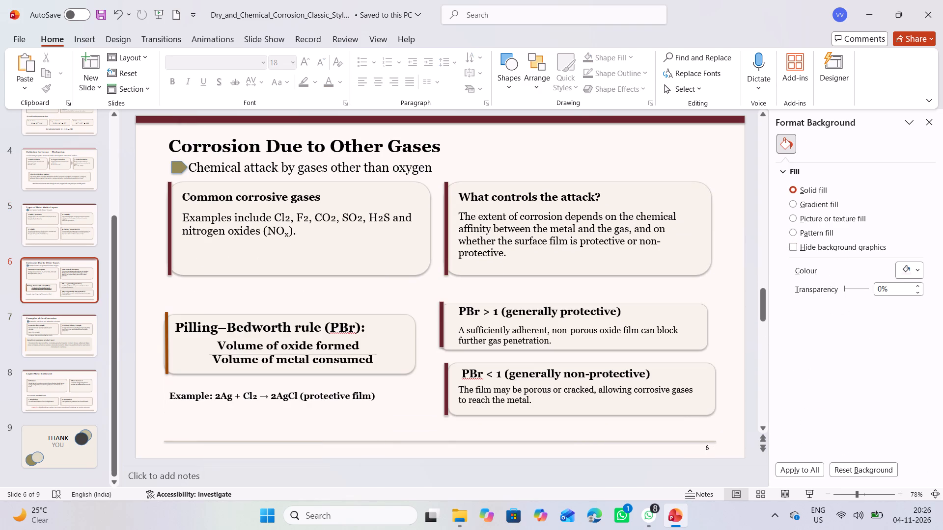
scroll(391, 232, "up", 1)
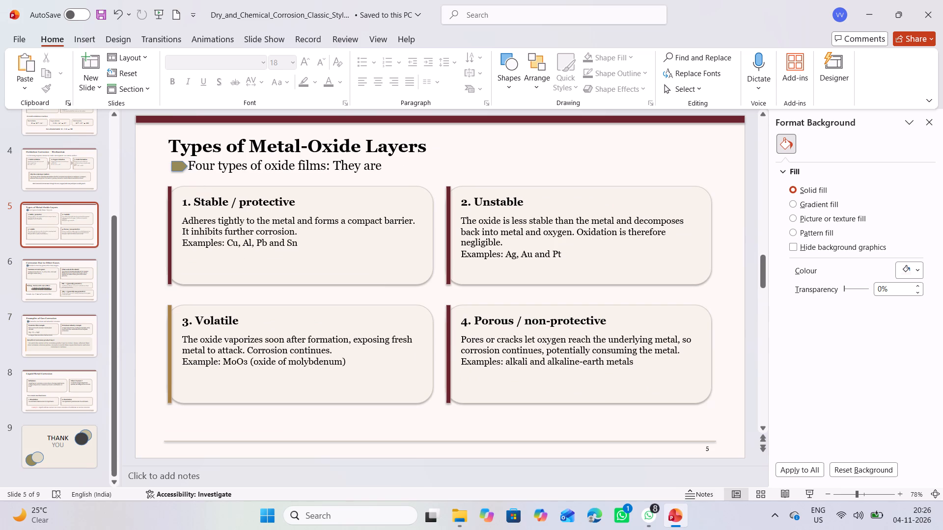
left_click(175, 167)
left_click(173, 170)
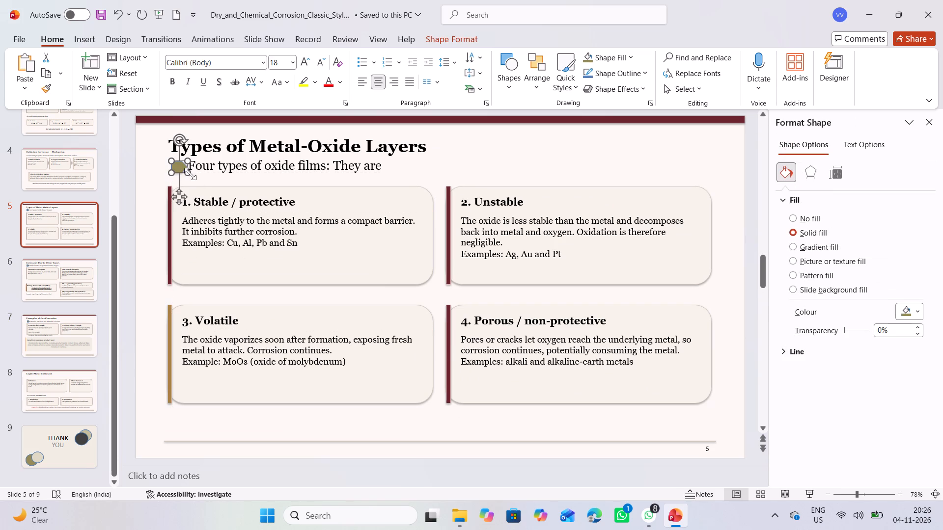
left_click(132, 188)
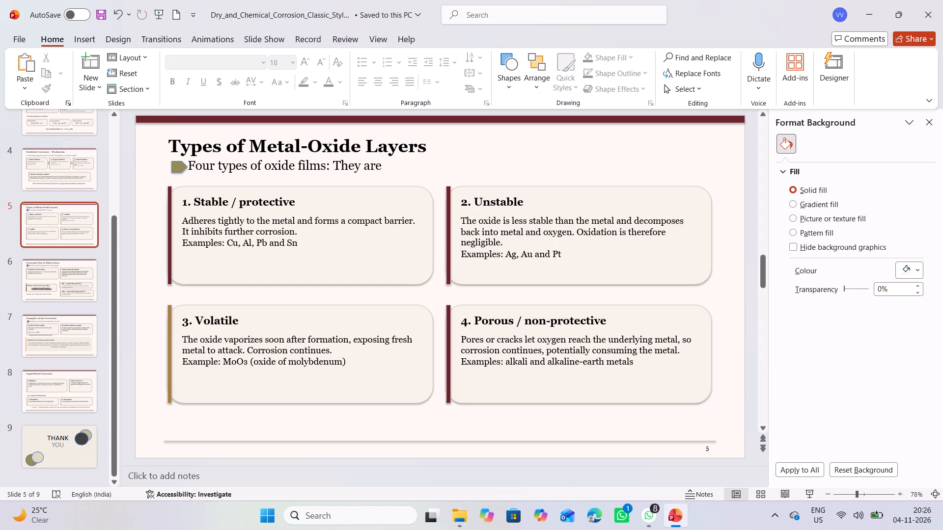
left_click(176, 171)
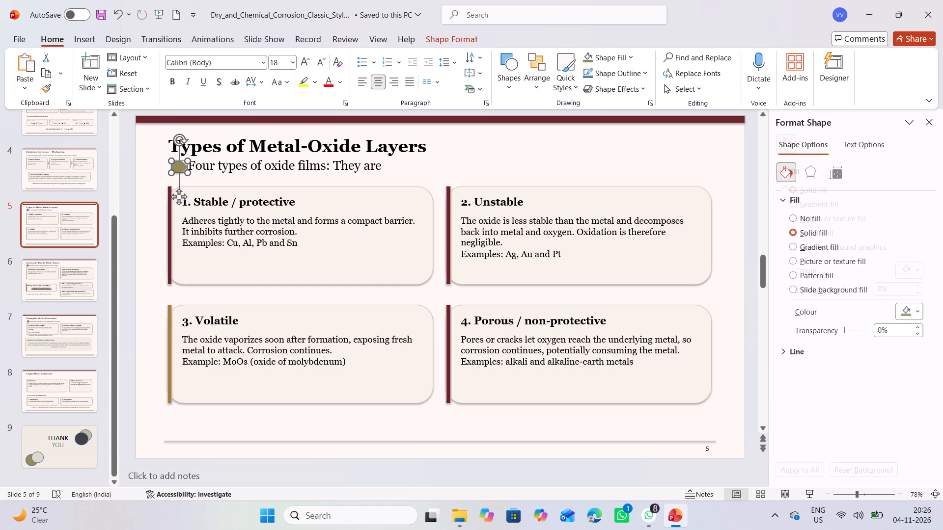
left_click(181, 195)
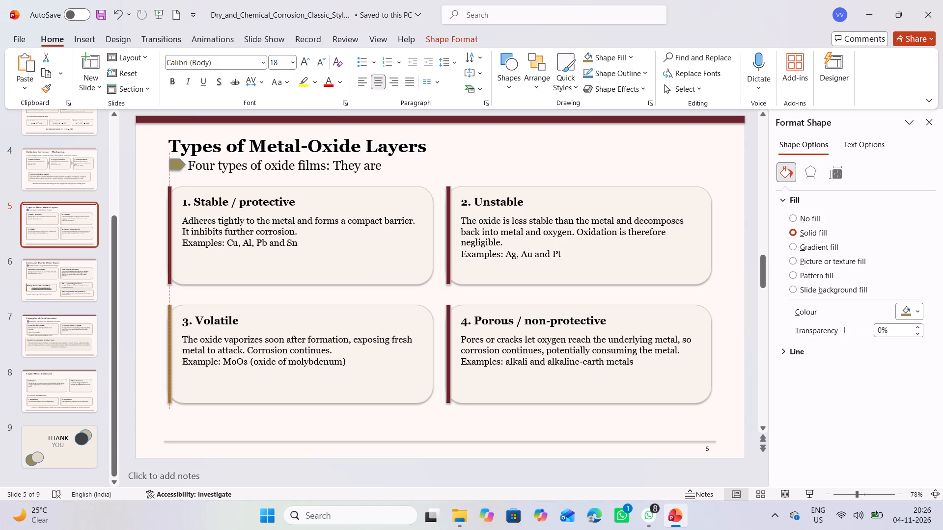
left_click(140, 190)
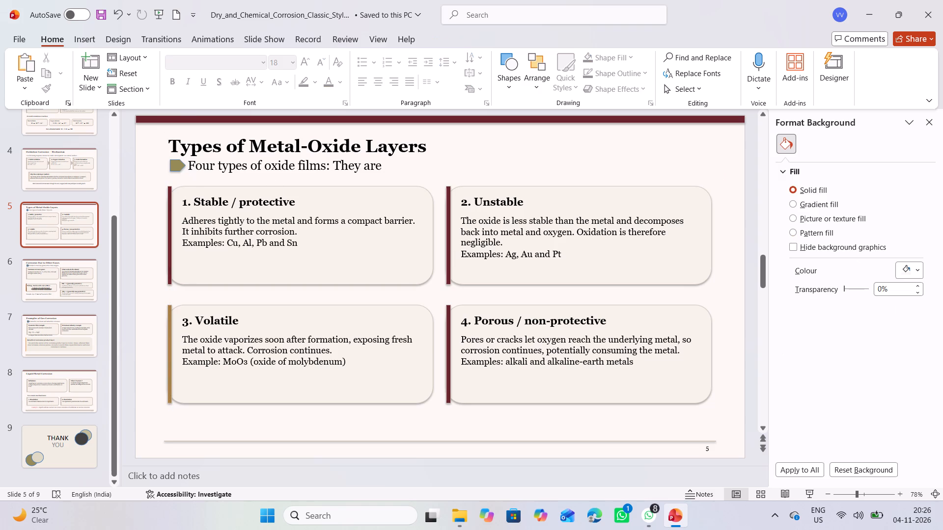
Review all slides from the thank-you slide back to the title slide, checking the headings, subtitles and arrow bullets.
scroll(476, 159, "down", 1)
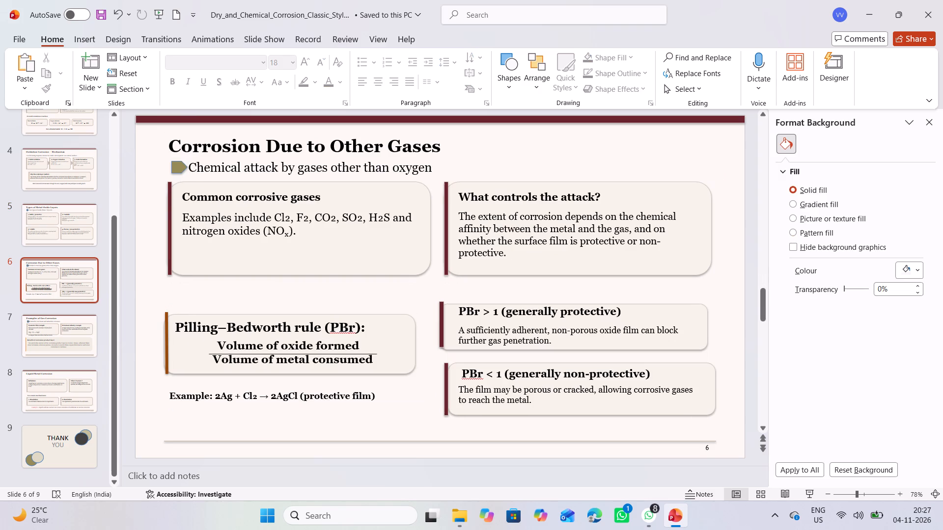
scroll(476, 159, "down", 1)
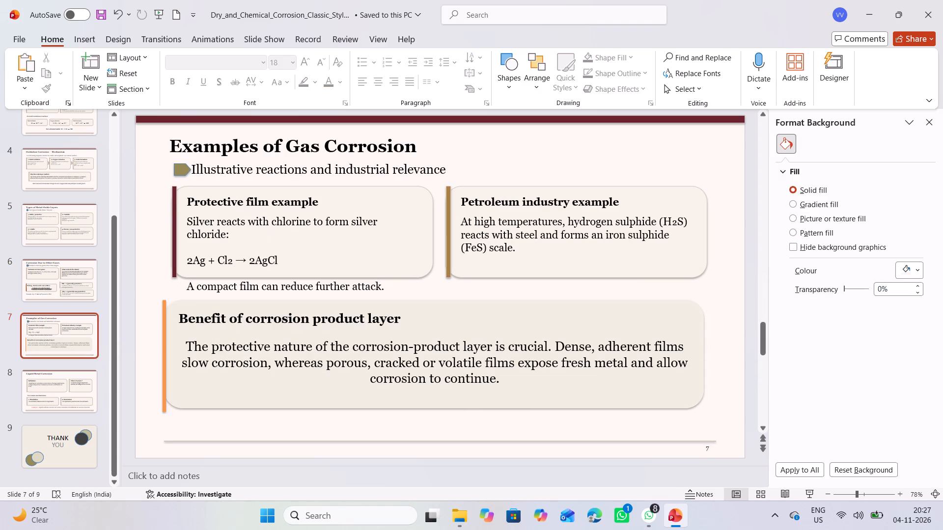
scroll(473, 151, "down", 2)
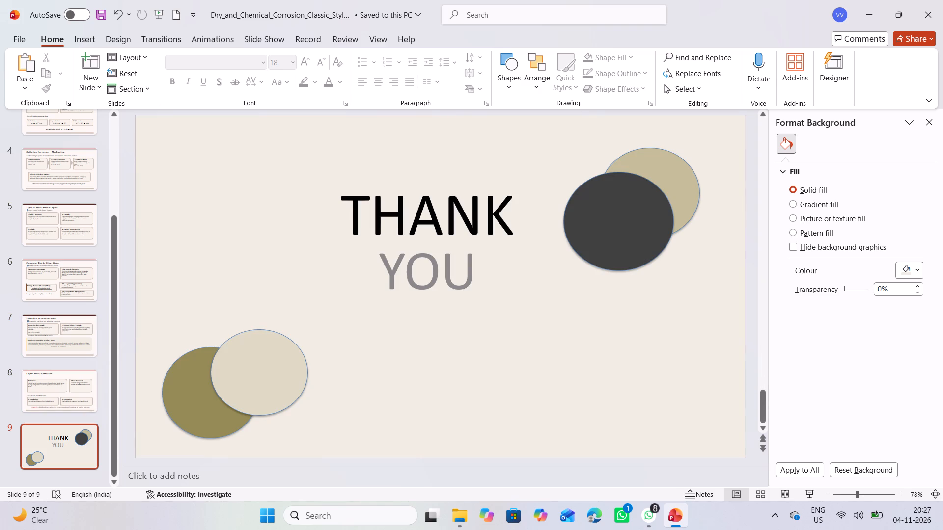
scroll(473, 151, "up", 1)
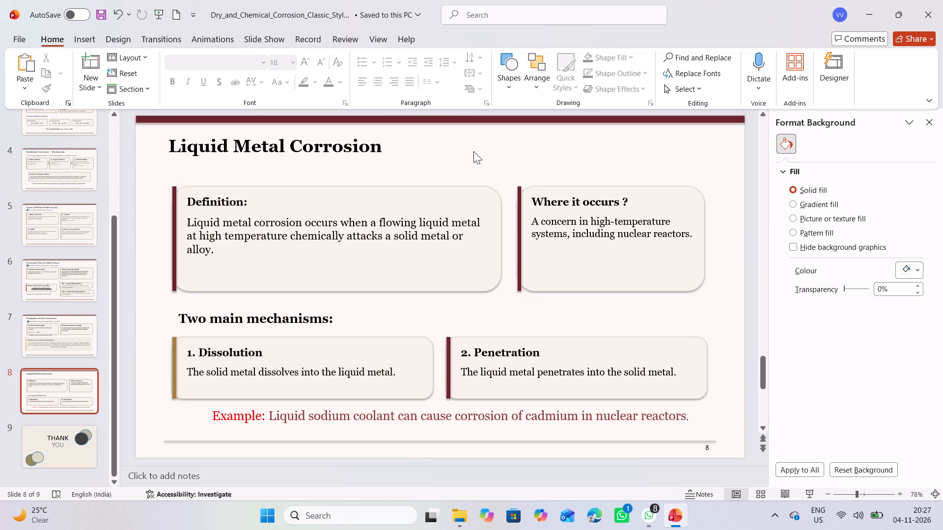
scroll(473, 151, "up", 1)
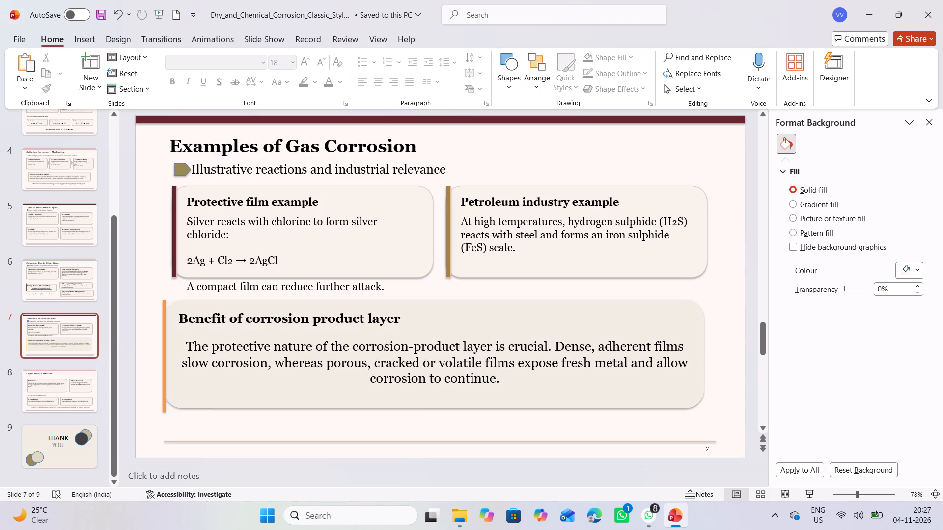
scroll(473, 151, "up", 3)
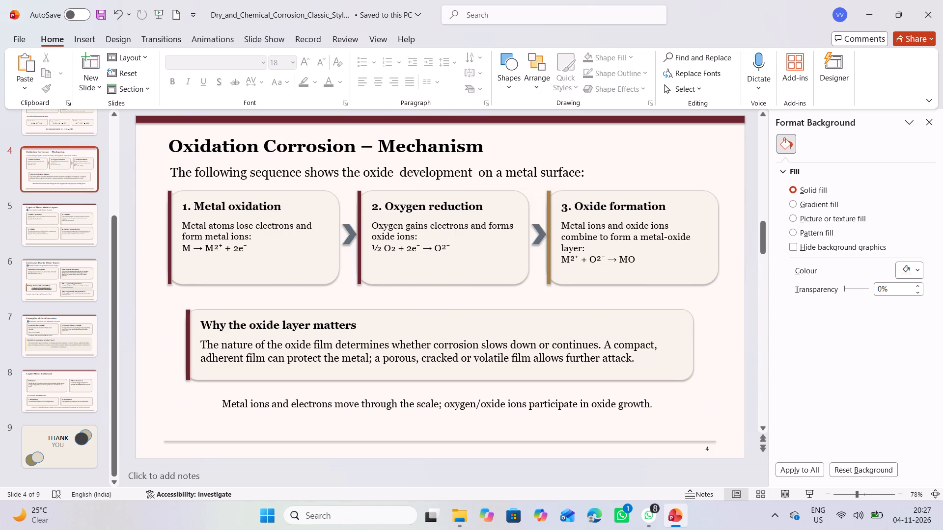
scroll(473, 151, "up", 1)
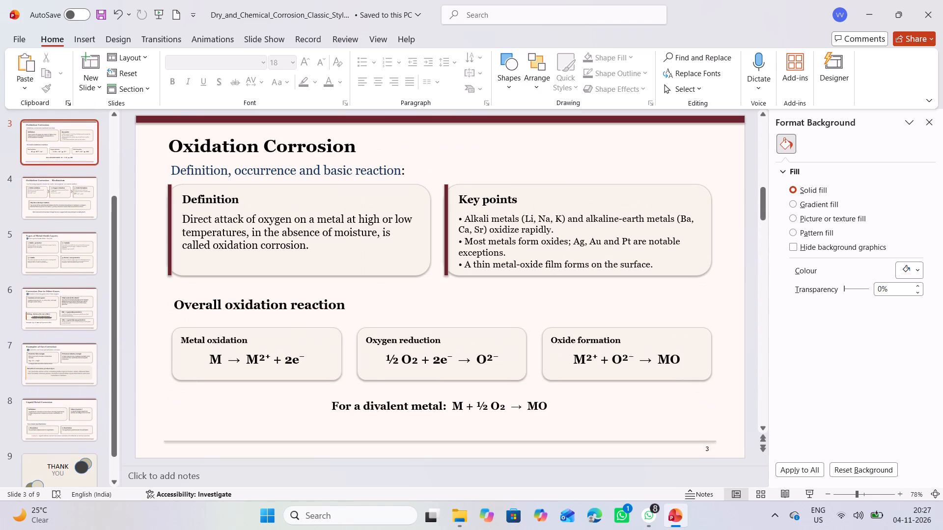
scroll(473, 151, "up", 1)
scroll(473, 151, "down", 1)
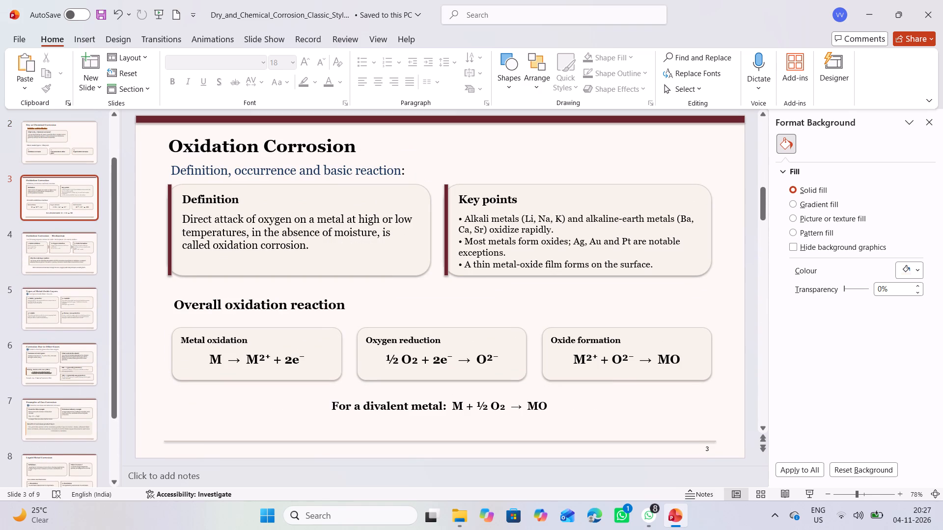
left_click(410, 168)
left_click(407, 170)
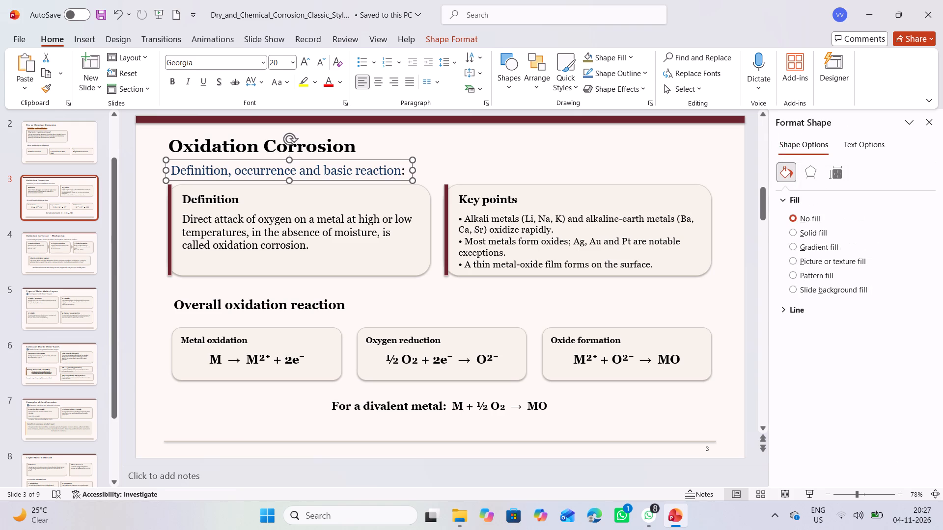
scroll(482, 168, "up", 1)
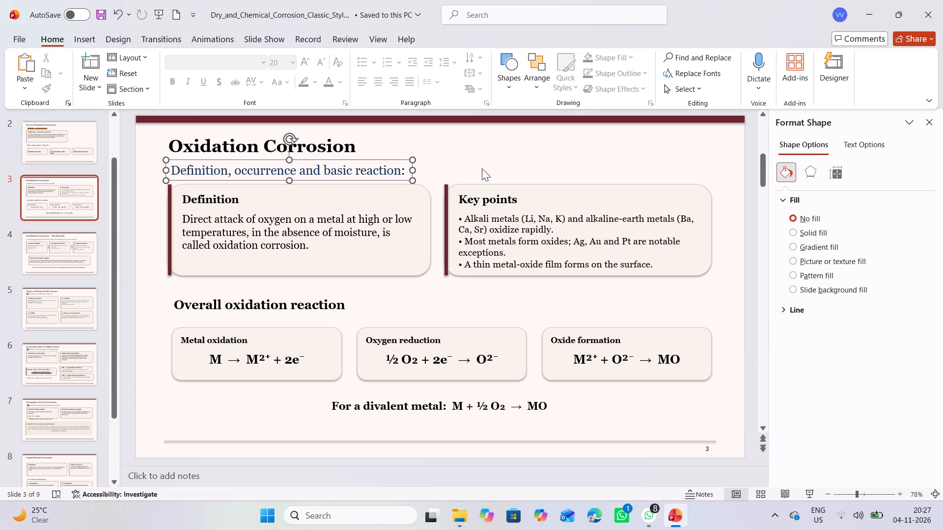
scroll(482, 168, "up", 1)
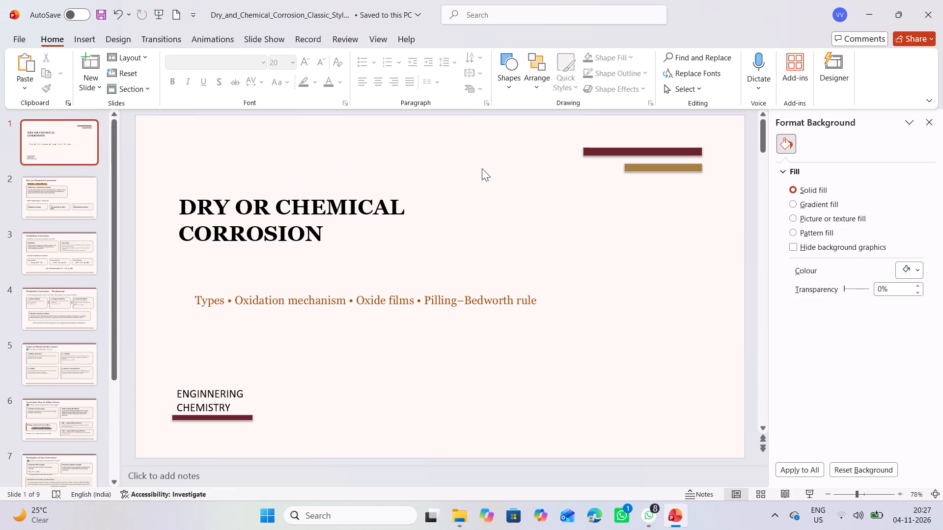
scroll(482, 168, "down", 1)
scroll(482, 168, "up", 1)
Draw an isosceles triangle on the title slide, below the end of the subtitle, and enlarge it to about the height of the heading.
left_click(512, 90)
left_click_drag(600, 338, 588, 353)
right_click_drag(590, 349, 588, 353)
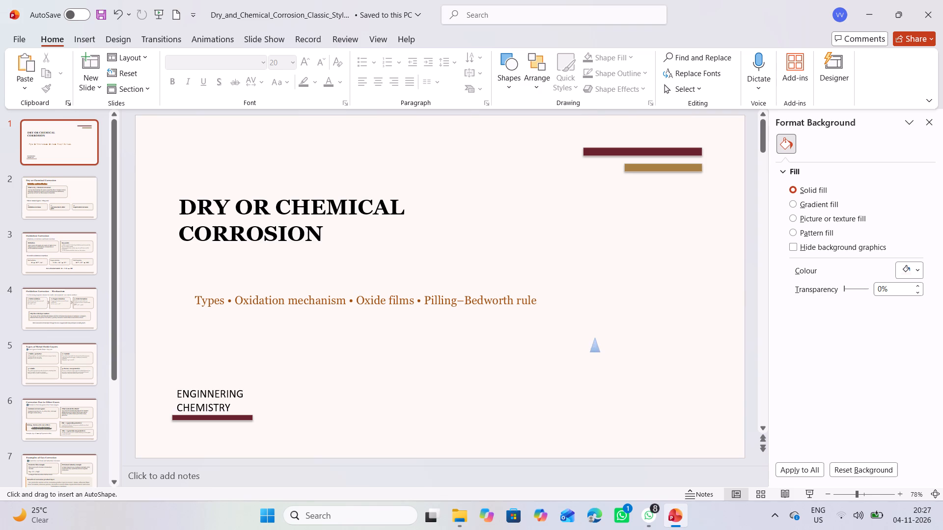
right_click_drag(588, 353, 582, 360)
left_click_drag(588, 353, 571, 371)
left_click(563, 368)
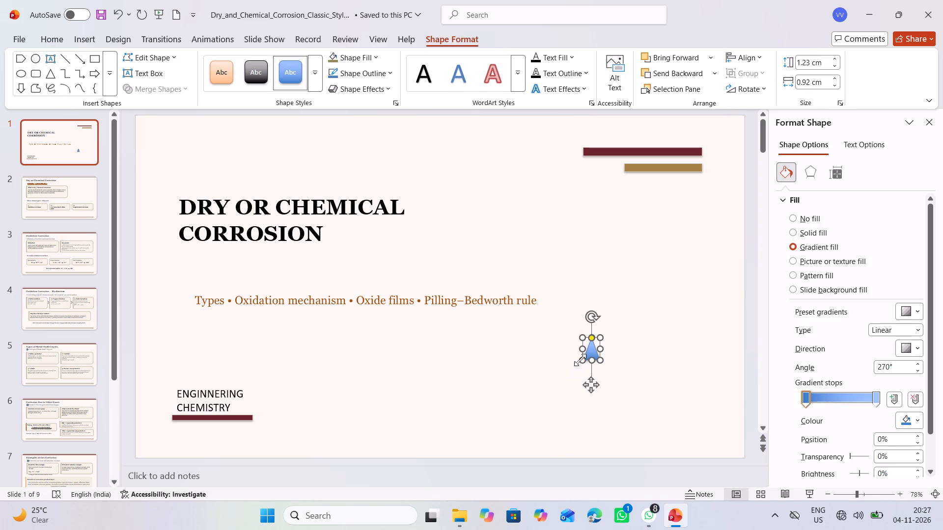
left_click_drag(580, 360, 535, 409)
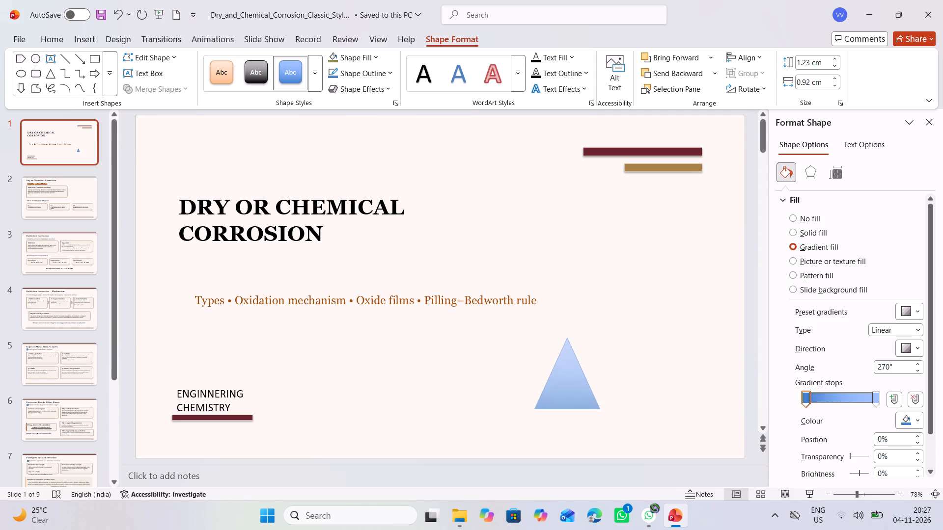
left_click_drag(535, 409, 527, 410)
left_click(692, 312)
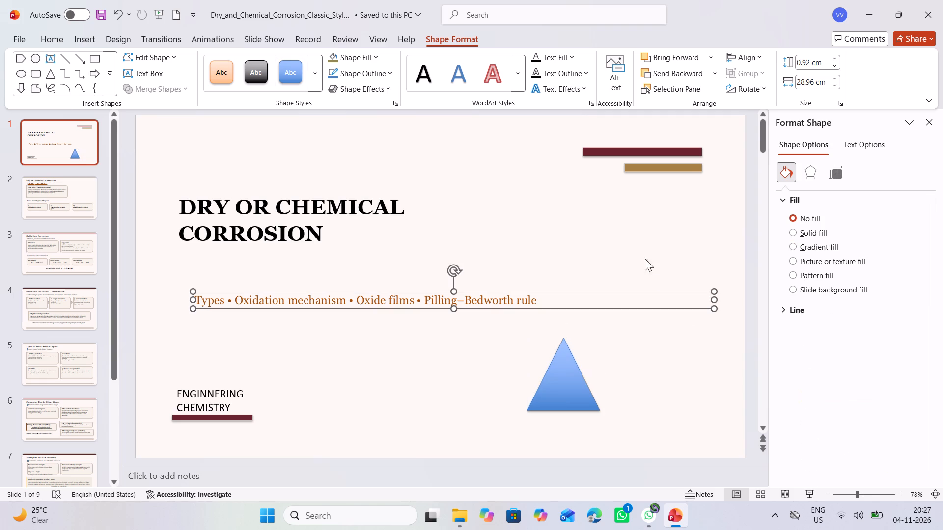
right_click(405, 138)
left_click(364, 148)
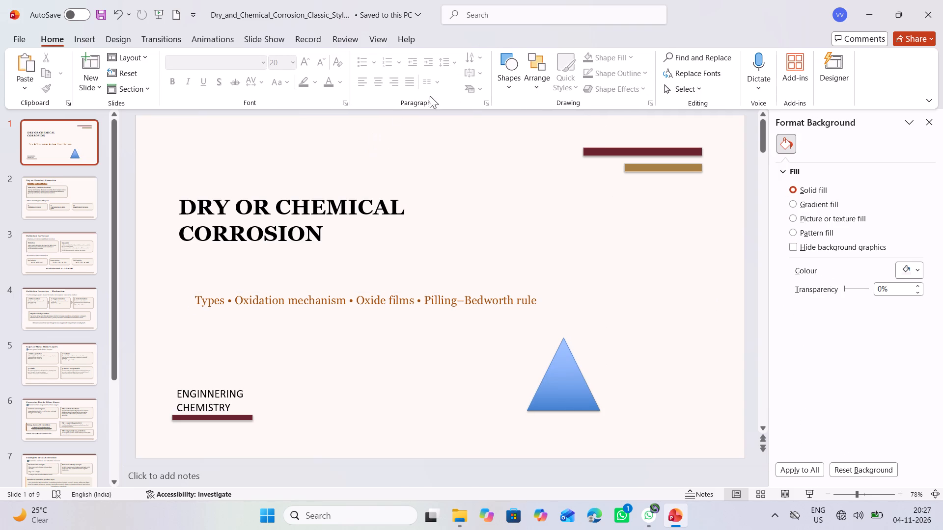
Add a second, taller triangle overlapping the first one's right side on the same baseline, about 5.7 cm high and 4.8 cm wide.
left_click(503, 81)
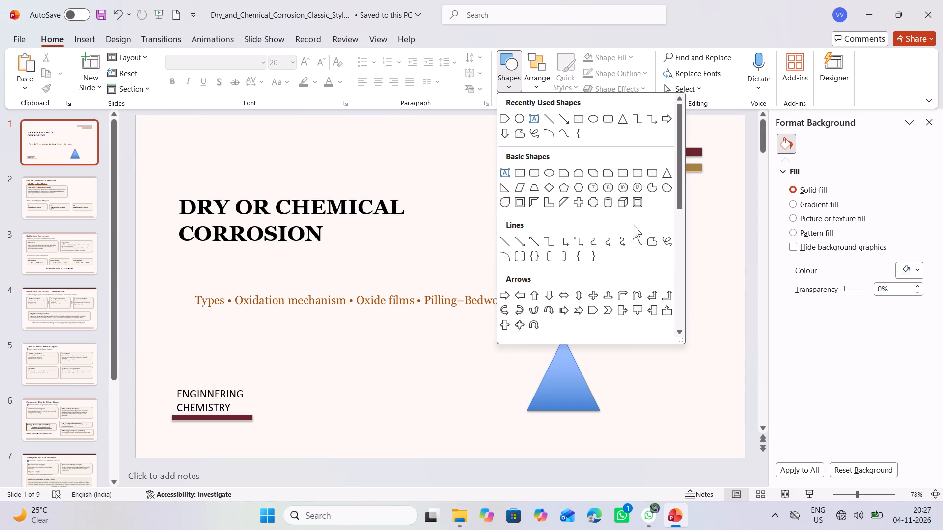
left_click(664, 173)
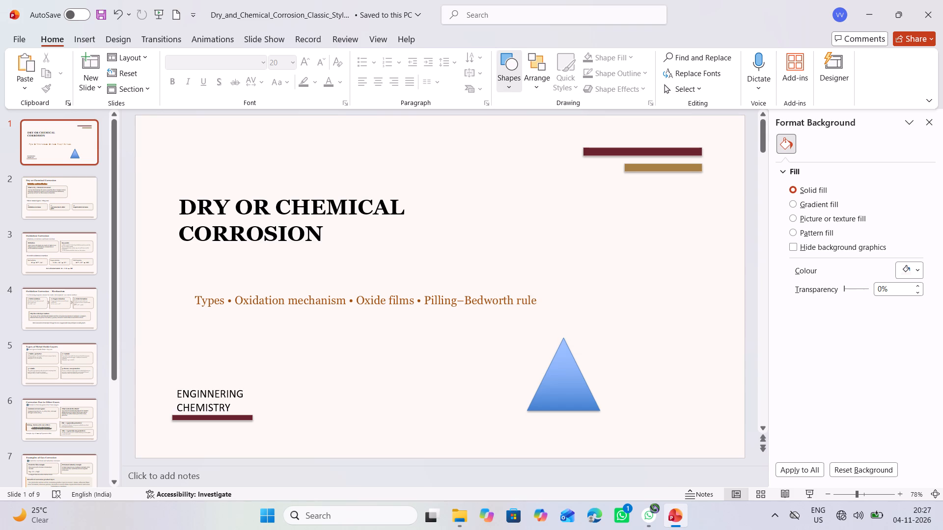
left_click_drag(608, 327, 609, 326)
left_click_drag(609, 326, 559, 402)
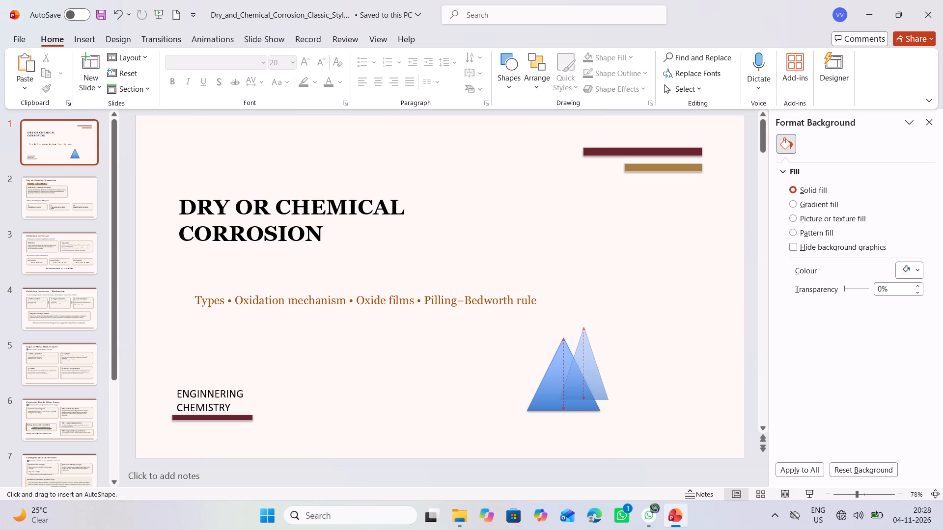
left_click_drag(559, 402, 559, 412)
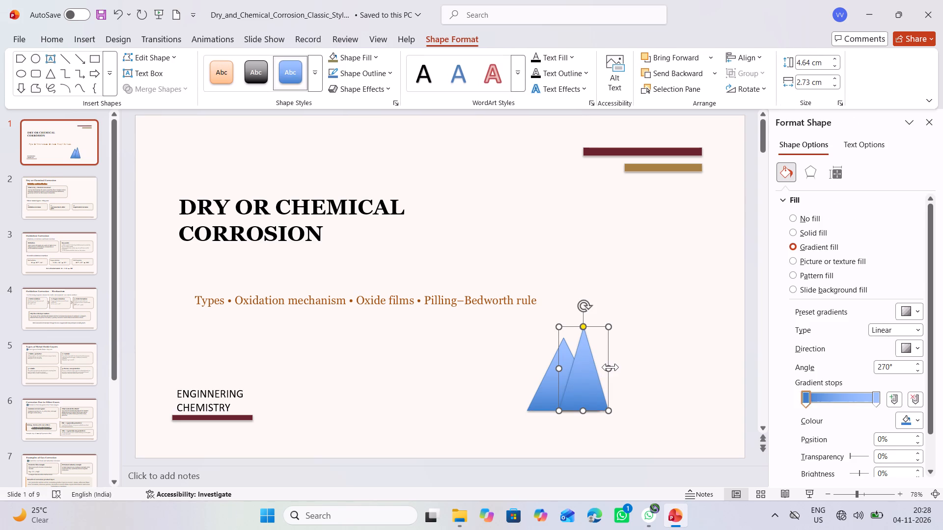
left_click_drag(611, 369, 642, 354)
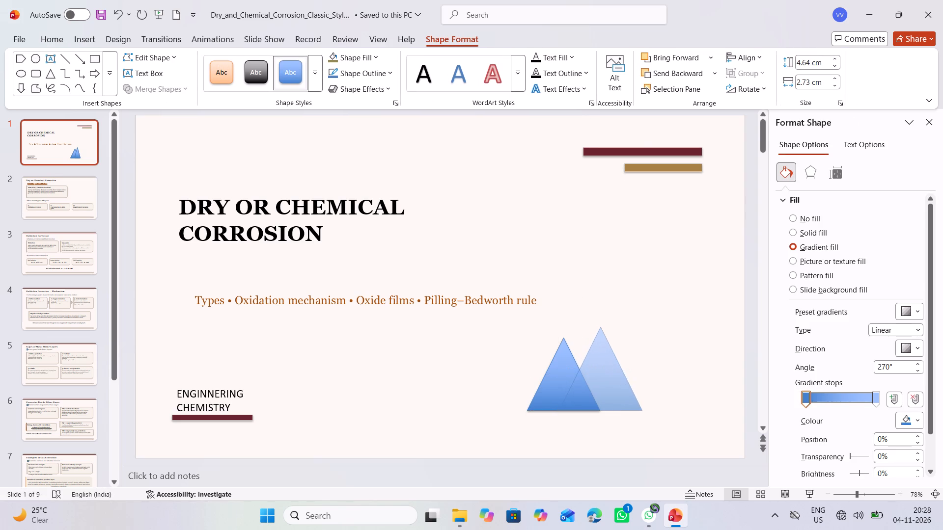
left_click_drag(642, 354, 642, 344)
left_click_drag(603, 327, 601, 319)
left_click_drag(601, 319, 608, 307)
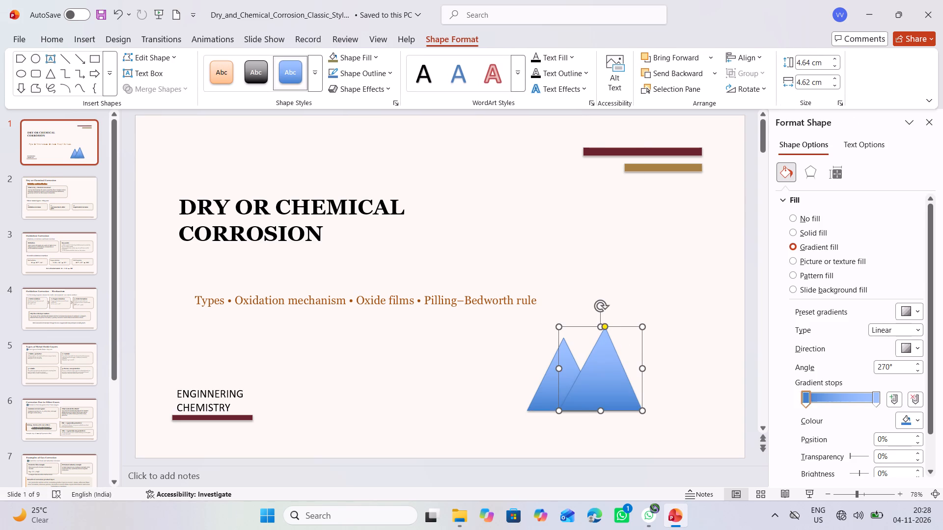
left_click_drag(642, 328, 645, 307)
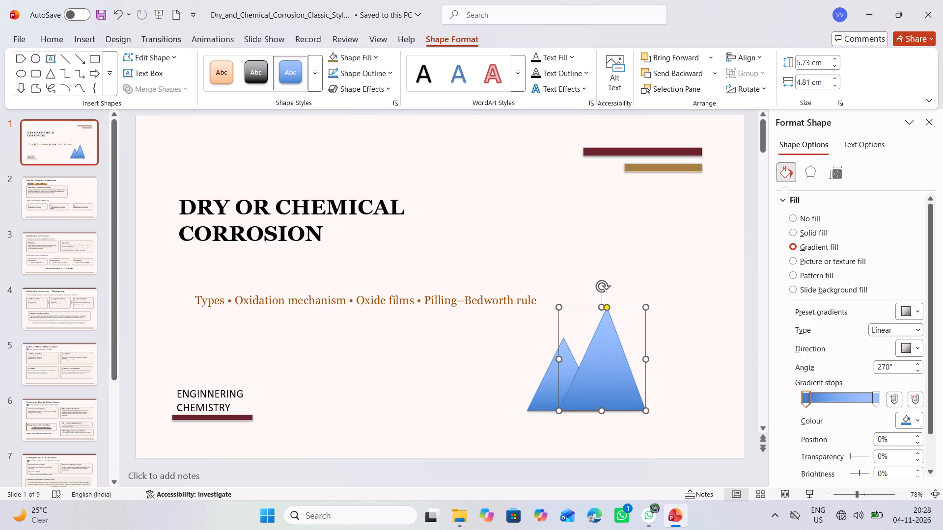
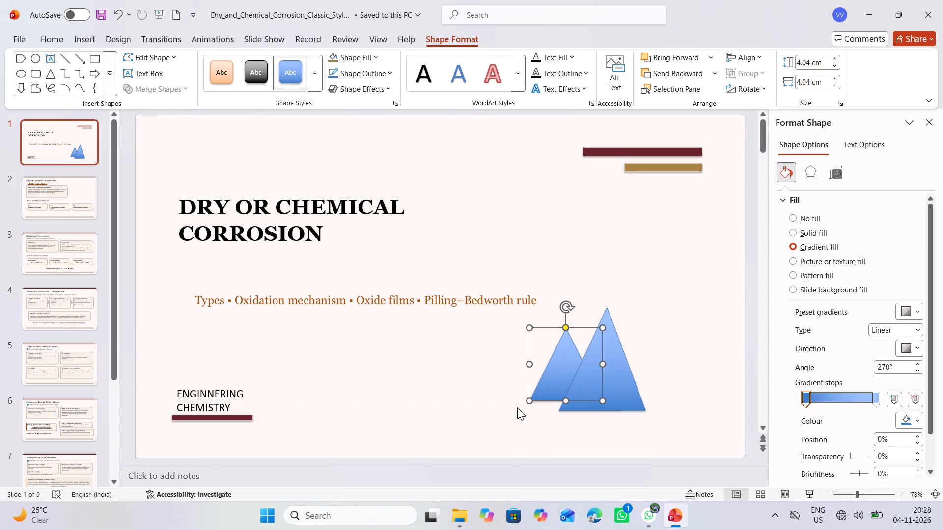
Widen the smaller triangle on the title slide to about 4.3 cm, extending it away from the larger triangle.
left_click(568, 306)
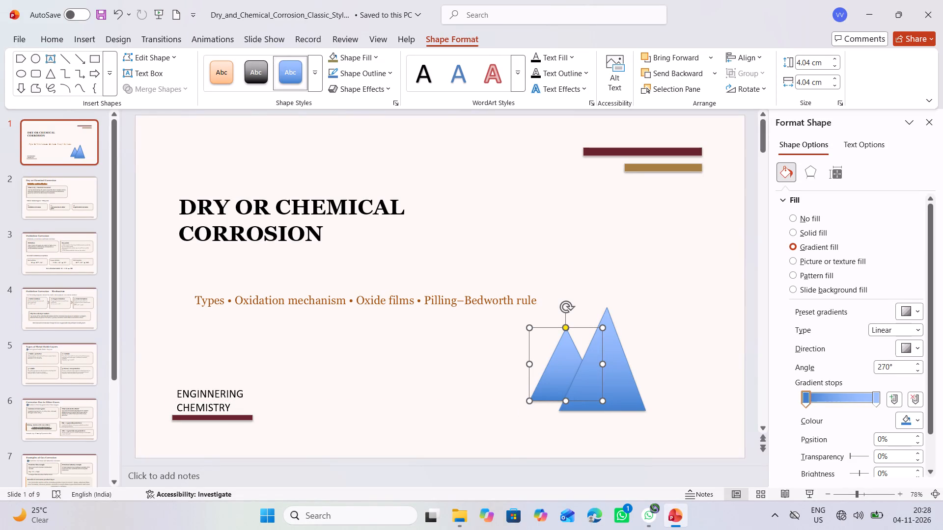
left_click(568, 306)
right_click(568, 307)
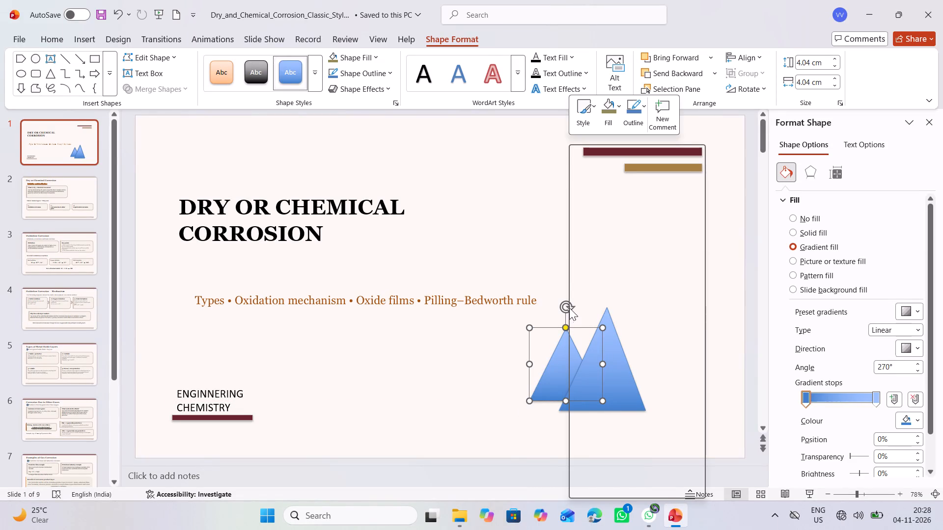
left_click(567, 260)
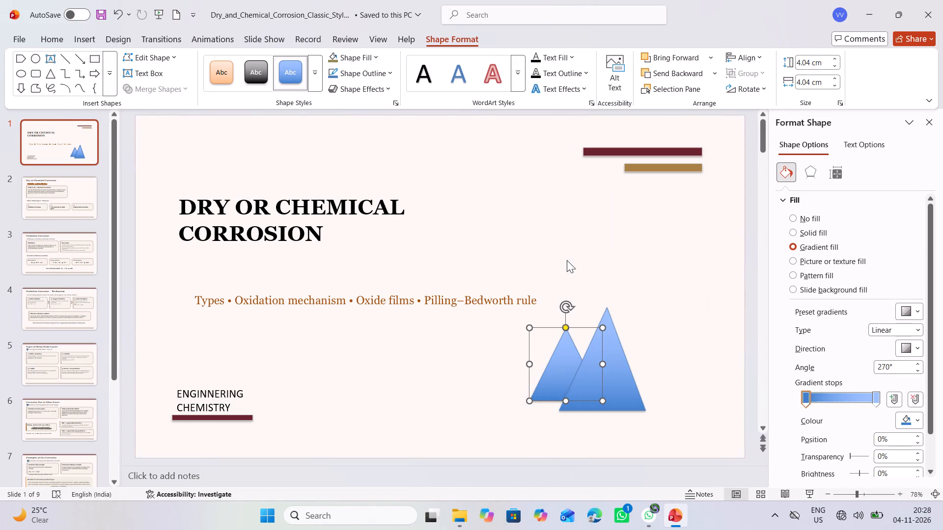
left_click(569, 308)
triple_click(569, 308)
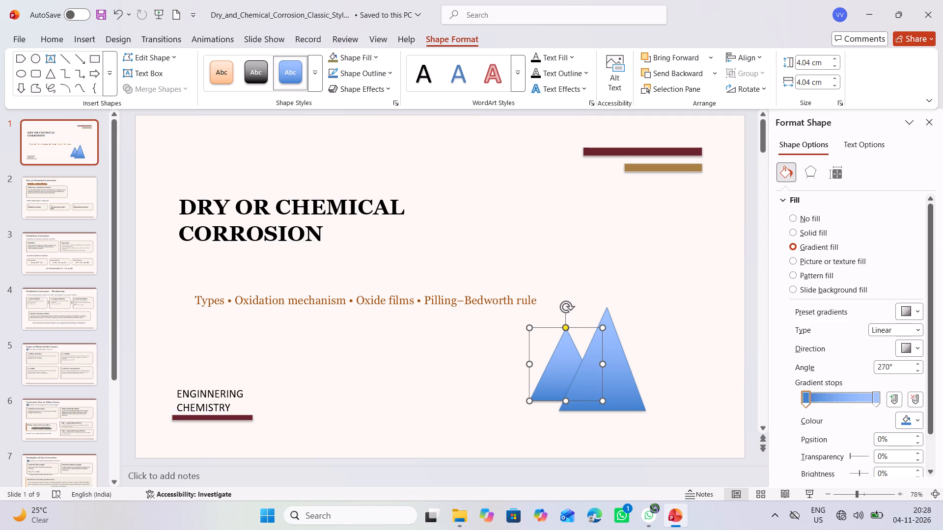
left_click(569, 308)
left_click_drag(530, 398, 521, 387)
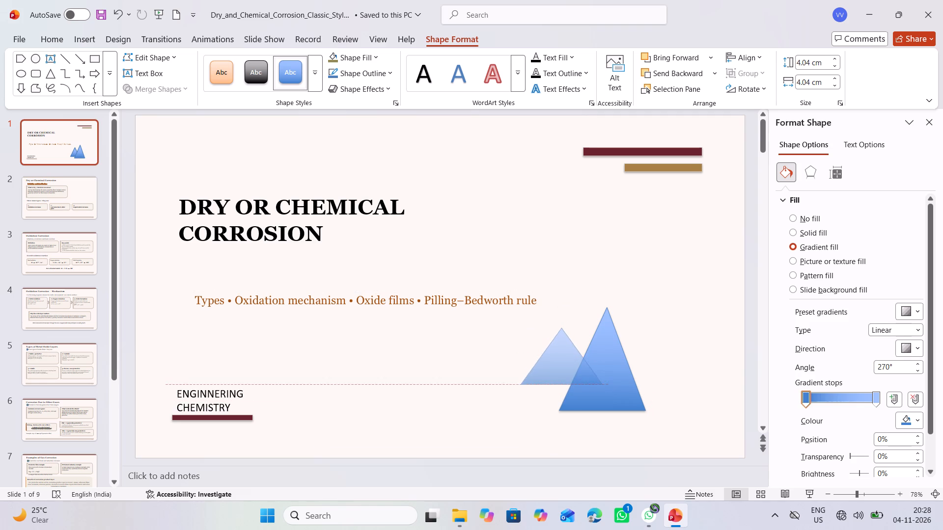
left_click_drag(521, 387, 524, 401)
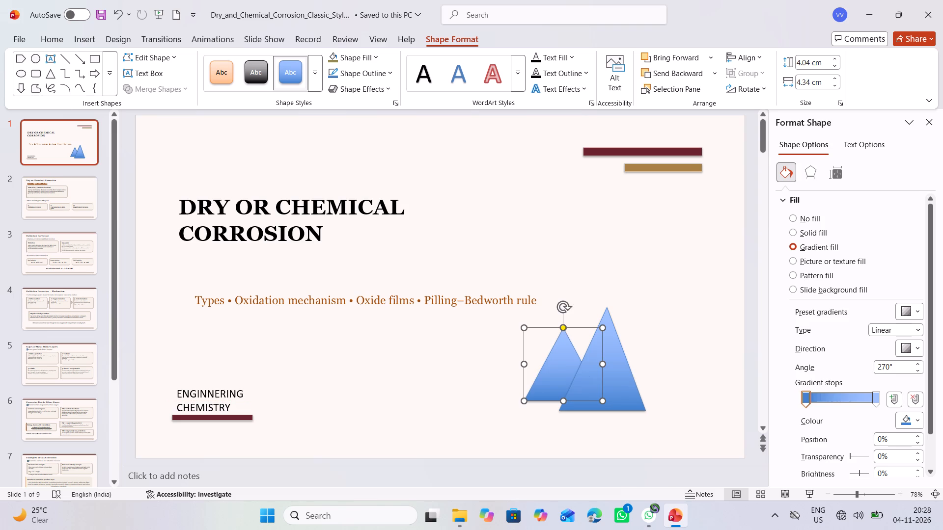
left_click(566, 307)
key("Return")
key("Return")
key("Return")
Delete both decorative blue triangles from the title slide.
left_click(640, 352)
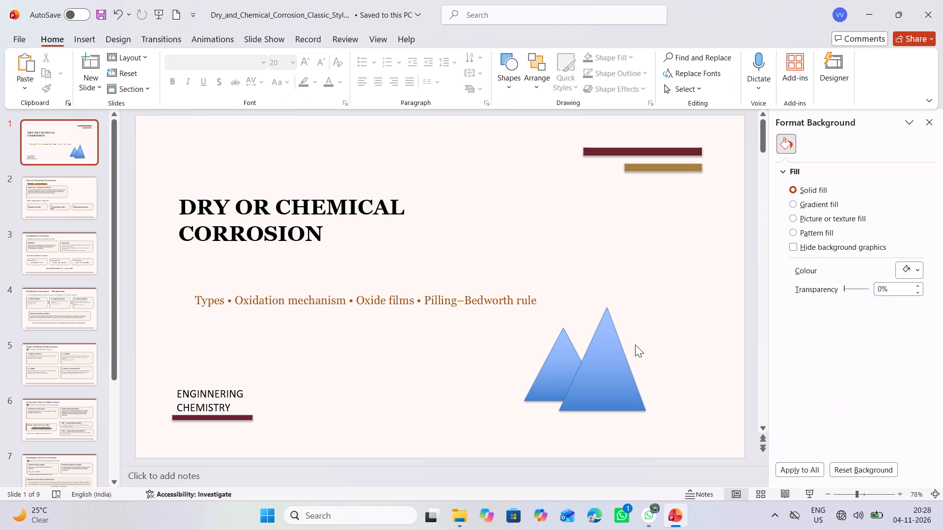
right_click(607, 363)
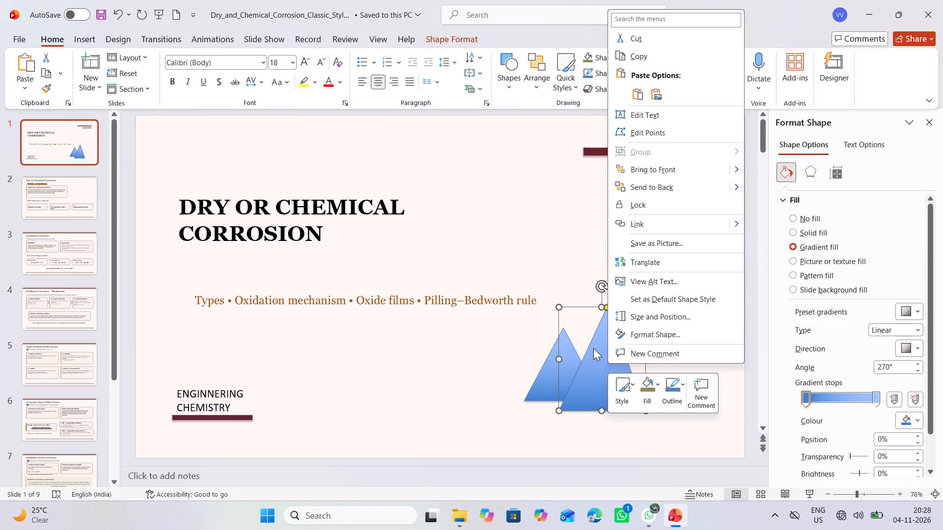
key("Delete")
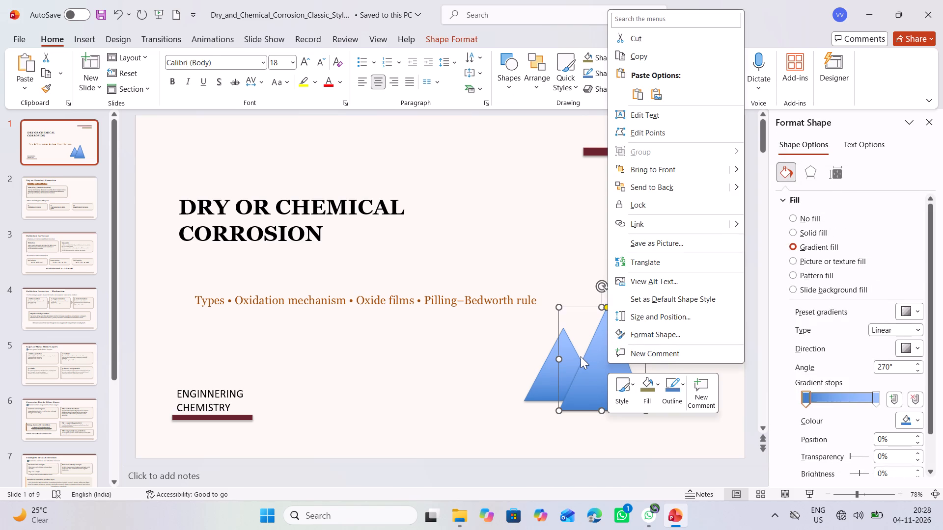
key("Delete")
left_click(581, 356)
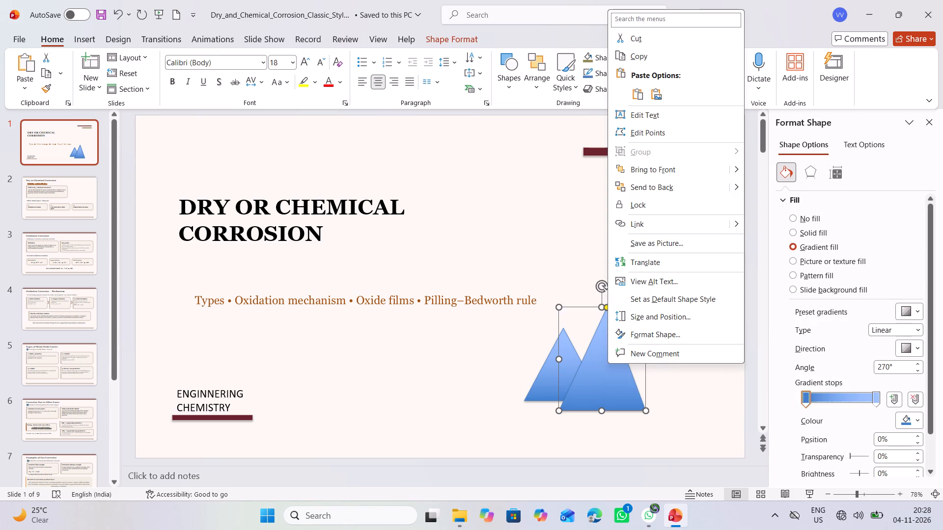
key("Delete")
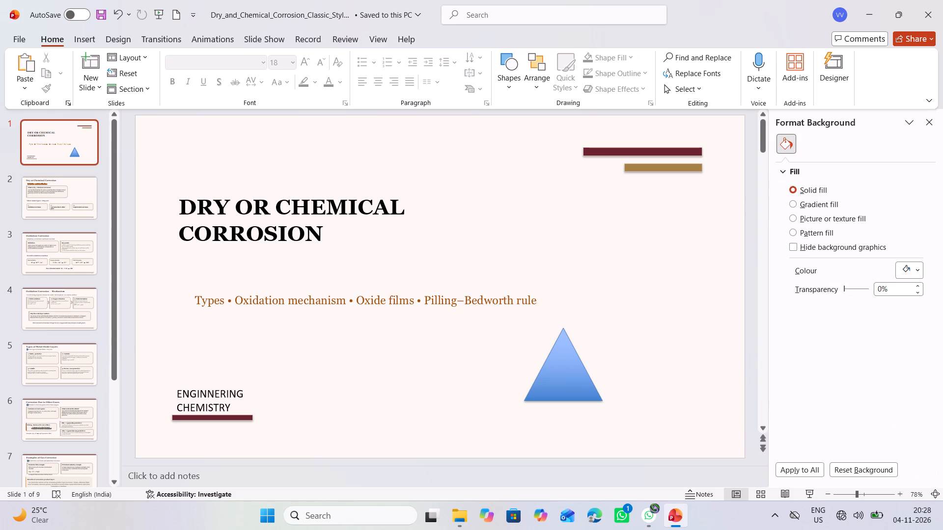
left_click(570, 362)
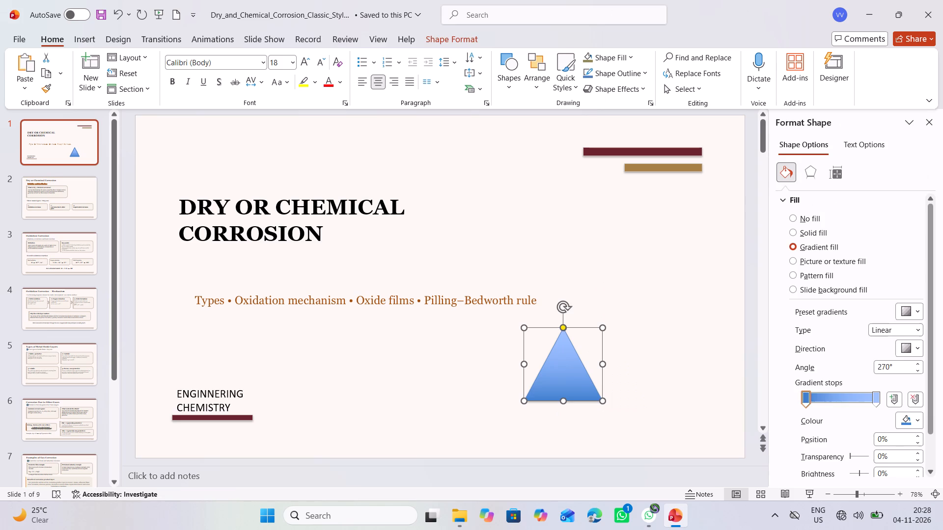
key("Delete")
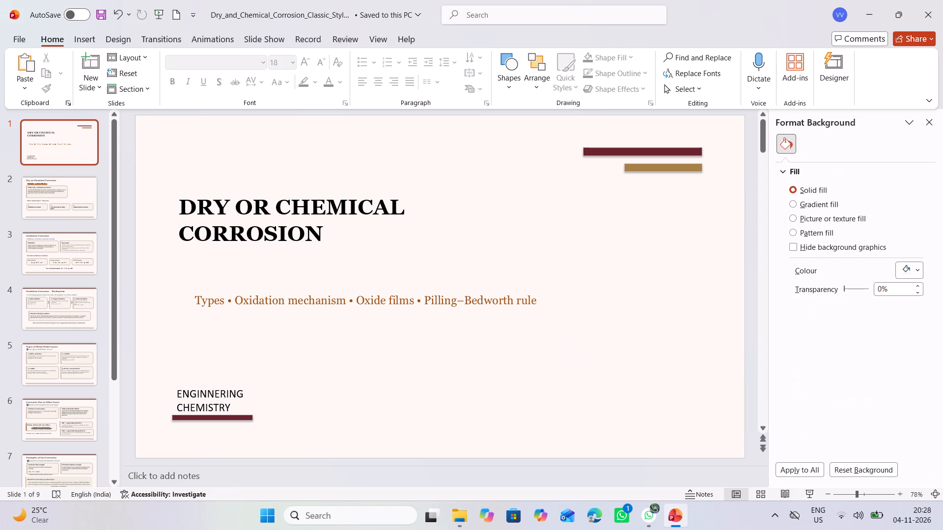
Shift the title slide's subtitle so its start aligns with the start of the DRY OR CHEMICAL CORROSION heading.
scroll(535, 308, "down", 1)
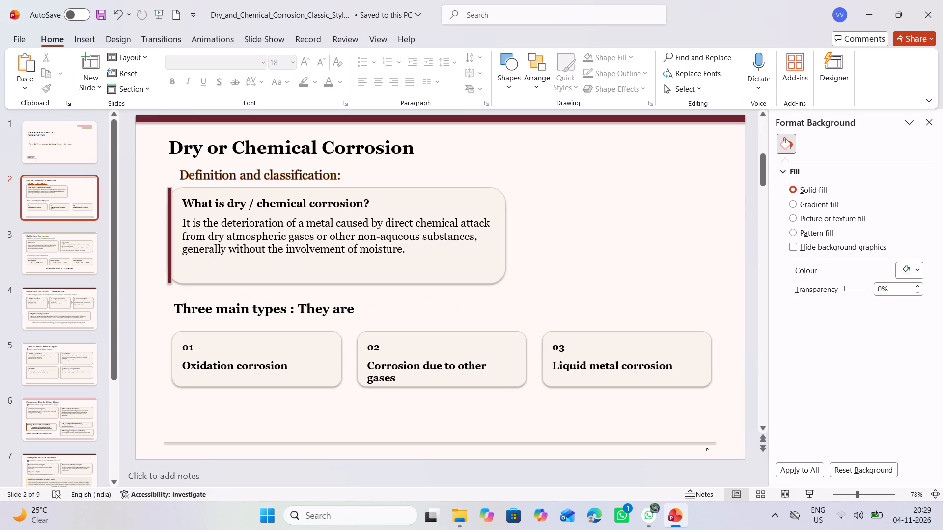
scroll(535, 308, "up", 1)
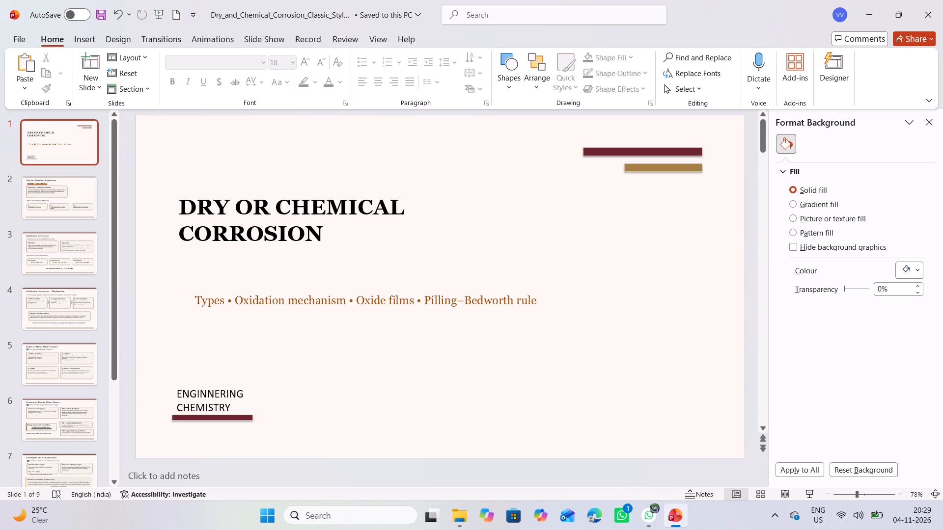
left_click_drag(540, 298, 518, 296)
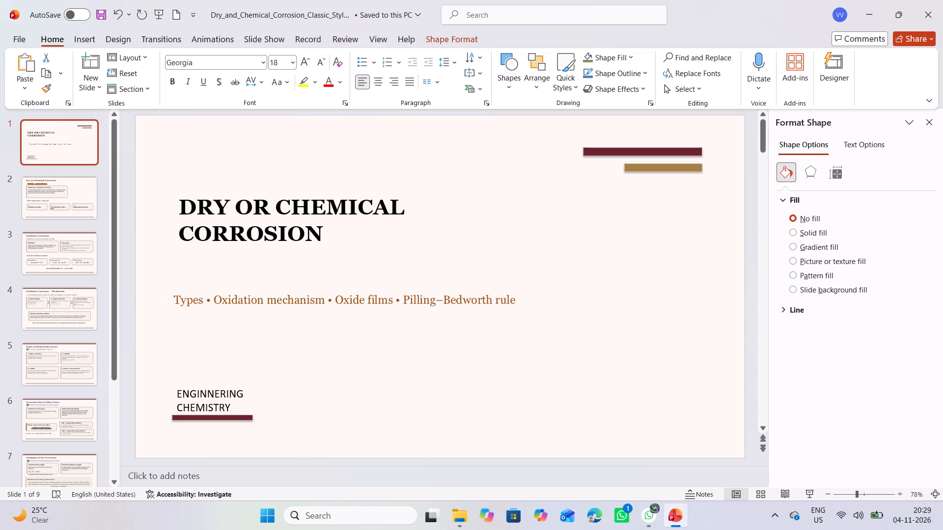
left_click_drag(518, 296, 523, 297)
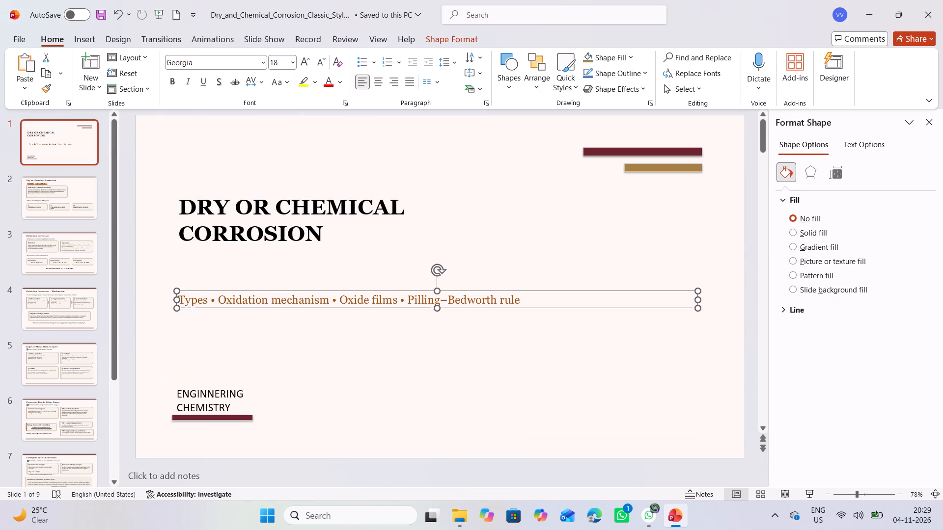
triple_click(525, 299)
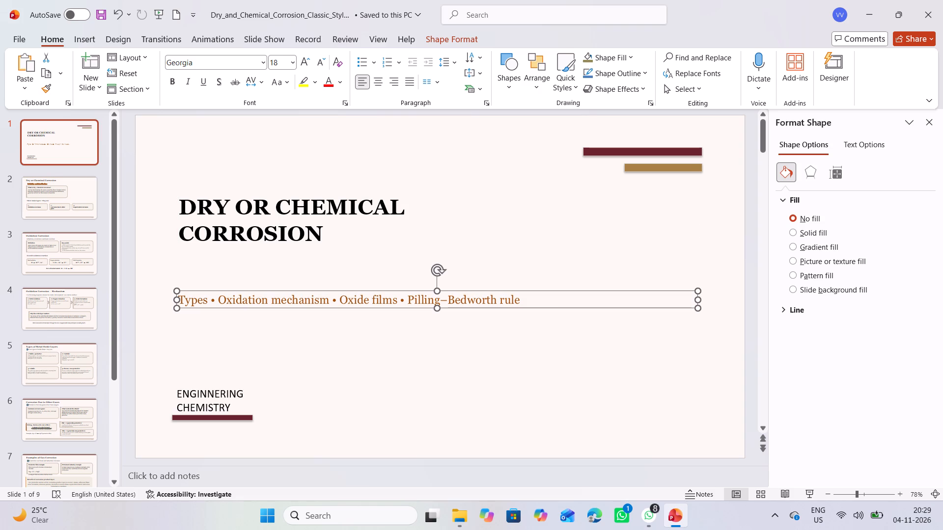
double_click(536, 301)
left_click(536, 301)
Break the subtitle after "Types" and after "Oxidation mechanism" so the following bulleted topics start on new lines.
left_click(210, 298)
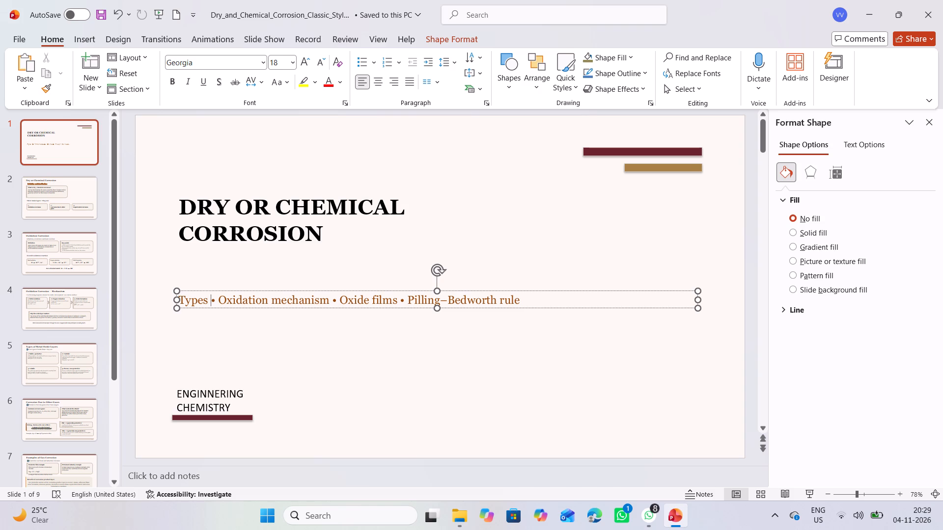
key("Return")
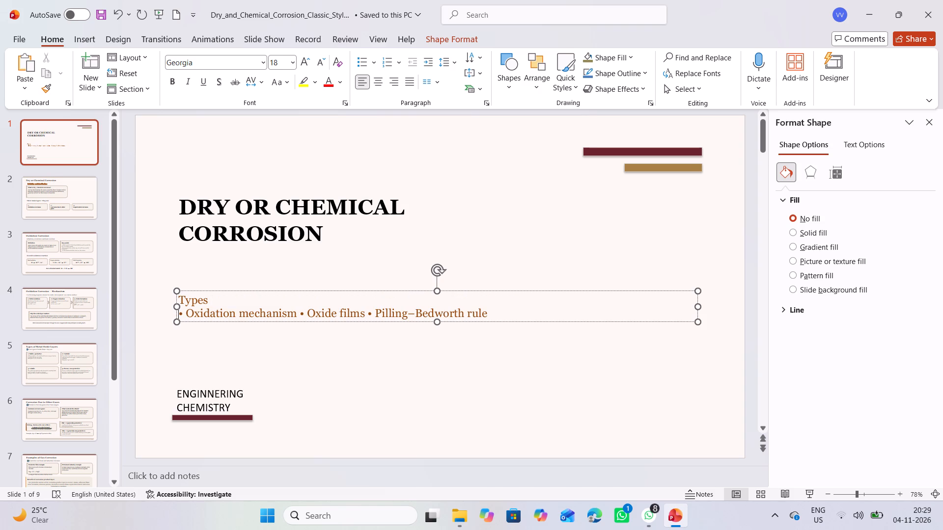
key("Right")
key("Right")
key("Right")
key("Right")
key("Right")
key("Right")
key("Right")
key("Right")
key("Right")
key("Right")
key("Right")
key("Right")
key("Right")
key("Right")
key("Right")
key("Right")
key("Right")
key("Right")
key("Right")
key("Right")
key("Right")
key("Return")
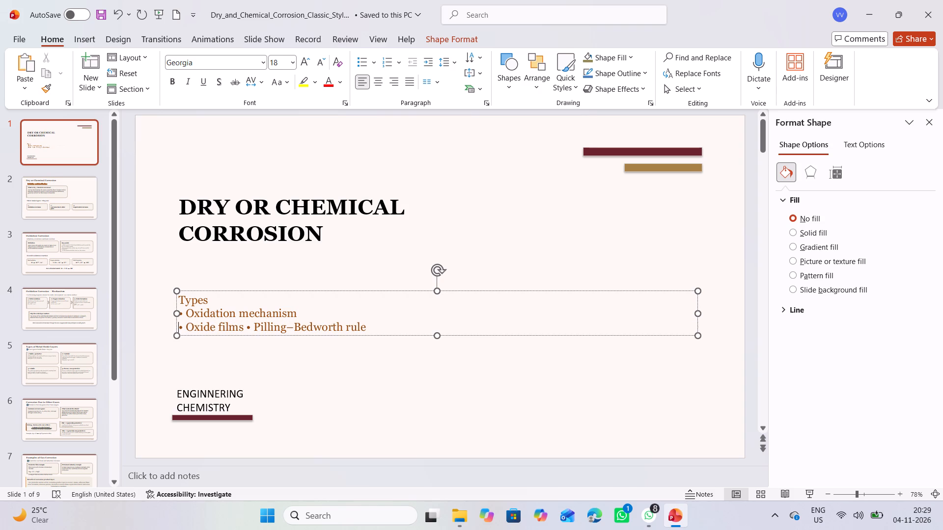
Move "Pilling–Bedworth rule" with its bullet onto its own line below "Oxide films", without a leading space.
key("Right")
key("Right")
key("Right")
key("Right")
key("Right")
key("Right")
key("Right")
key("Right")
key("Right")
key("Right")
key("Right")
key("Right")
key("Right")
key("Return")
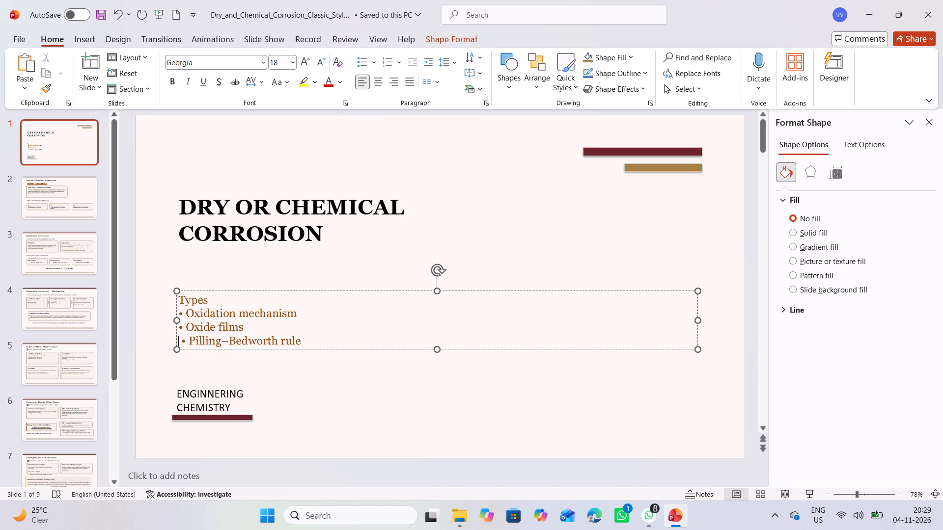
key("BackSpace")
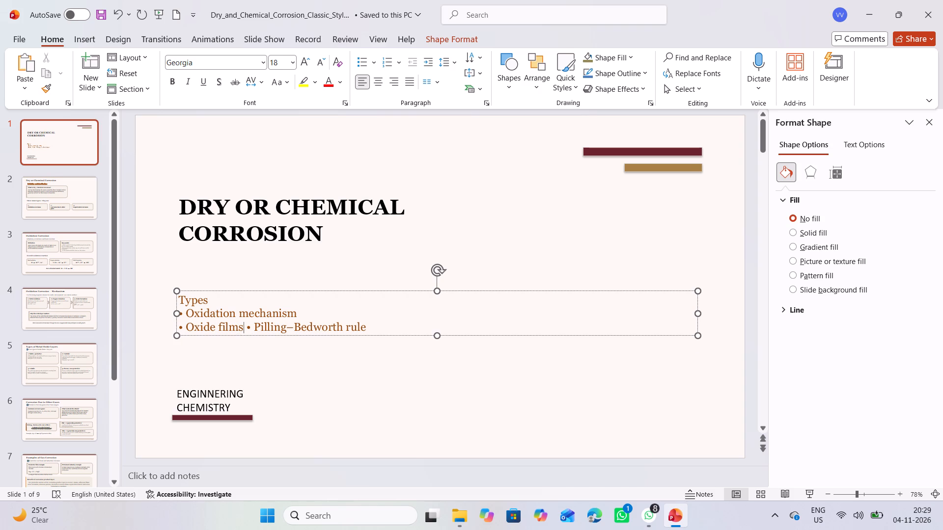
key("Right")
key("Return")
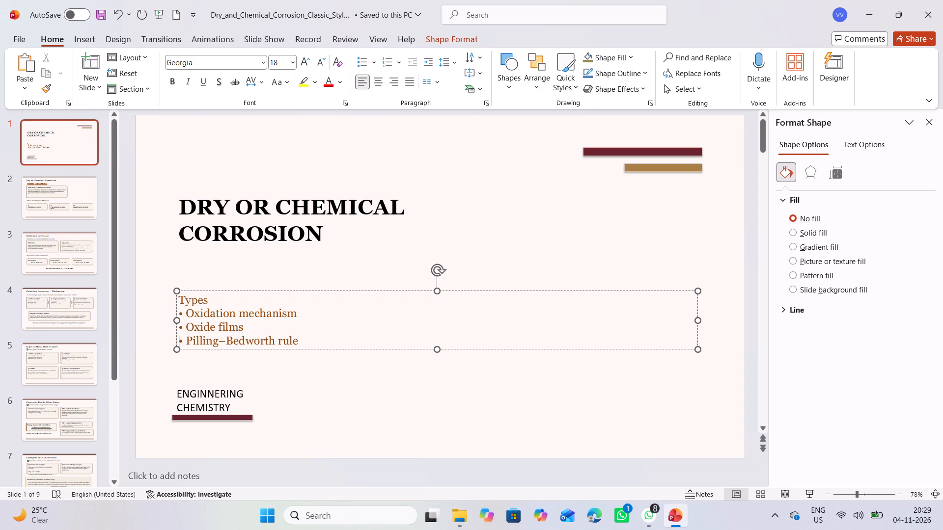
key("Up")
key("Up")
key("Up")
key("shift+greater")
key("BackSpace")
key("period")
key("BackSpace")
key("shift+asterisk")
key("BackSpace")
Apply filled round bullet formatting to all four lines of the title slide's subtitle.
key("ctrl+a")
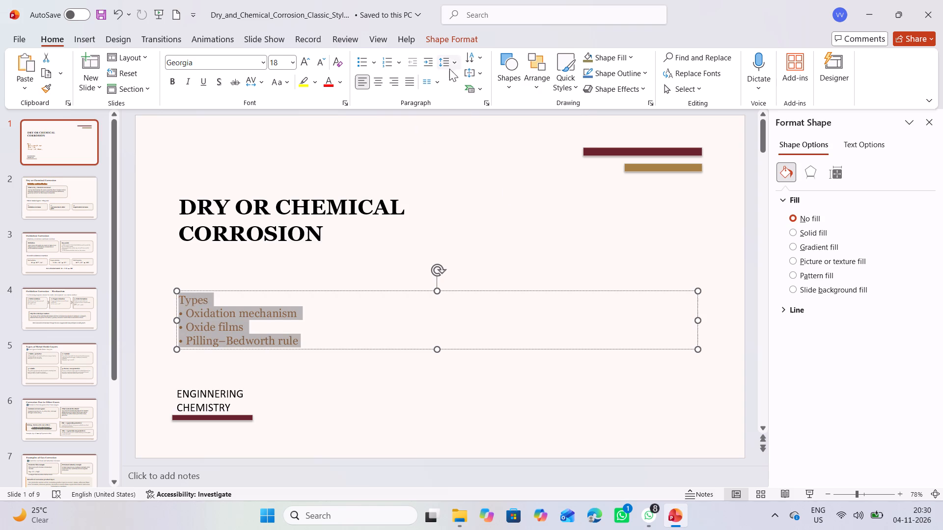
left_click(377, 61)
left_click(425, 97)
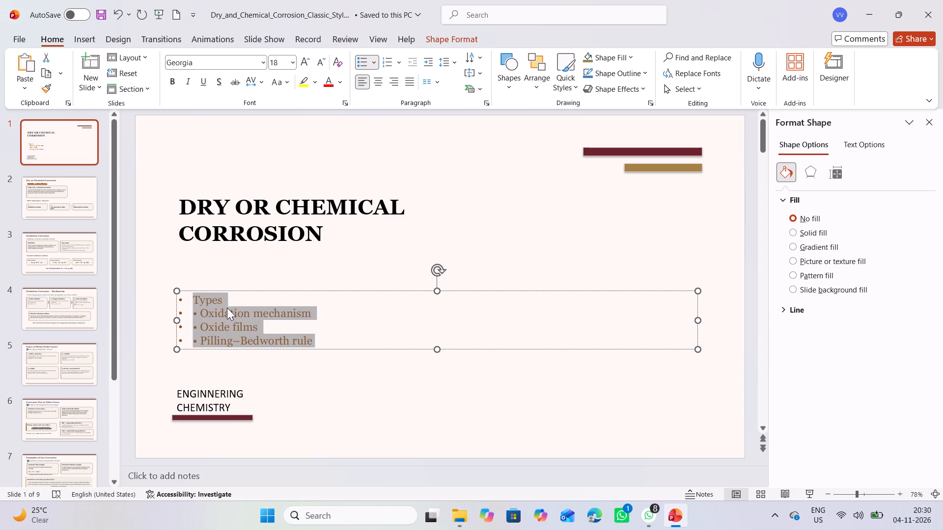
Remove the duplicate typed bullet characters before "Oxidation mechanism", "Oxide films" and "Pilling–Bedworth rule".
left_click(202, 312)
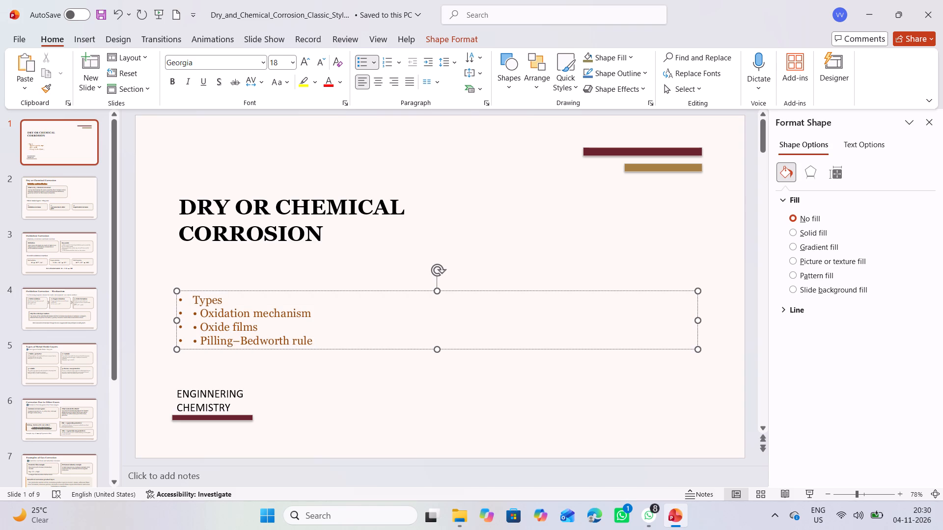
key("BackSpace")
key("BackSpace")
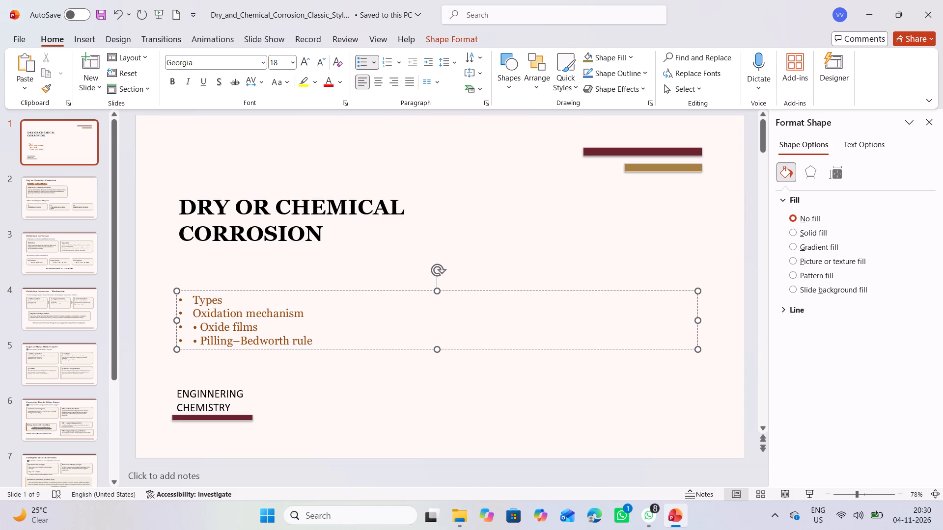
key("Down")
key("Right")
key("Right")
key("BackSpace")
key("BackSpace")
key("Down")
key("Right")
key("Right")
key("BackSpace")
key("BackSpace")
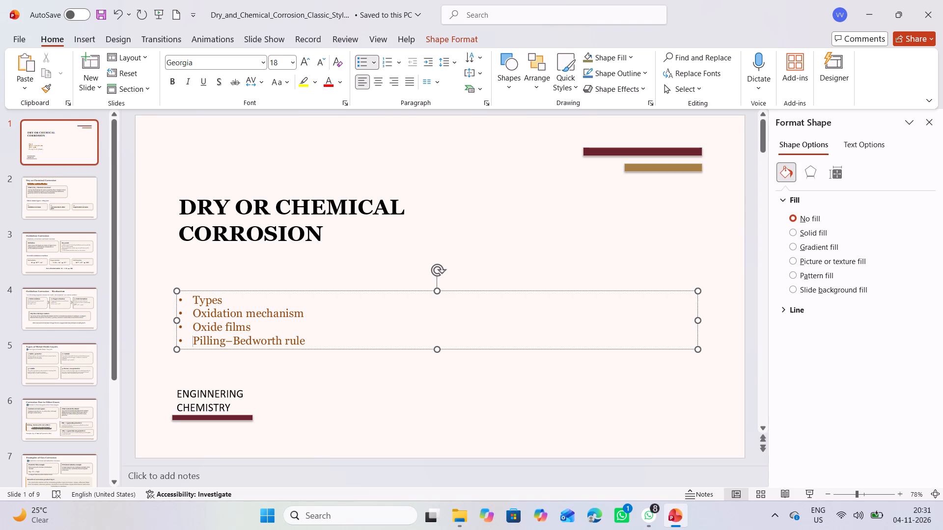
left_click(294, 263)
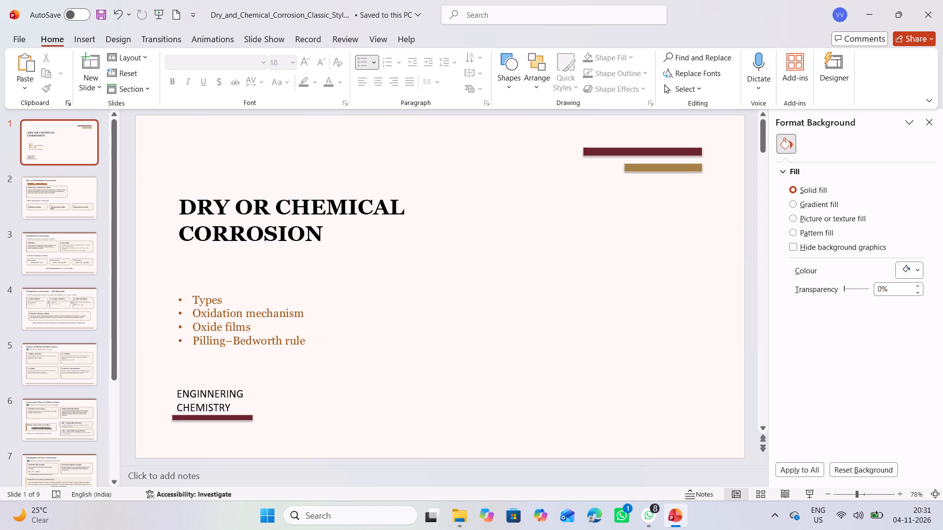
Resize the title slide's bulleted list box so the list sits higher, closer below the DRY OR CHEMICAL CORROSION heading.
left_click(341, 305)
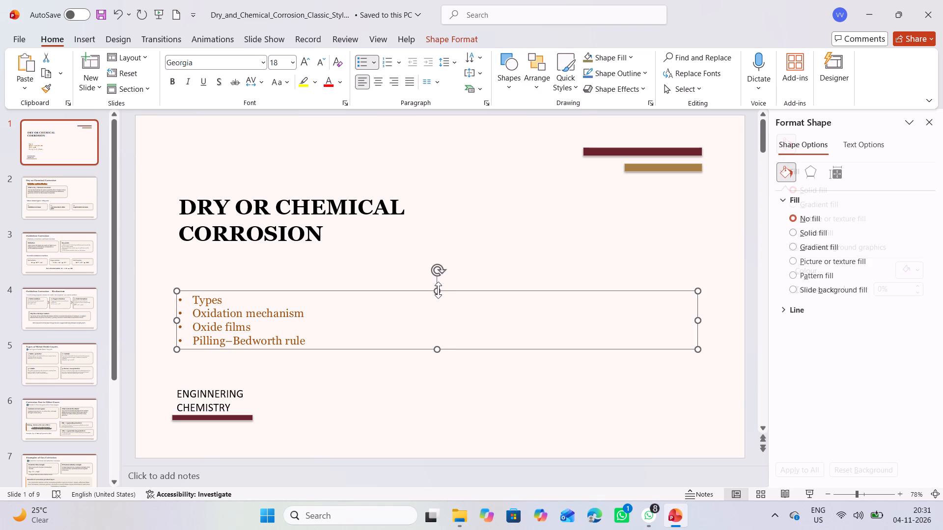
left_click_drag(438, 290, 439, 274)
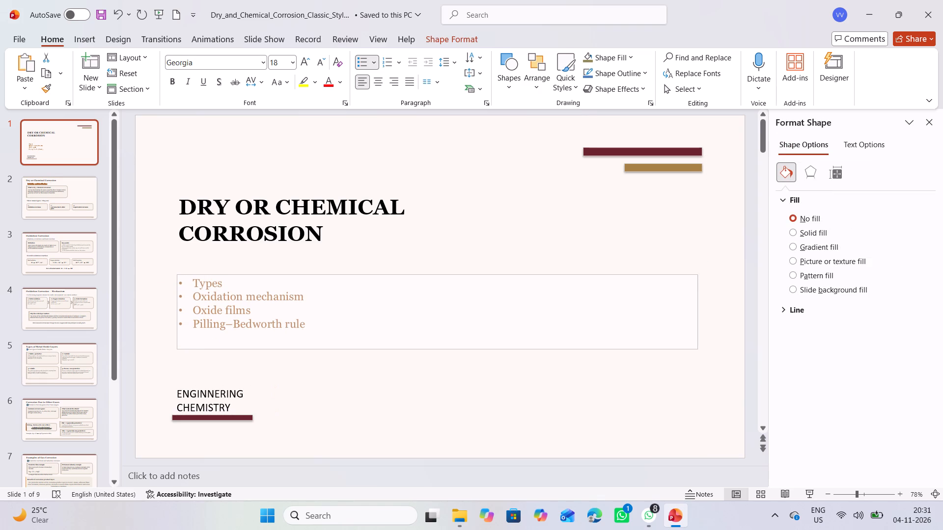
left_click_drag(439, 274, 439, 272)
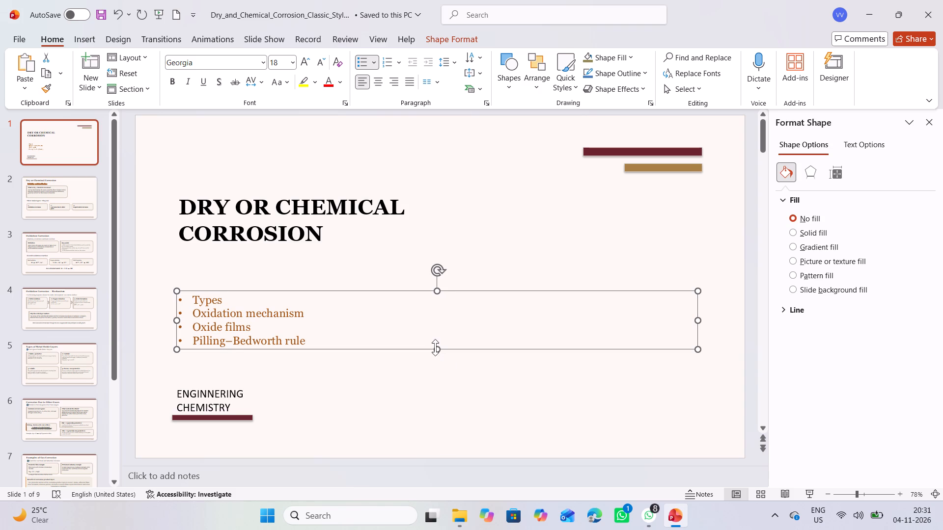
left_click_drag(435, 347, 435, 341)
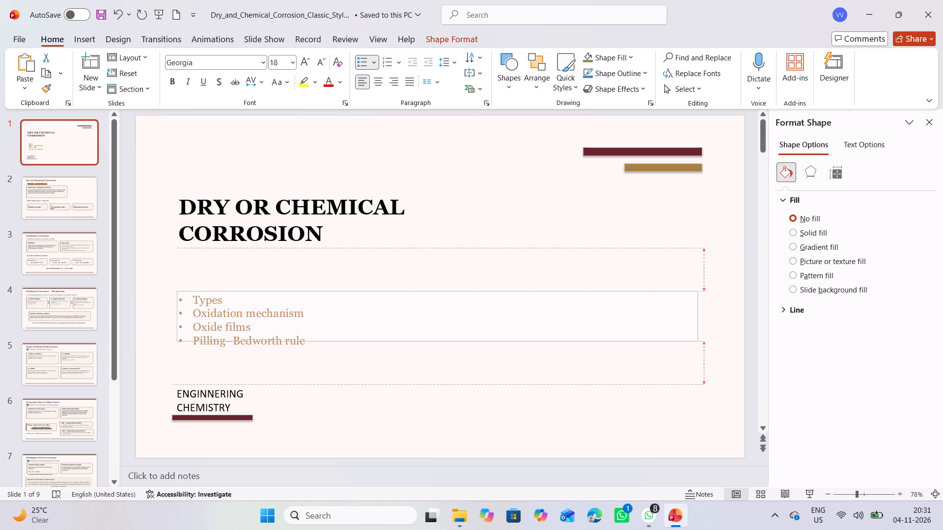
left_click_drag(435, 341, 435, 329)
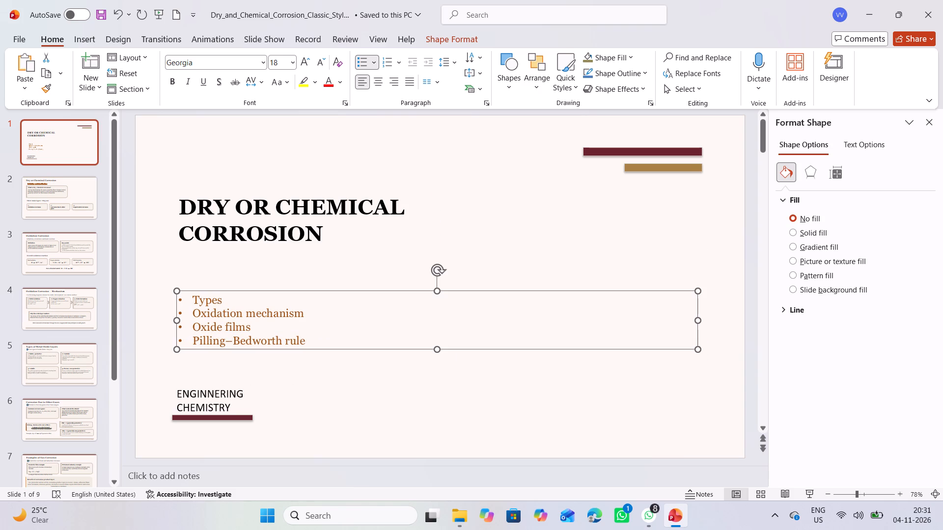
left_click_drag(699, 293, 693, 282)
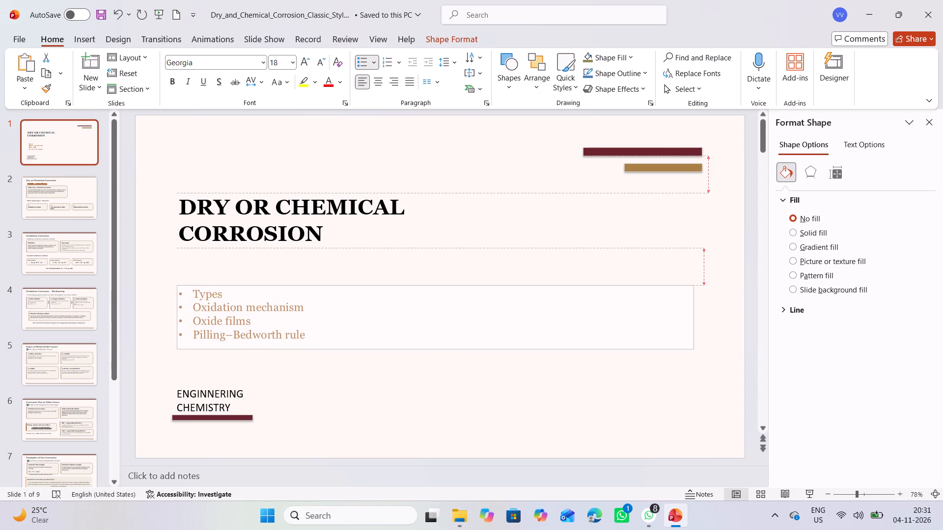
left_click_drag(693, 282, 690, 270)
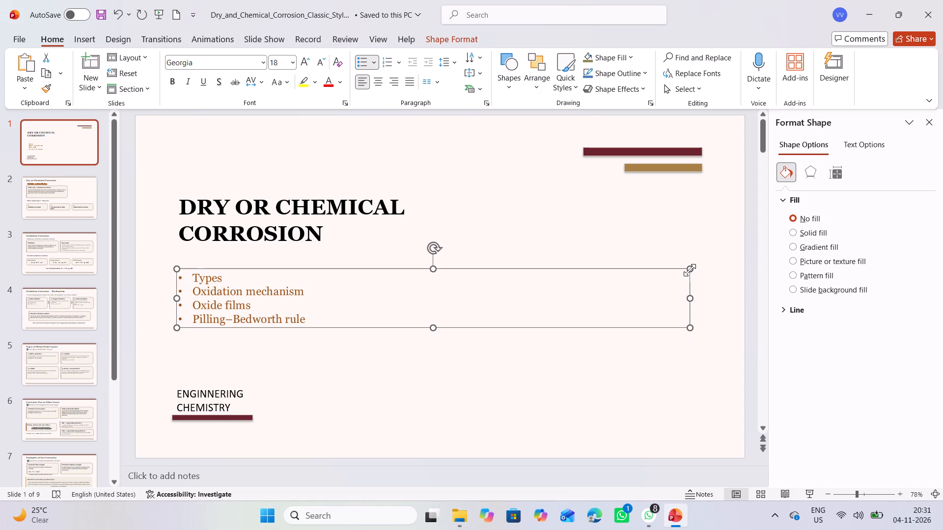
left_click(583, 361)
Add a question mark to the end of the "Why the oxide layer matters" heading on the Oxidation Corrosion – Mechanism slide.
scroll(525, 356, "down", 1)
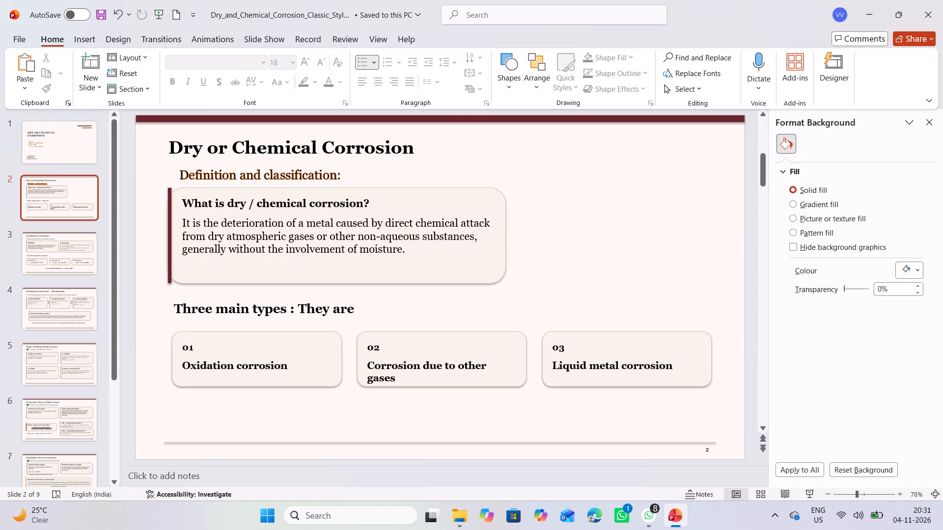
scroll(525, 356, "down", 2)
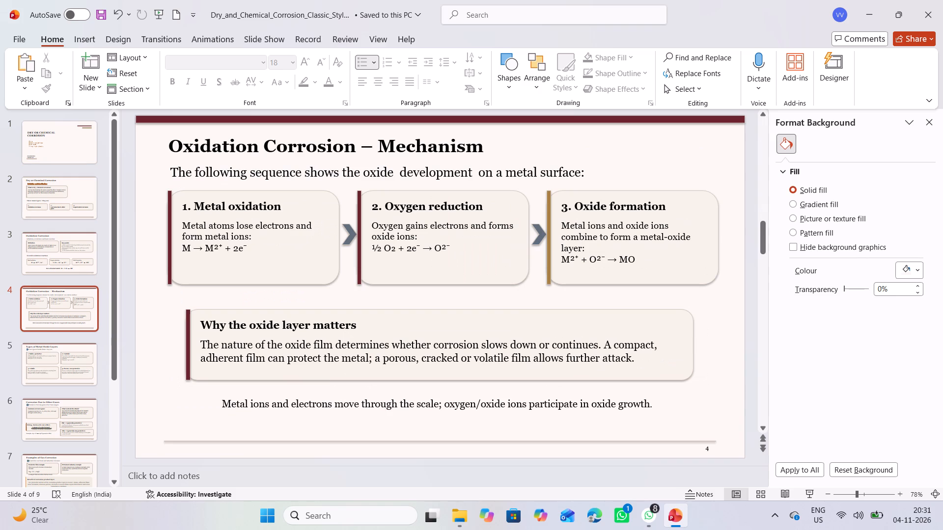
scroll(525, 356, "down", 1)
scroll(525, 356, "up", 1)
left_click(400, 328)
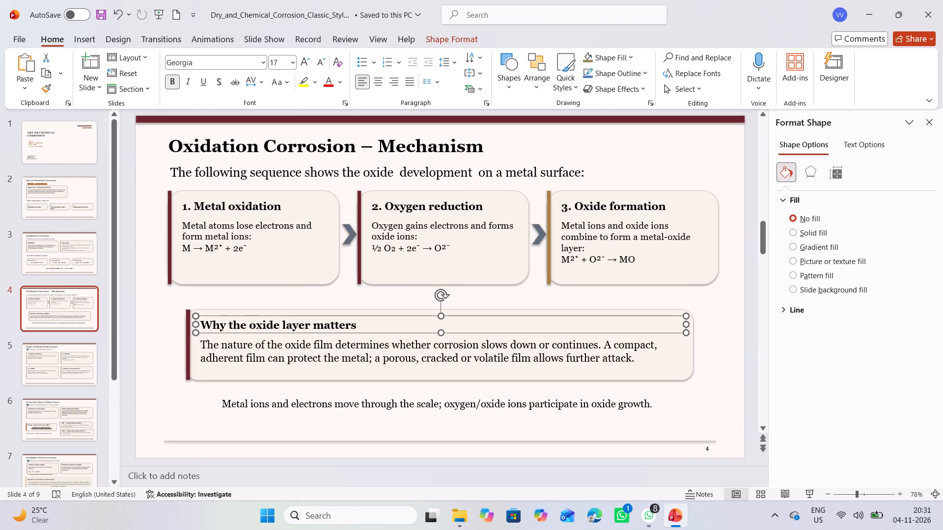
double_click(462, 291)
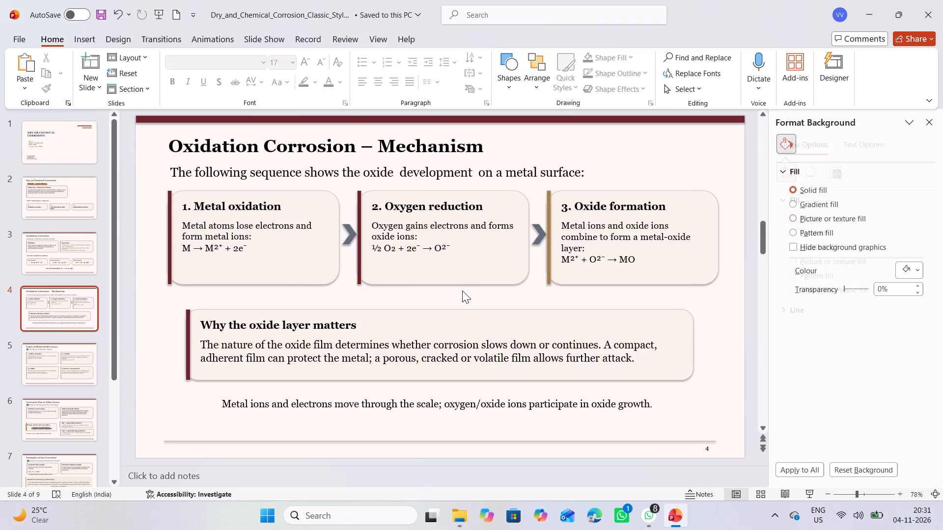
double_click(394, 329)
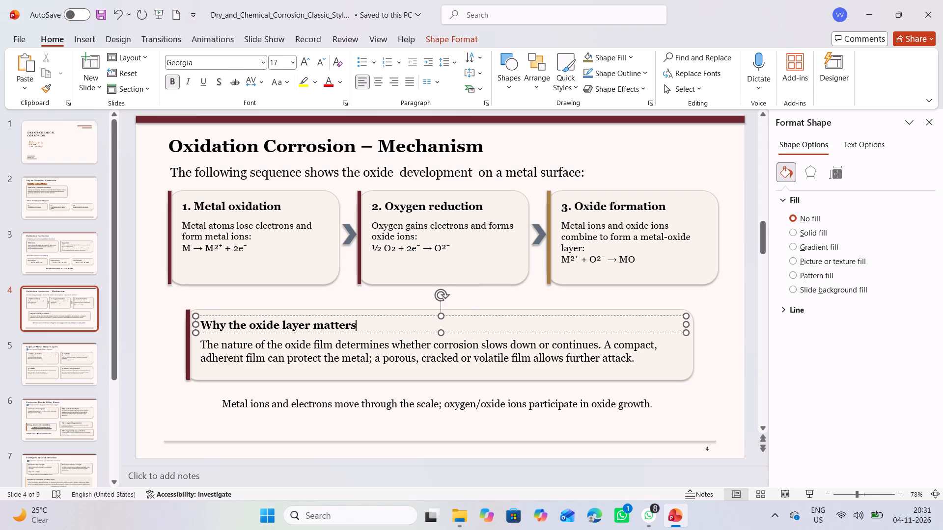
key("shift+question")
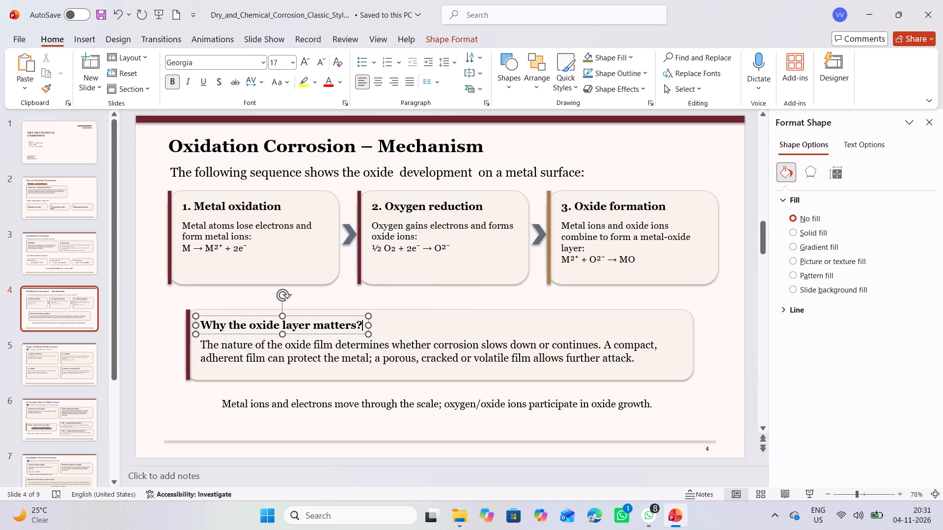
left_click(414, 327)
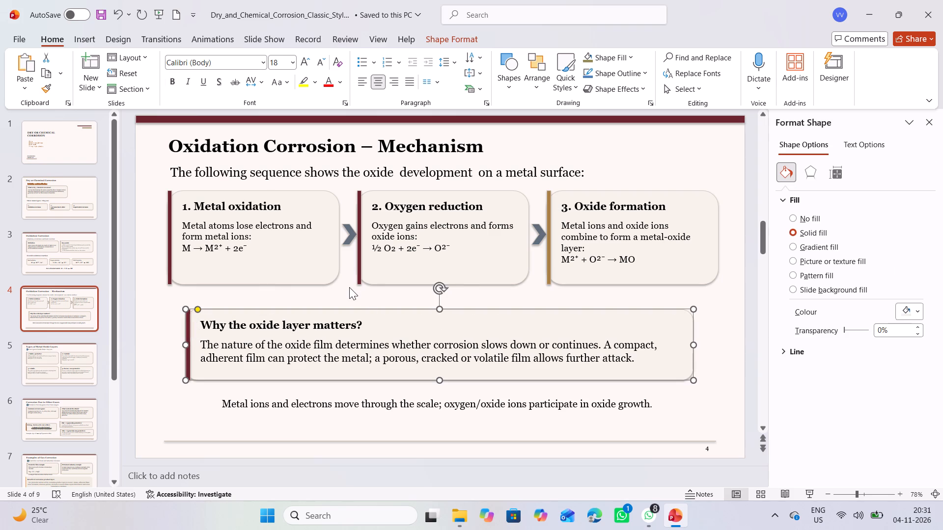
left_click(176, 335)
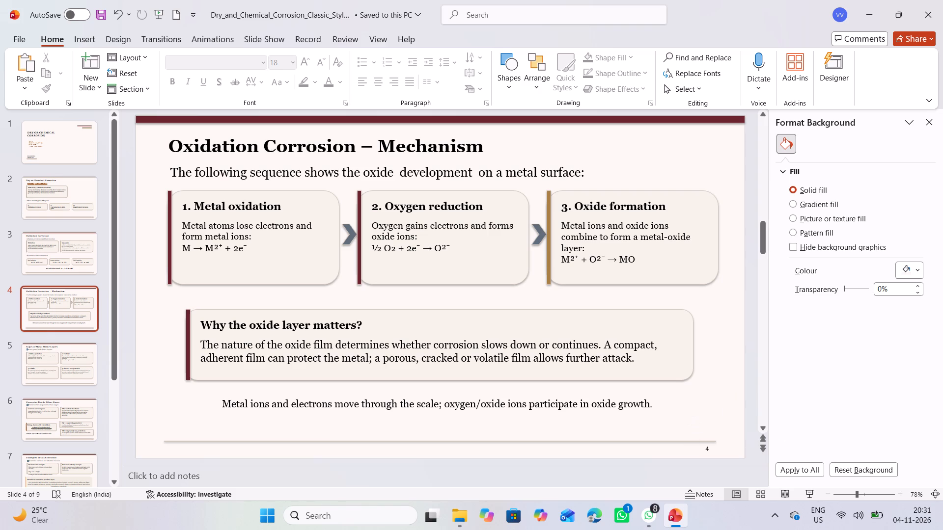
Delete "PBr" from the parentheses in the Pilling–Bedworth rule heading on the Corrosion Due to Other Gases slide.
scroll(682, 409, "down", 2)
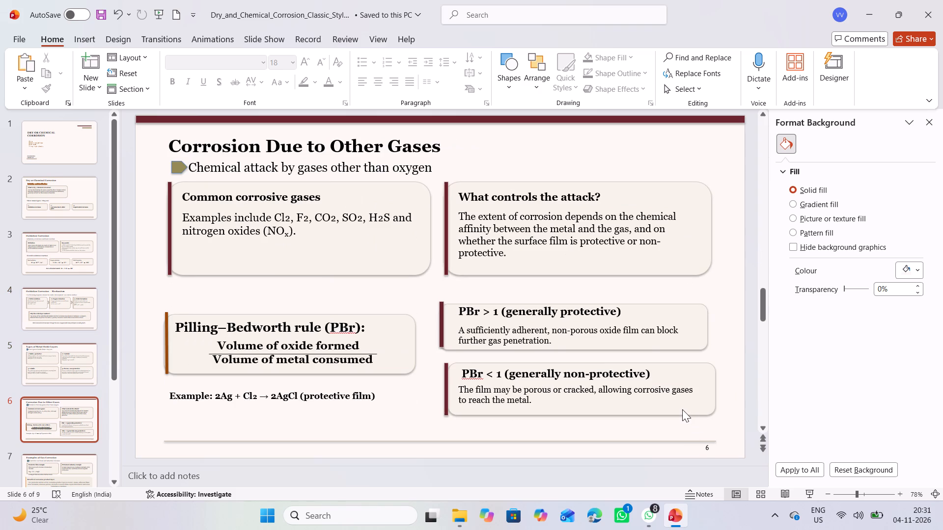
scroll(682, 409, "down", 1)
scroll(682, 409, "up", 1)
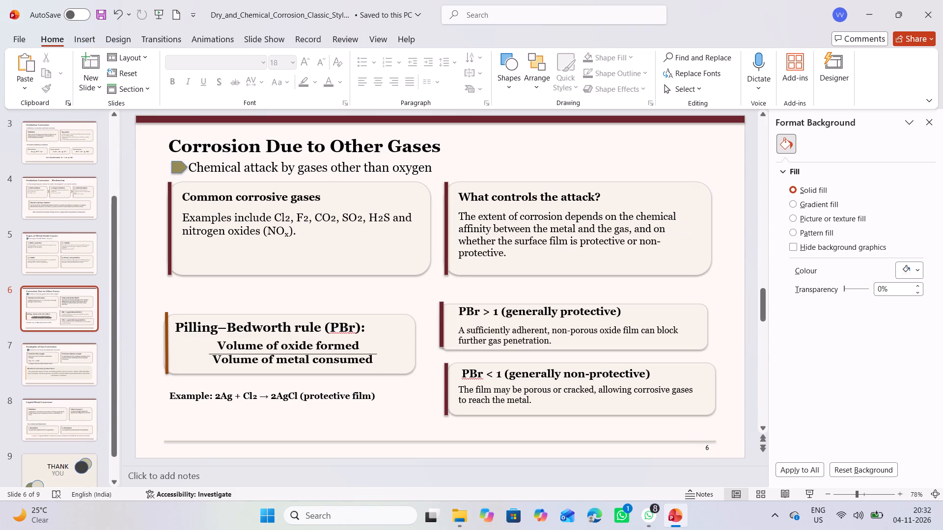
left_click(354, 325)
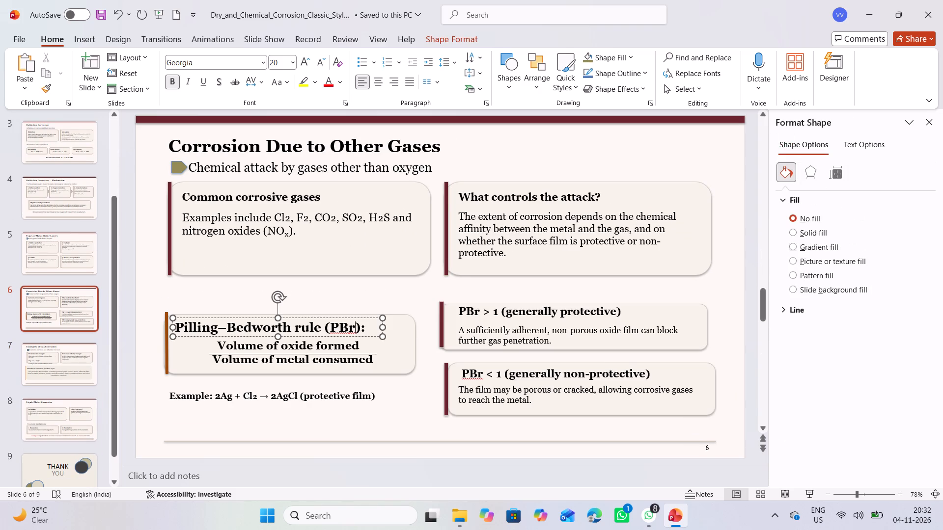
key("BackSpace")
key("BackSpace")
key("BackSpace")
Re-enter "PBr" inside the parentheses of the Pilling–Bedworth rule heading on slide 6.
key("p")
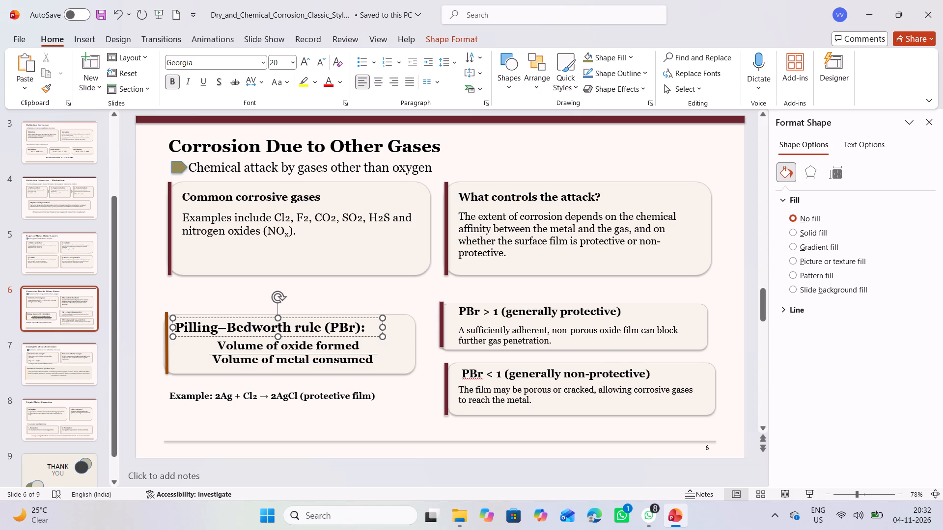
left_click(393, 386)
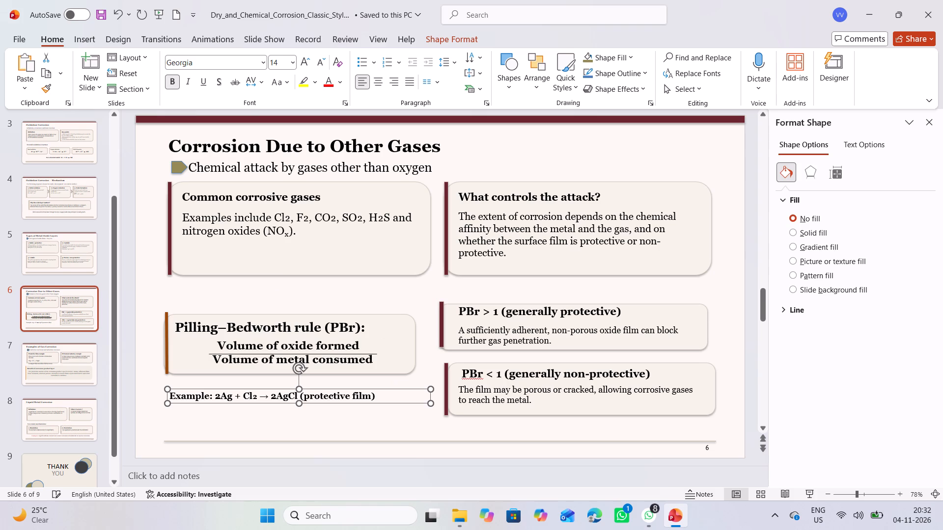
Delete and re-enter "PBr" at the start of the "< 1 (generally non-protective)" heading on slide 6.
left_click(484, 371)
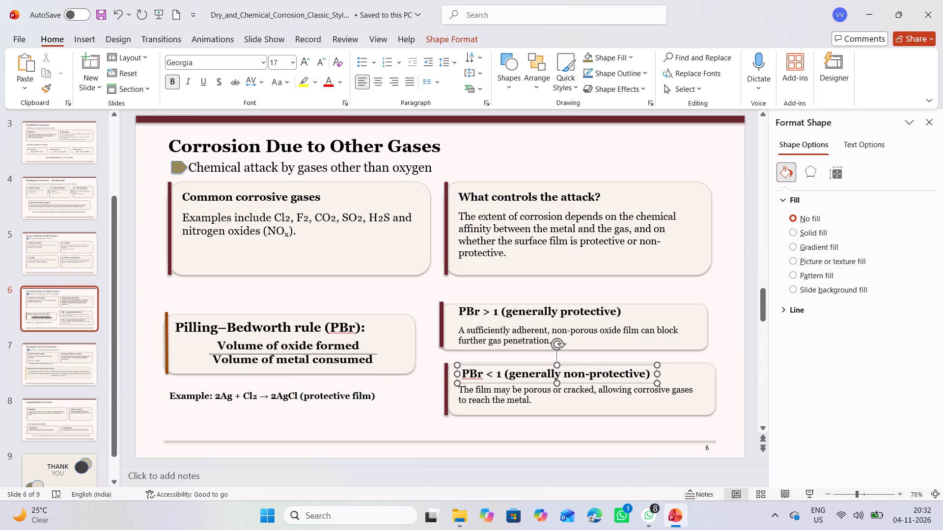
key("BackSpace")
key("BackSpace")
key("BackSpace")
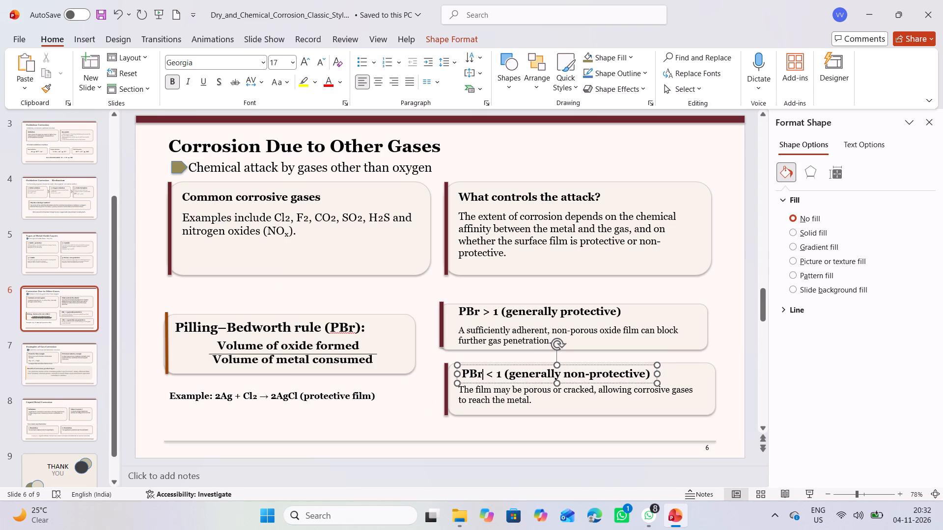
left_click(437, 394)
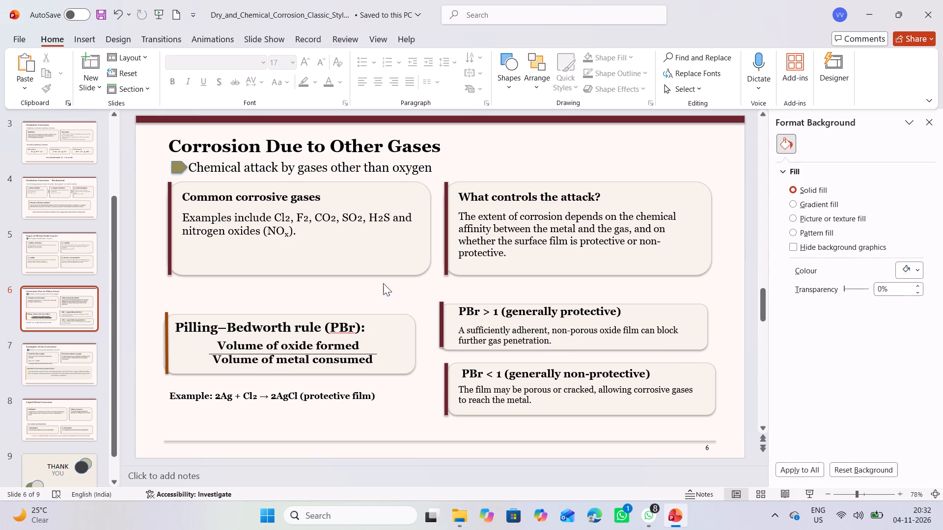
Delete and re-enter "PBr" inside the parentheses of the Pilling–Bedworth rule heading on slide 6.
left_click(354, 327)
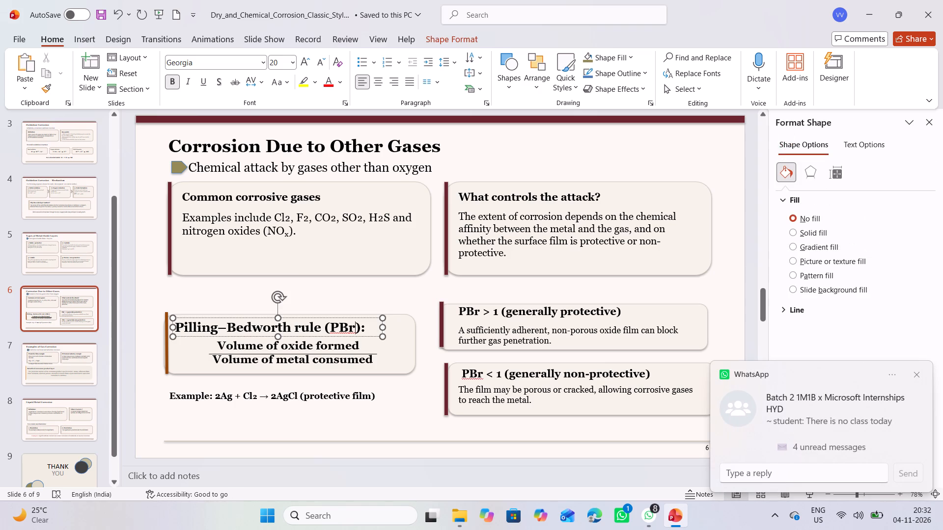
key("BackSpace")
key("BackSpace")
key("BackSpace")
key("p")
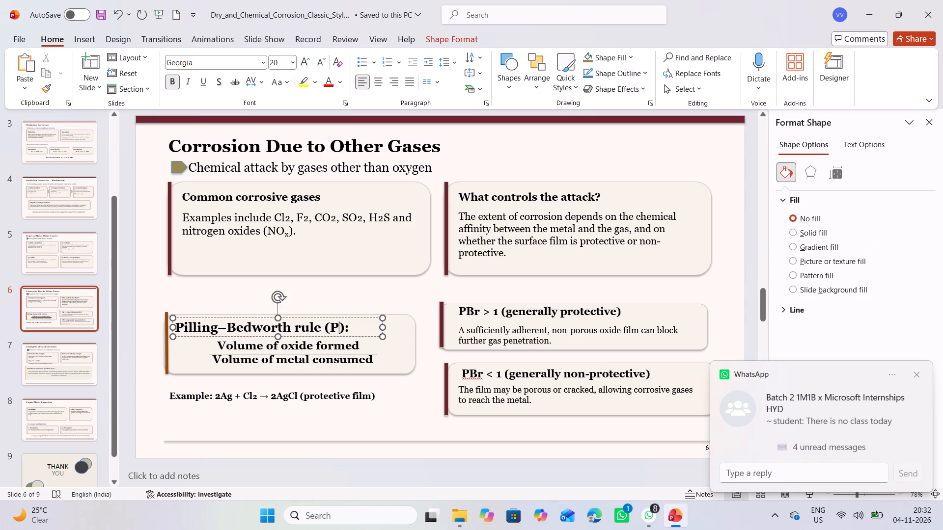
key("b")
left_click(396, 378)
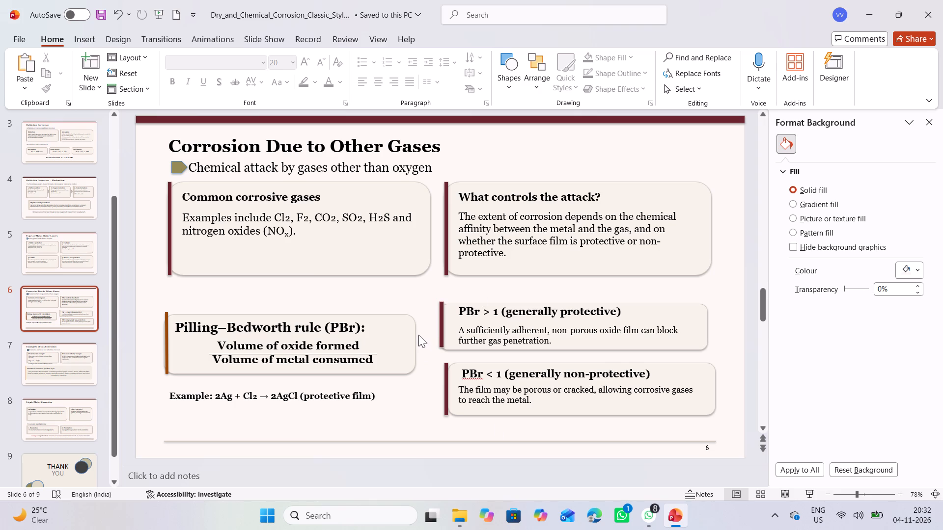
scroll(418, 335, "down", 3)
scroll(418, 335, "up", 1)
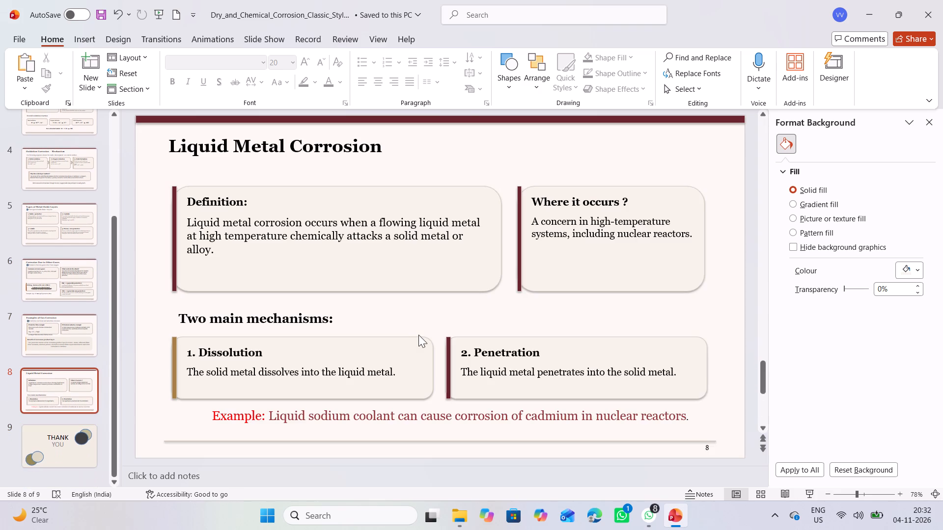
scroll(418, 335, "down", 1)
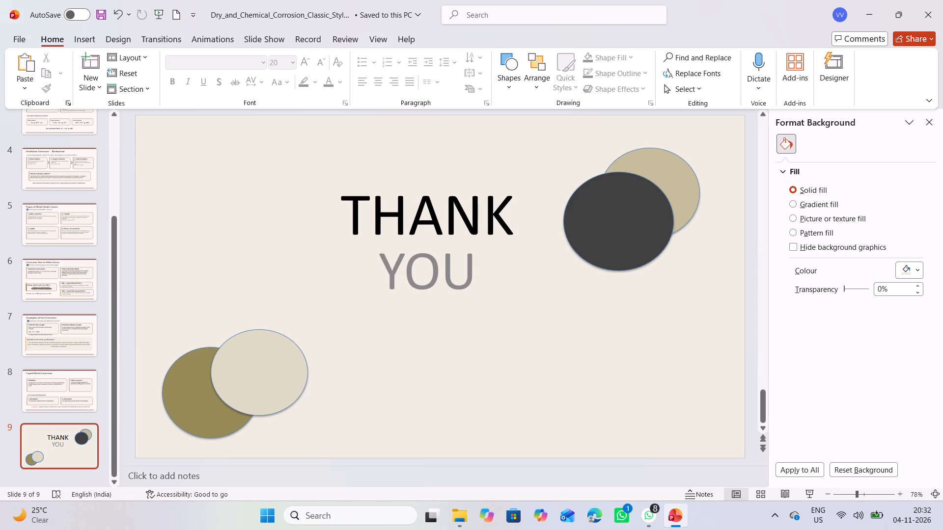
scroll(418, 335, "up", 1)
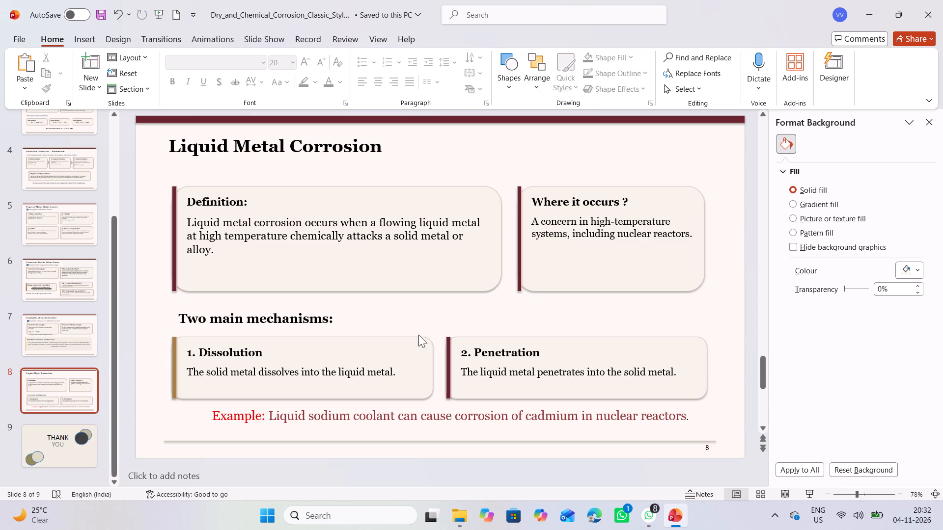
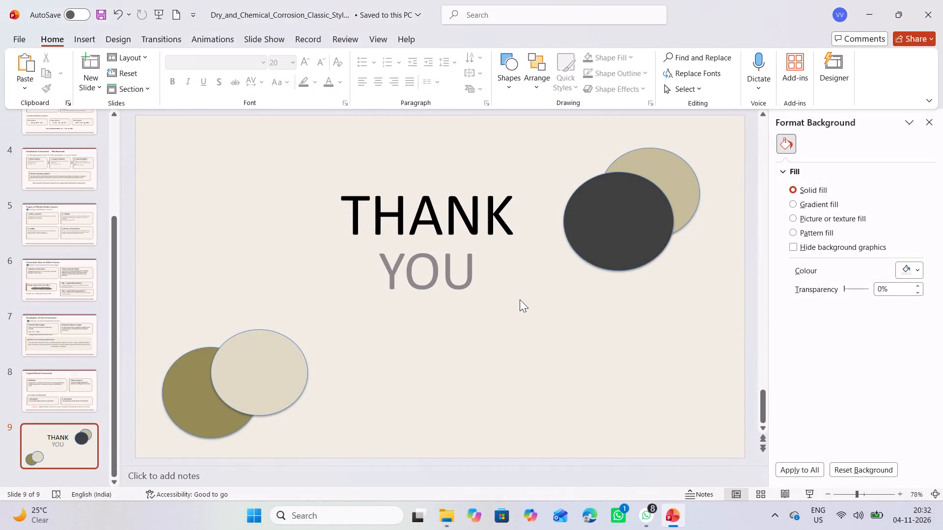
Review the closing slides, comparing Examples of Gas Corrosion, Liquid Metal Corrosion and THANK YOU for content and layout.
scroll(519, 299, "up", 1)
scroll(519, 299, "down", 1)
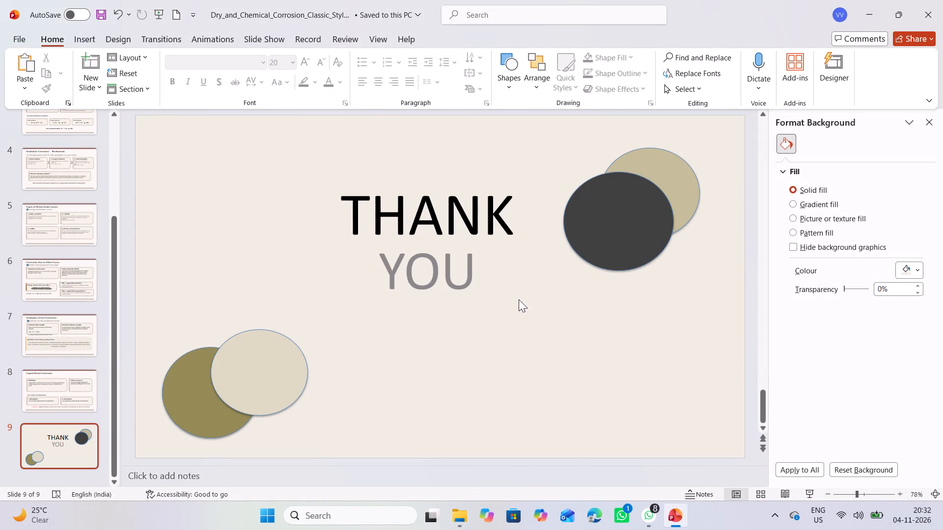
scroll(519, 299, "up", 2)
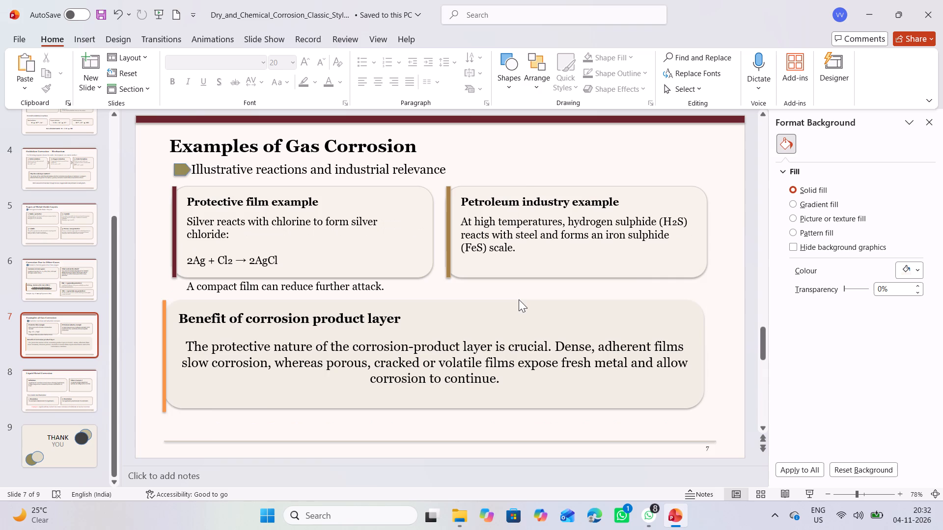
scroll(519, 299, "down", 2)
scroll(519, 299, "up", 1)
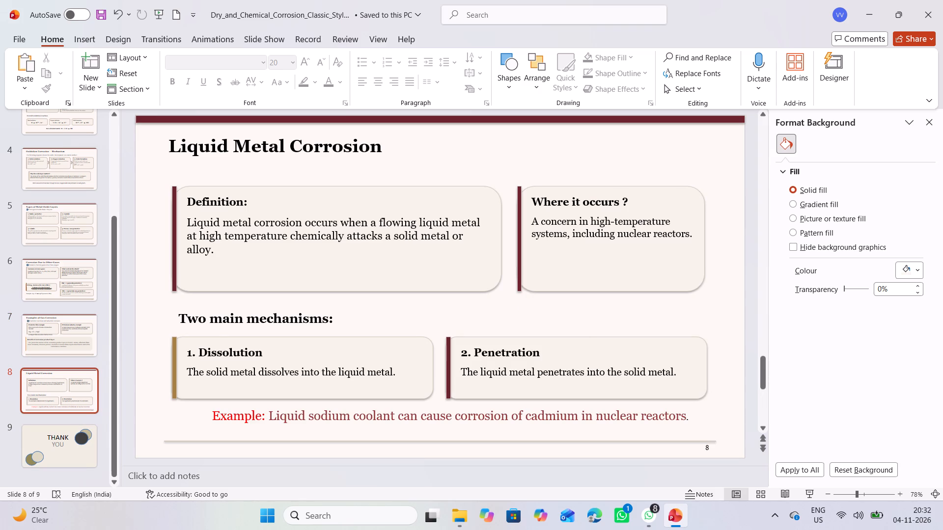
scroll(546, 323, "up", 1)
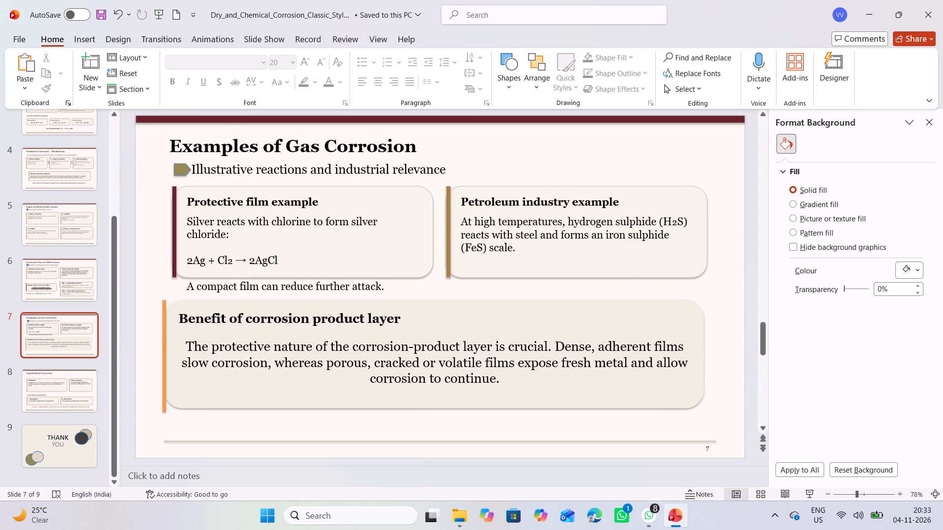
scroll(546, 323, "down", 1)
scroll(546, 323, "up", 1)
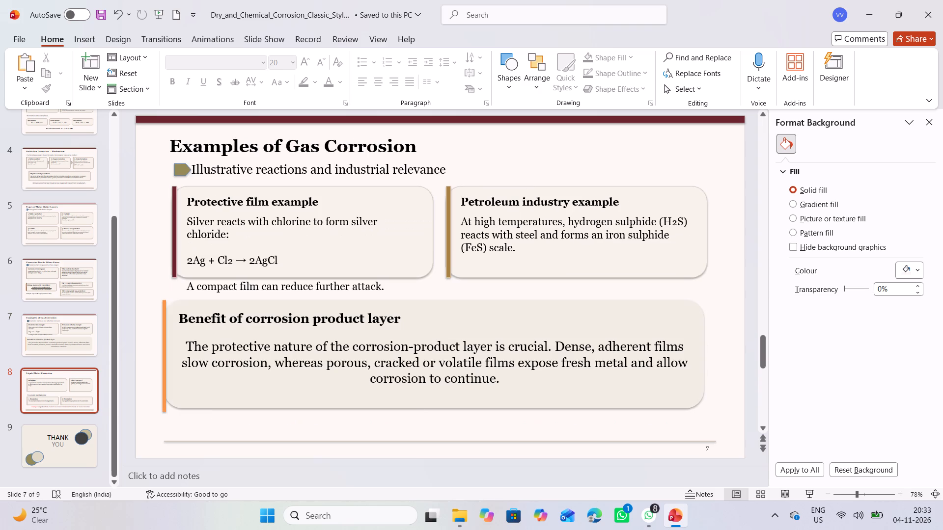
Make the PBr > 1 card on the Corrosion Due to Other Gases slide taller by raising its top edge.
scroll(545, 322, "up", 1)
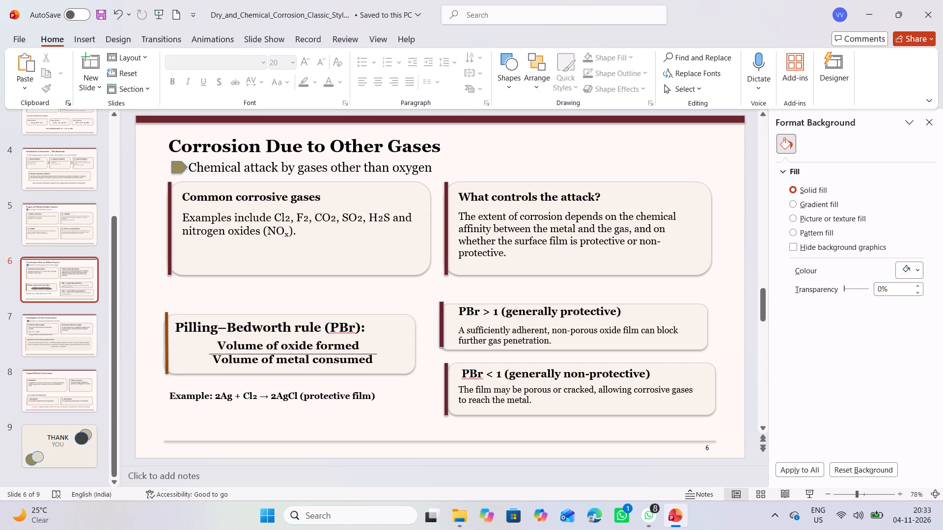
left_click(694, 306)
left_click_drag(707, 300, 708, 299)
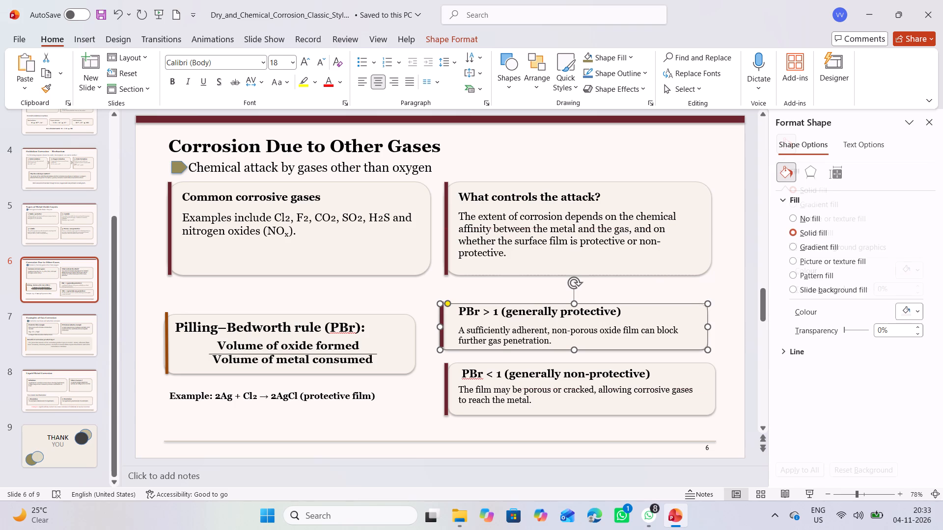
left_click_drag(708, 299, 707, 291)
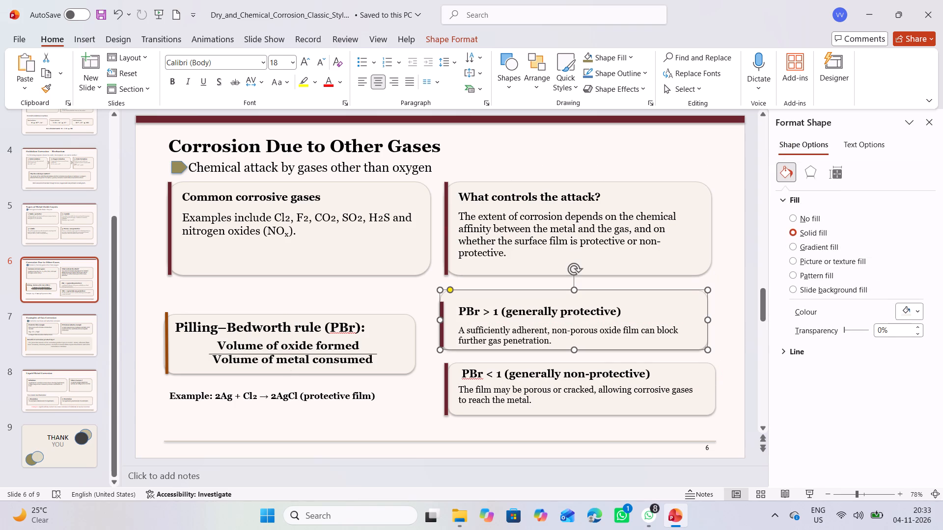
Move the "PBr > 1 (generally protective)" heading up toward the top edge of its card.
left_click(619, 307)
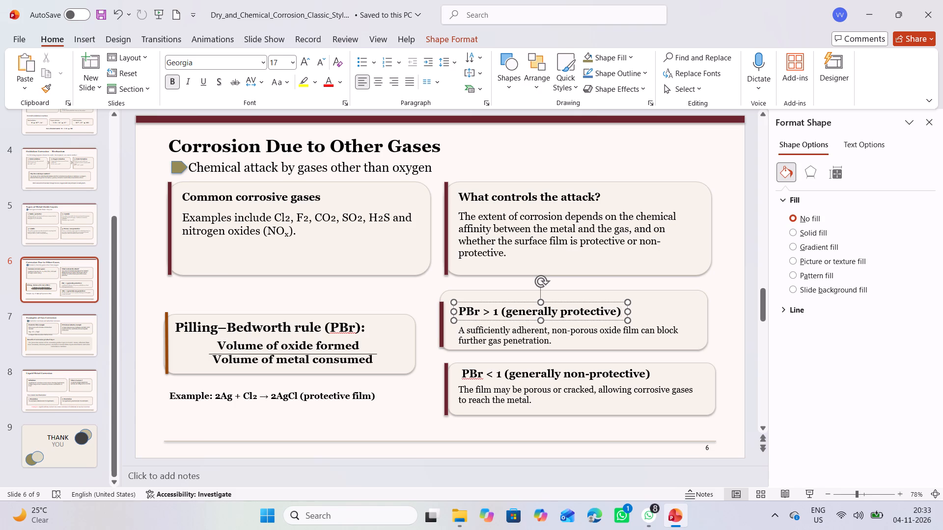
left_click(574, 300)
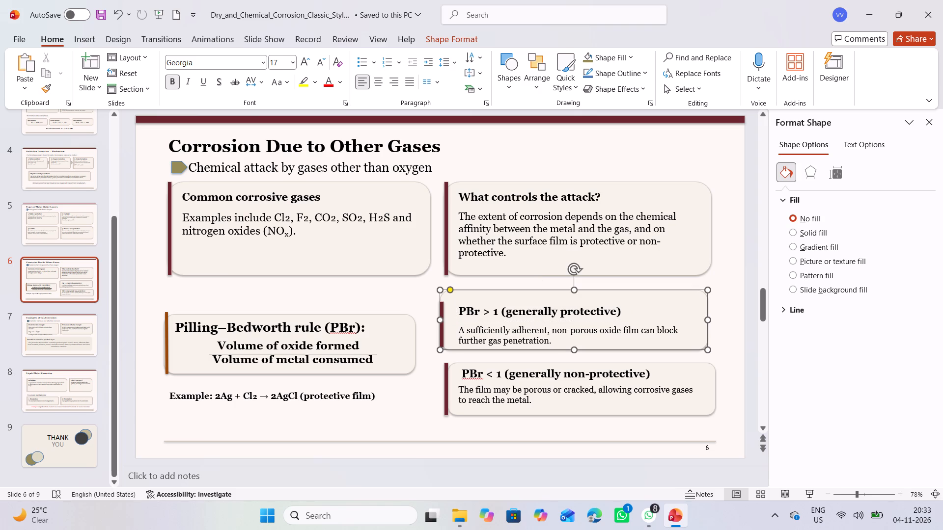
left_click(574, 300)
right_click(604, 311)
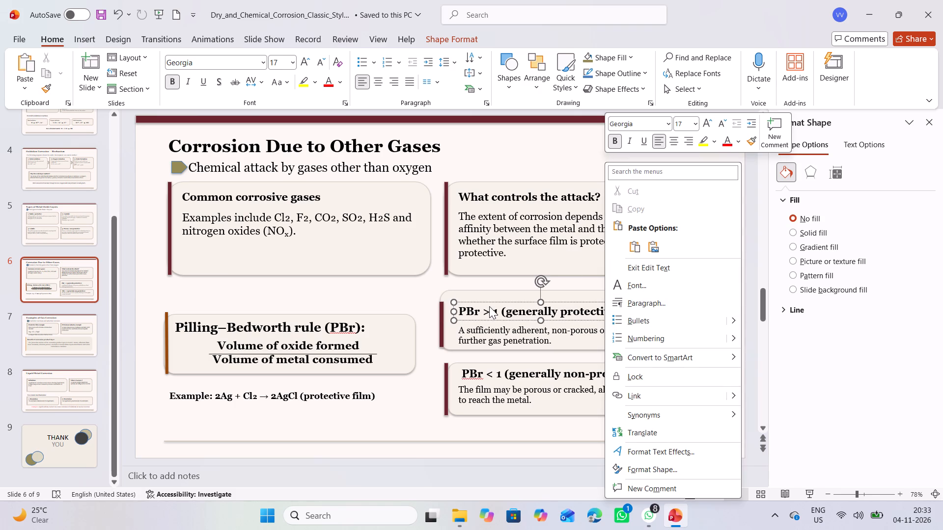
left_click(489, 306)
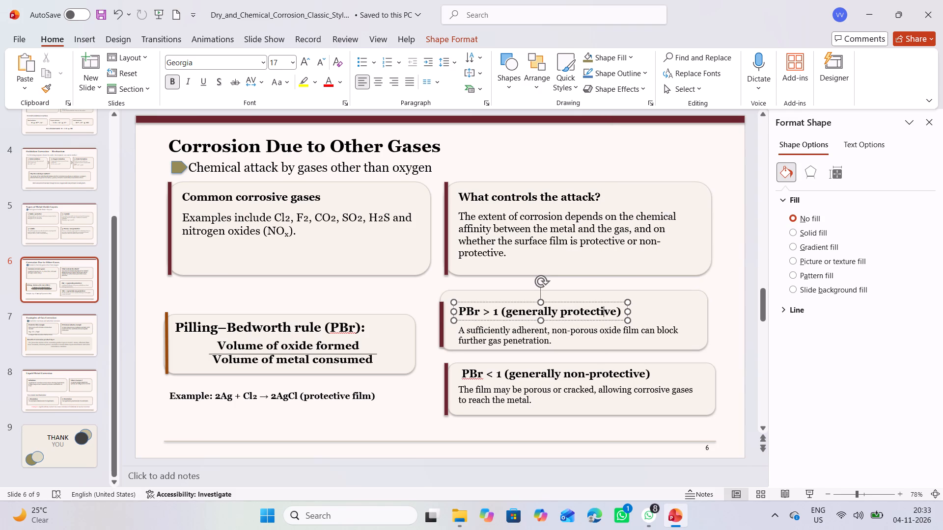
left_click_drag(541, 301, 542, 298)
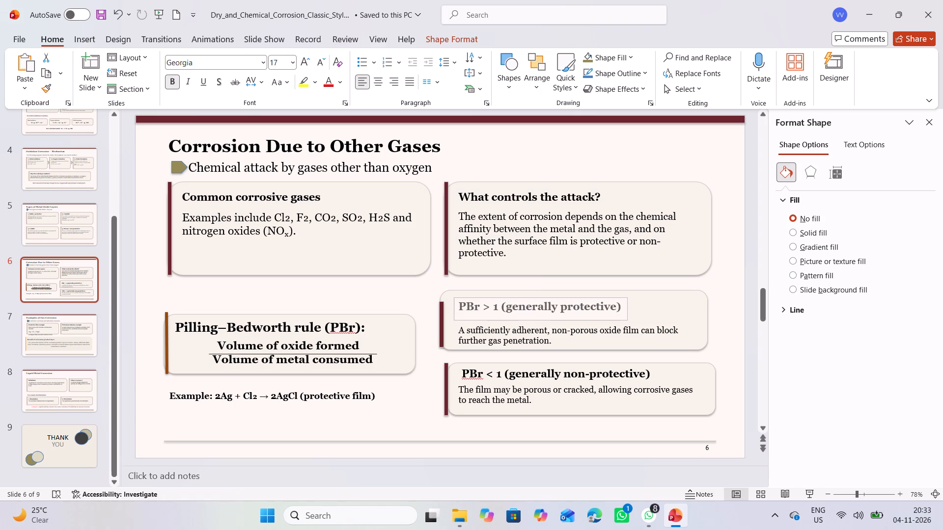
left_click_drag(542, 298, 543, 295)
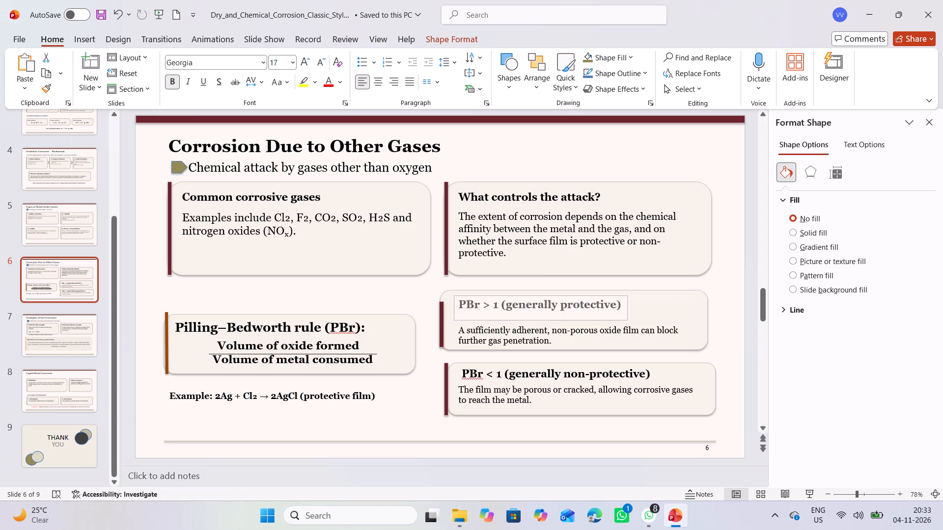
left_click_drag(543, 295, 543, 292)
left_click_drag(541, 322, 541, 319)
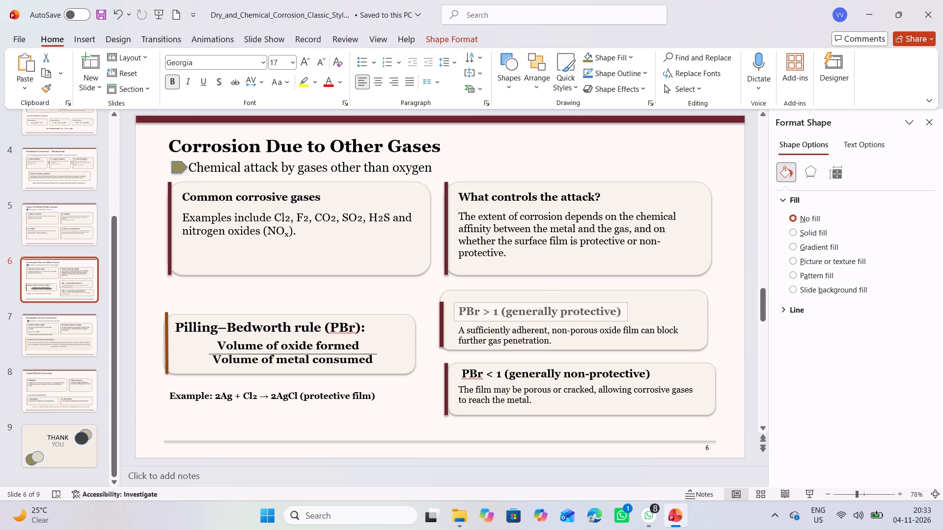
left_click_drag(541, 319, 541, 315)
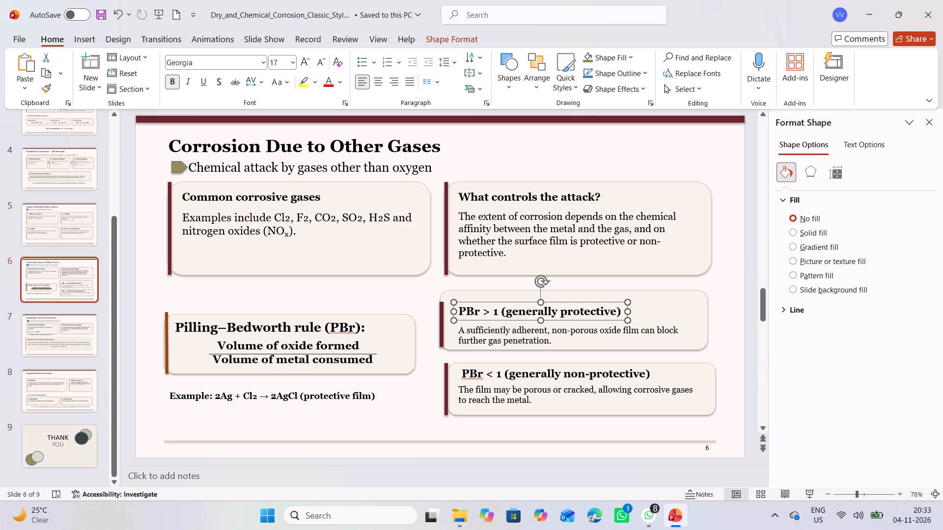
left_click_drag(540, 305, 542, 293)
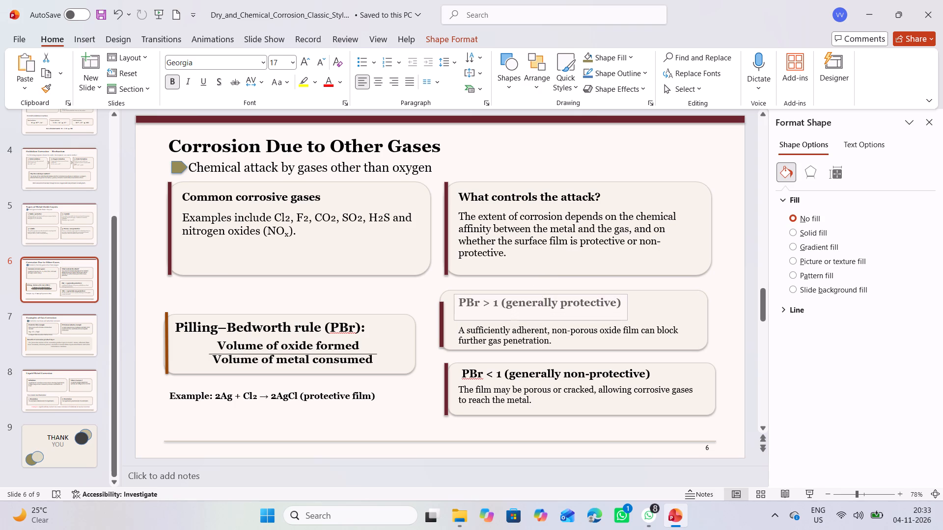
left_click_drag(542, 293, 542, 292)
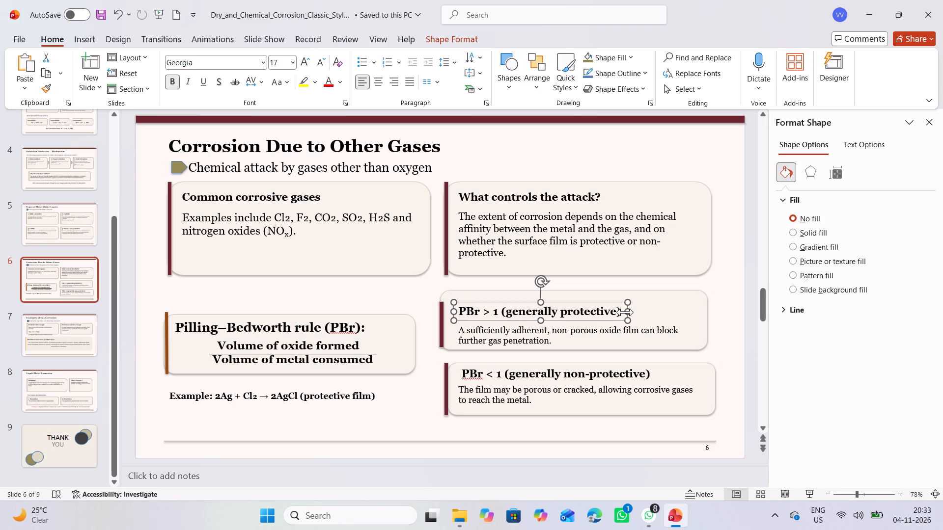
left_click_drag(625, 306, 625, 300)
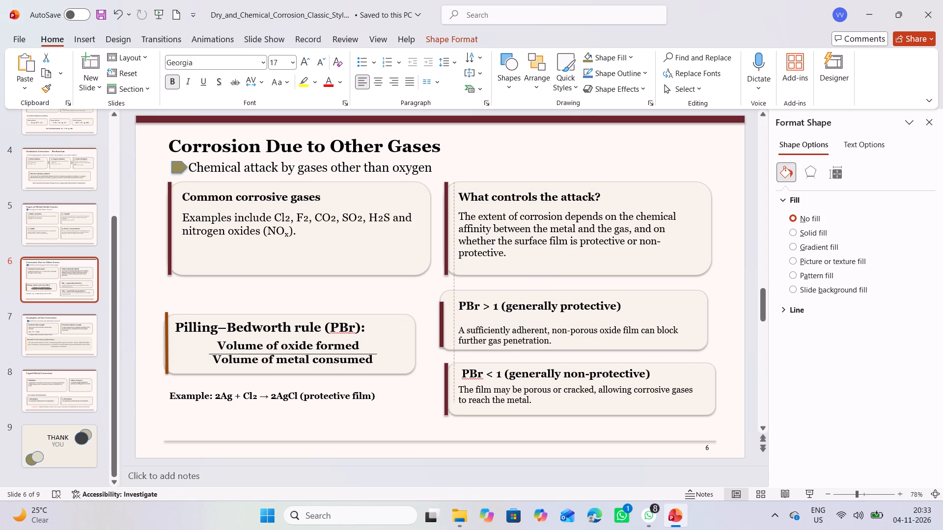
left_click_drag(625, 300, 624, 297)
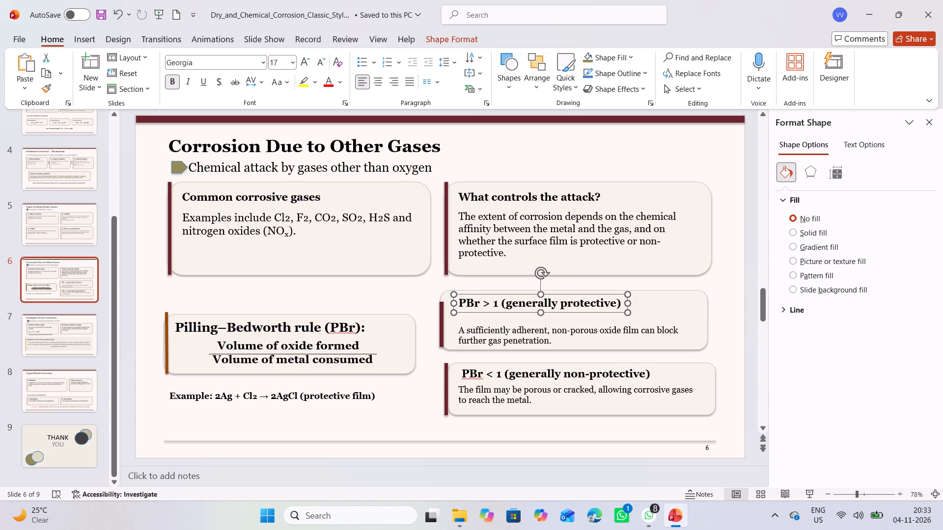
left_click(643, 303)
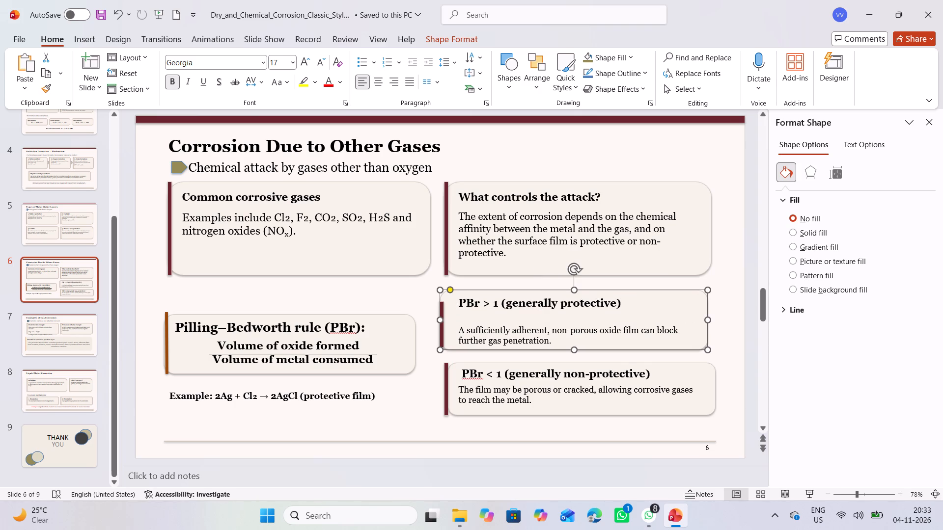
Set the PBr > 1 card's description to font size 16 and move it up closer beneath the heading.
left_click_drag(459, 330, 548, 342)
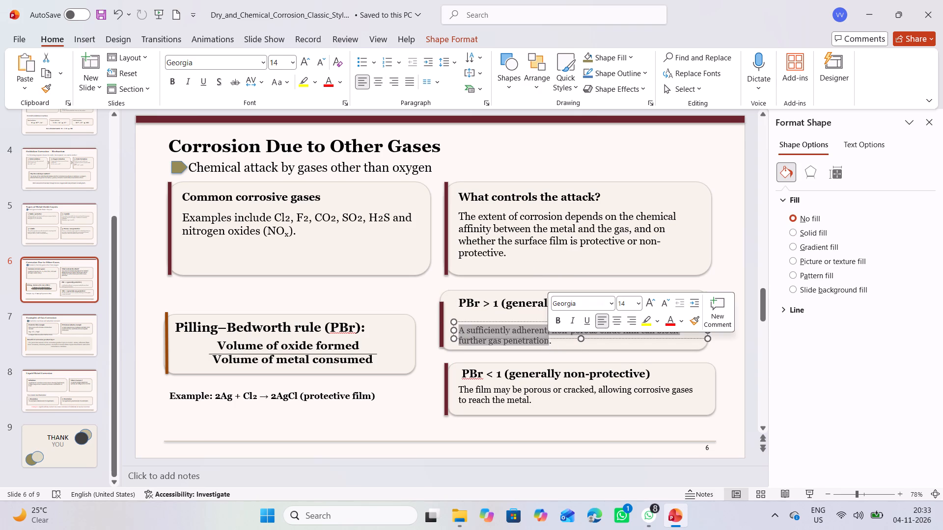
left_click(638, 304)
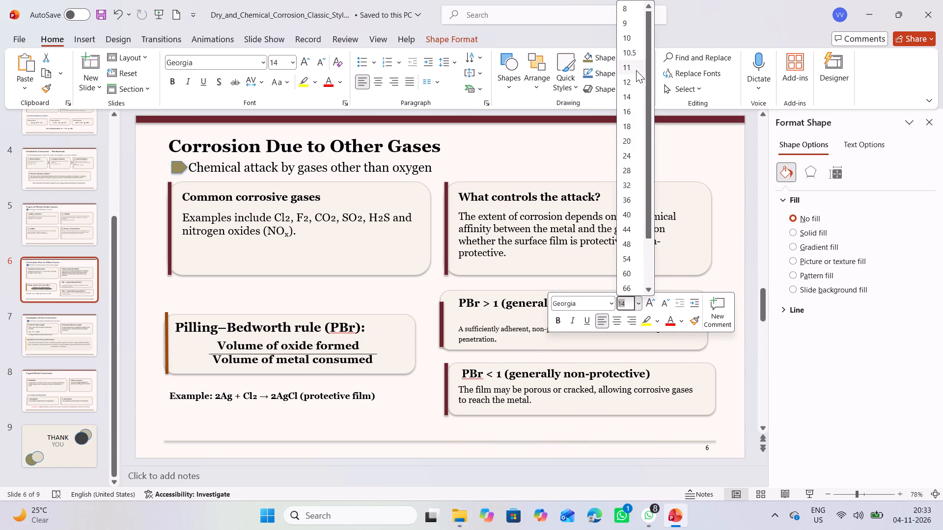
left_click(631, 107)
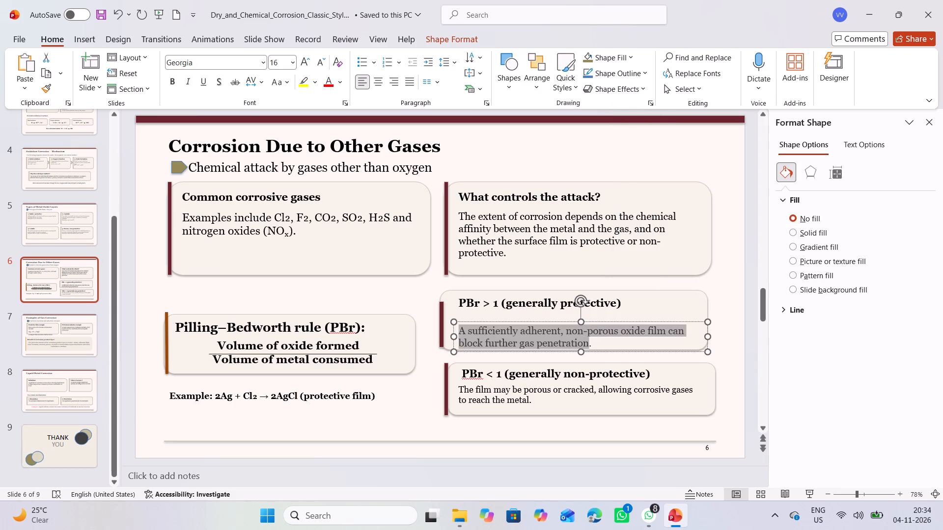
left_click_drag(711, 320, 709, 319)
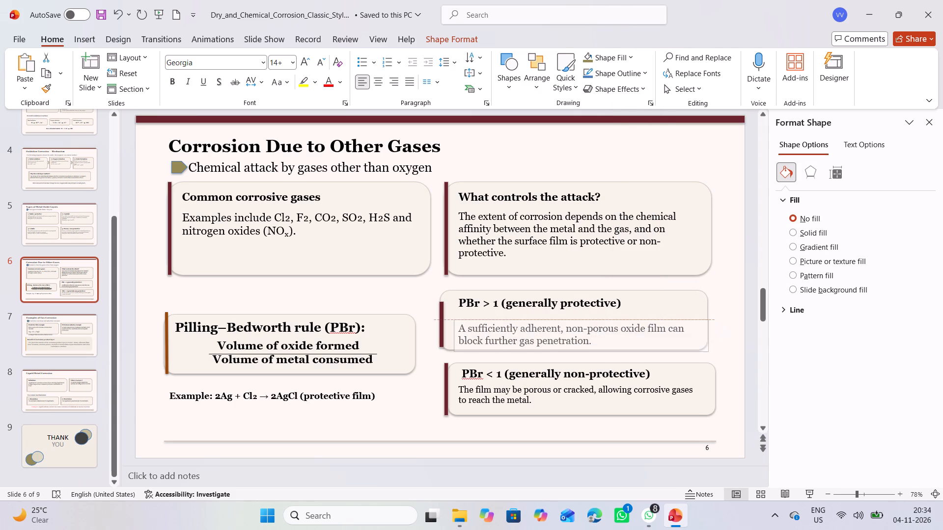
left_click_drag(709, 319, 709, 314)
left_click(723, 312)
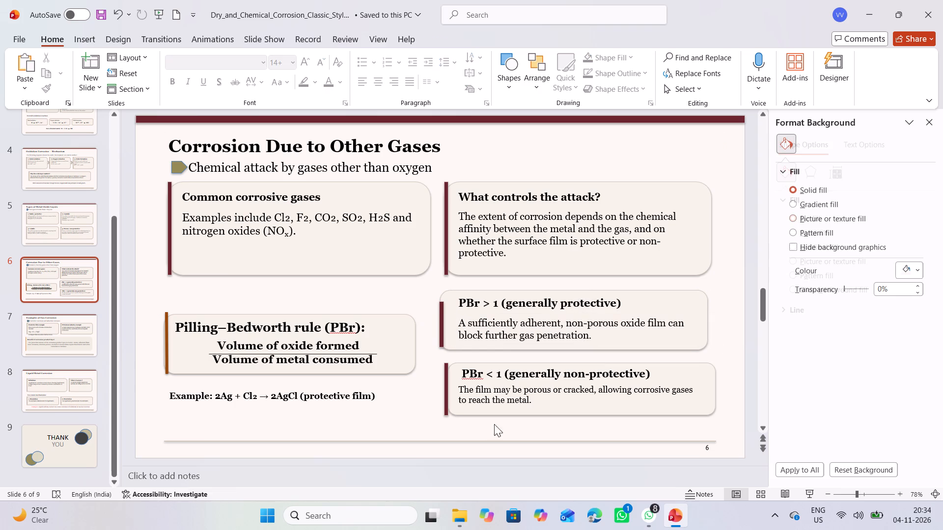
Set the PBr < 1 card's description about porous or cracked film to font size 16.
left_click(462, 389)
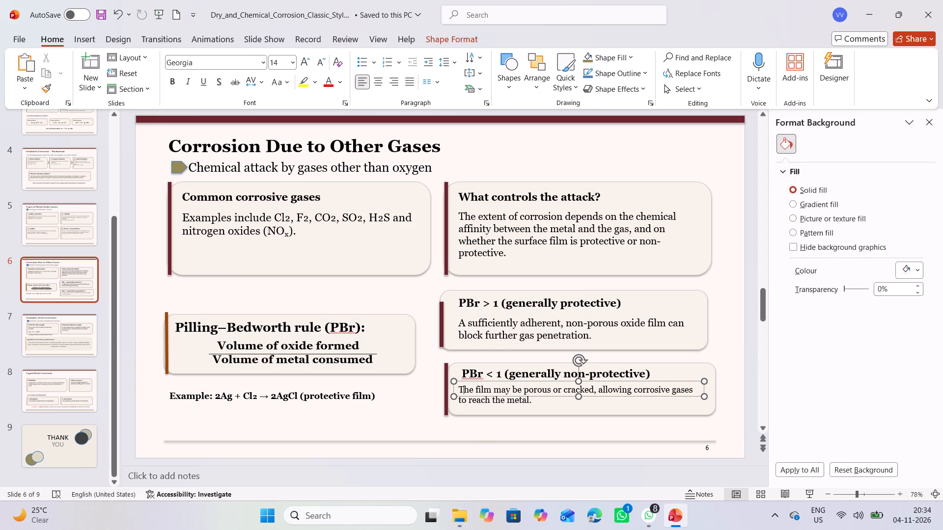
left_click(456, 389)
left_click(460, 388)
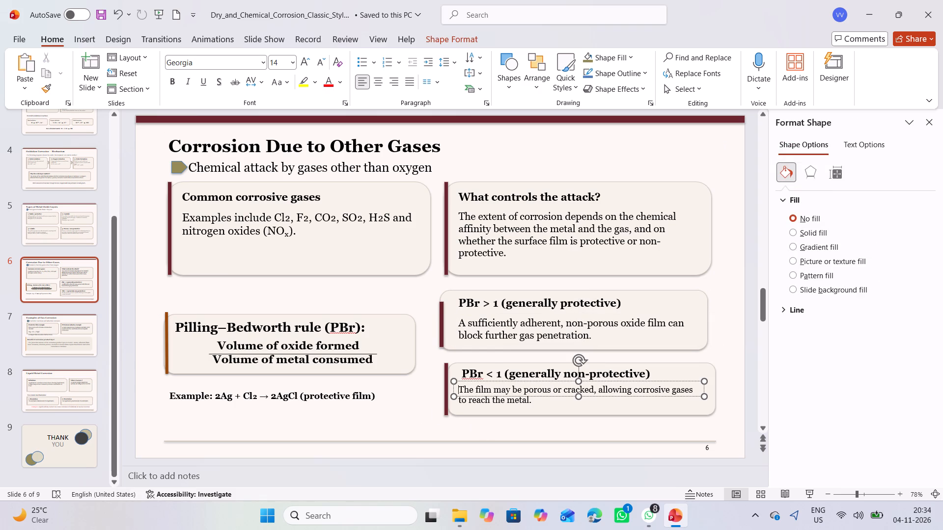
left_click_drag(460, 388, 528, 398)
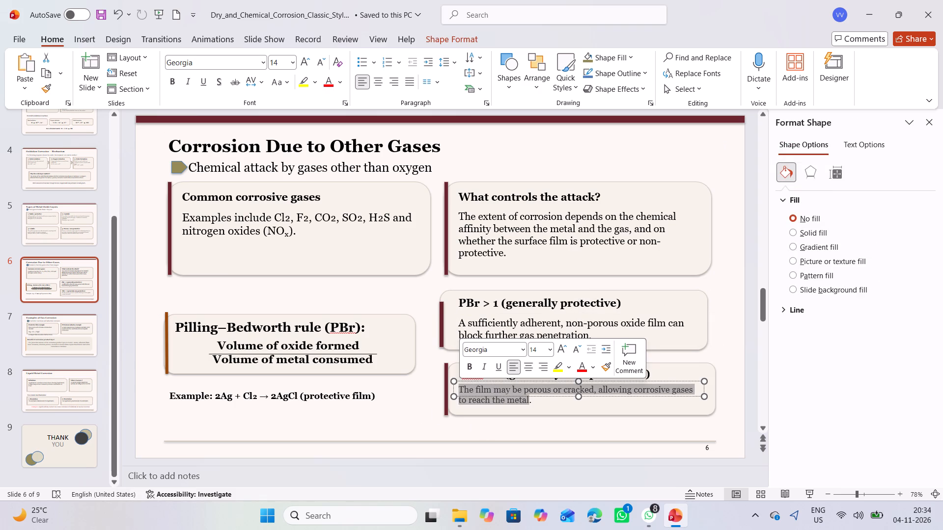
left_click_drag(528, 398, 529, 398)
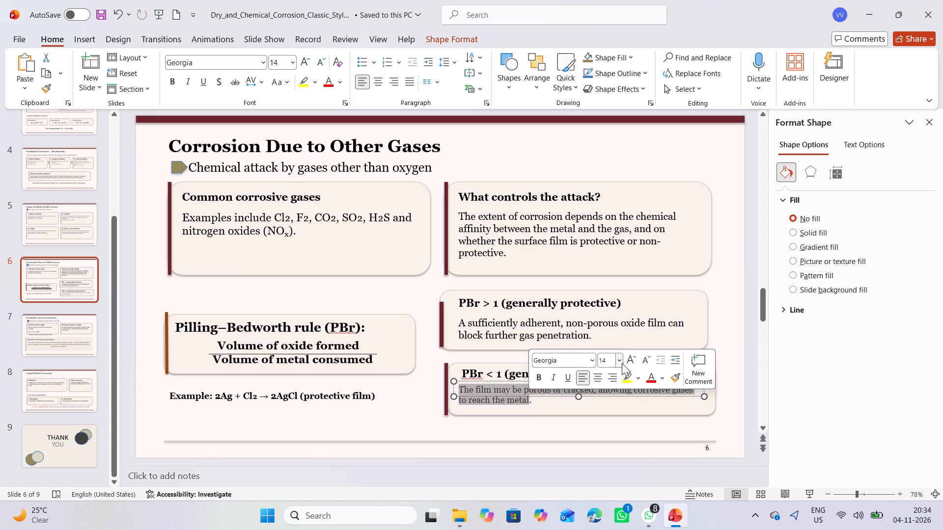
left_click(621, 363)
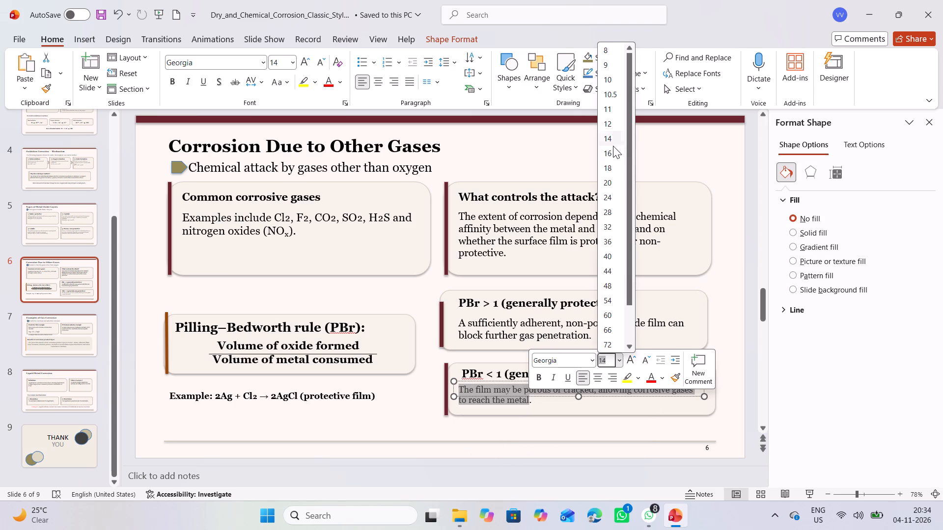
left_click(613, 152)
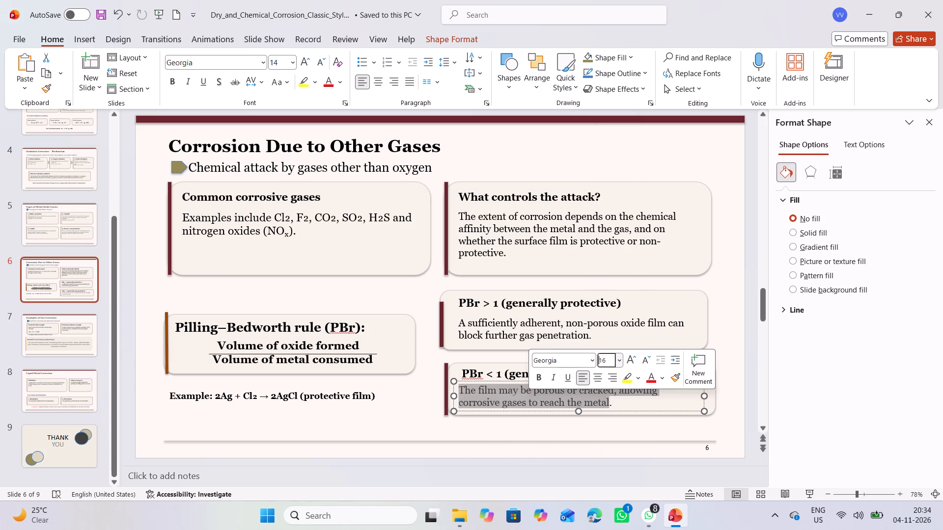
left_click(405, 395)
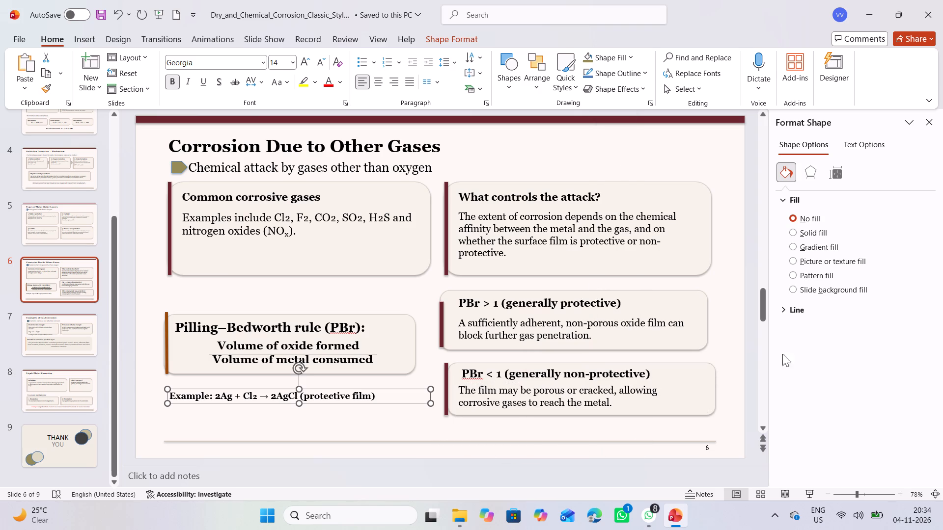
left_click(726, 272)
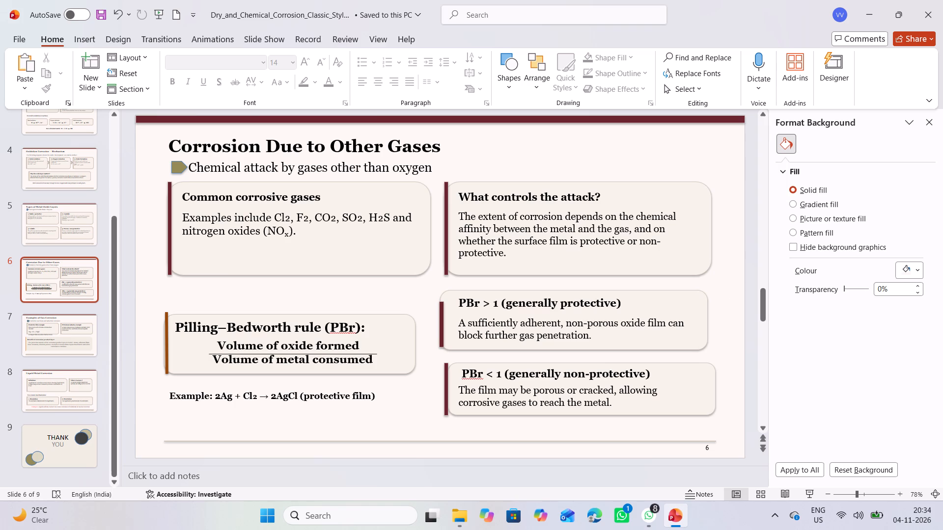
Lengthen the dark red accent bar beside the PBr > 1 card to span the card's full height.
left_click(441, 306)
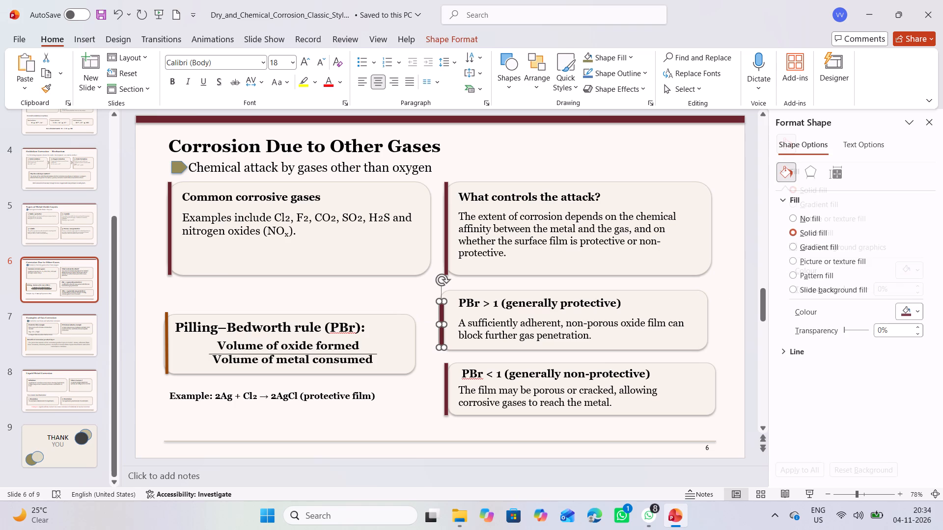
left_click_drag(444, 302, 445, 295)
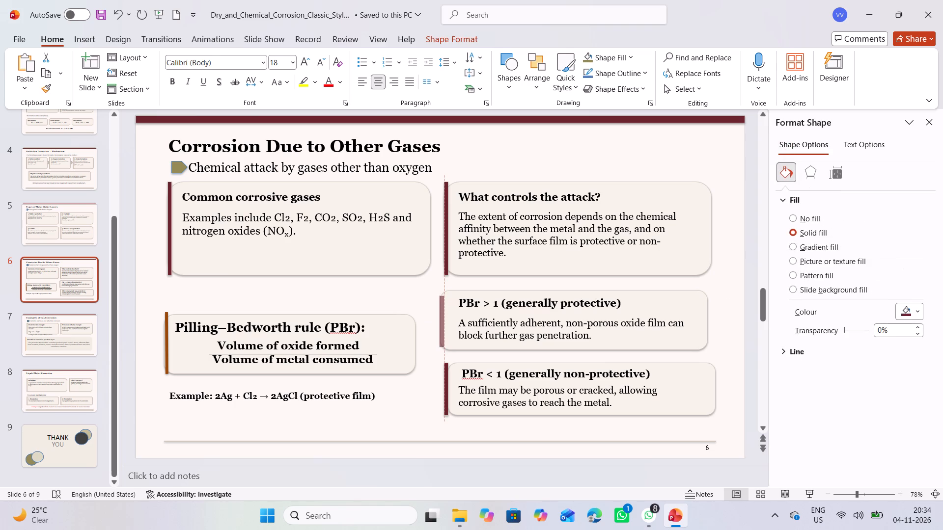
left_click_drag(445, 295, 445, 291)
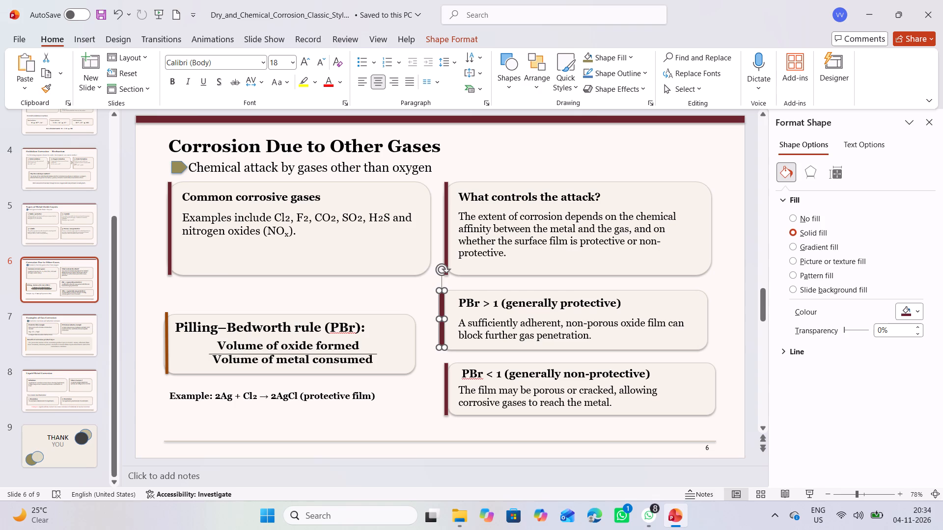
left_click(411, 346)
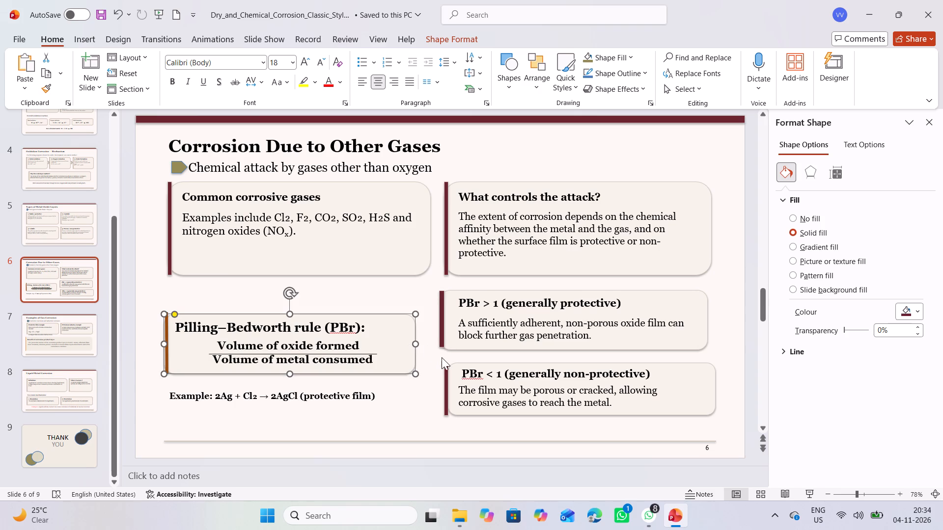
left_click(418, 295)
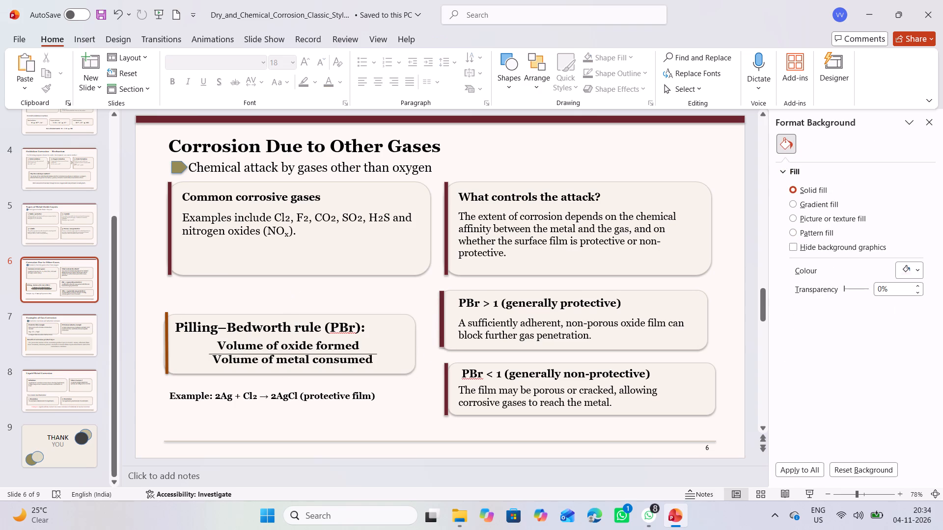
left_click(442, 339)
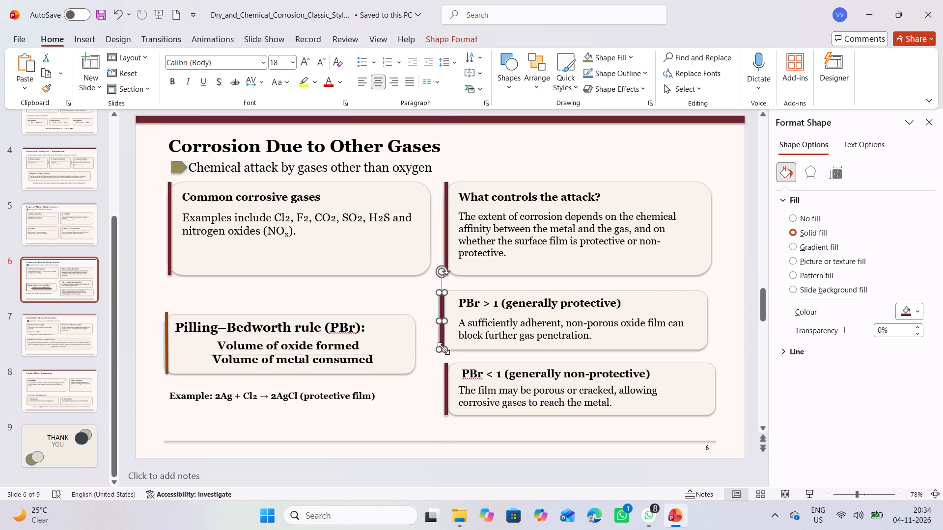
left_click(444, 349)
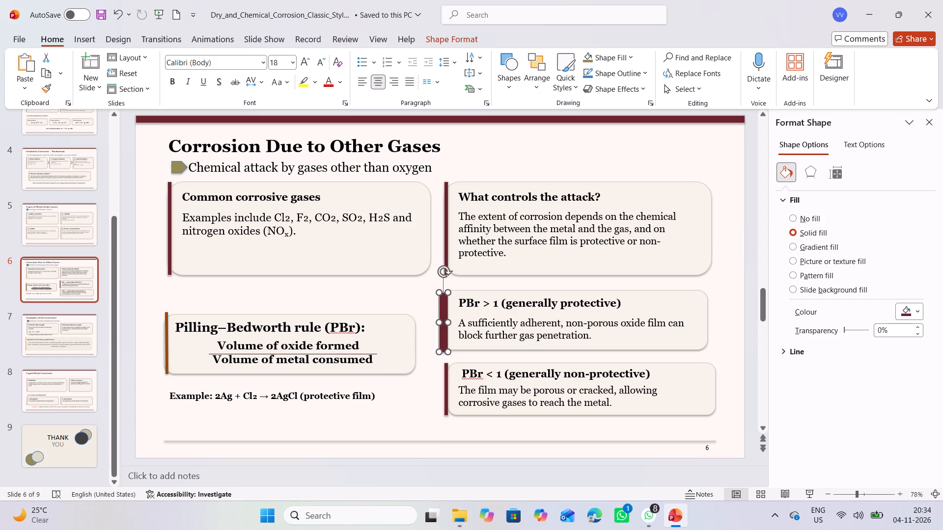
Narrow the dark red accent bar beside the PBr > 1 card and stretch it slightly to cover the card's top and bottom edges.
left_click(447, 354)
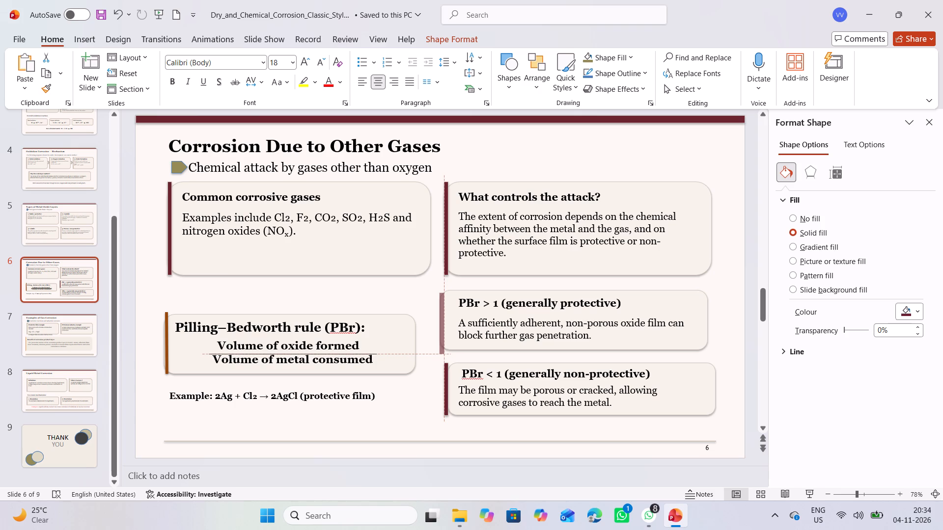
left_click(431, 365)
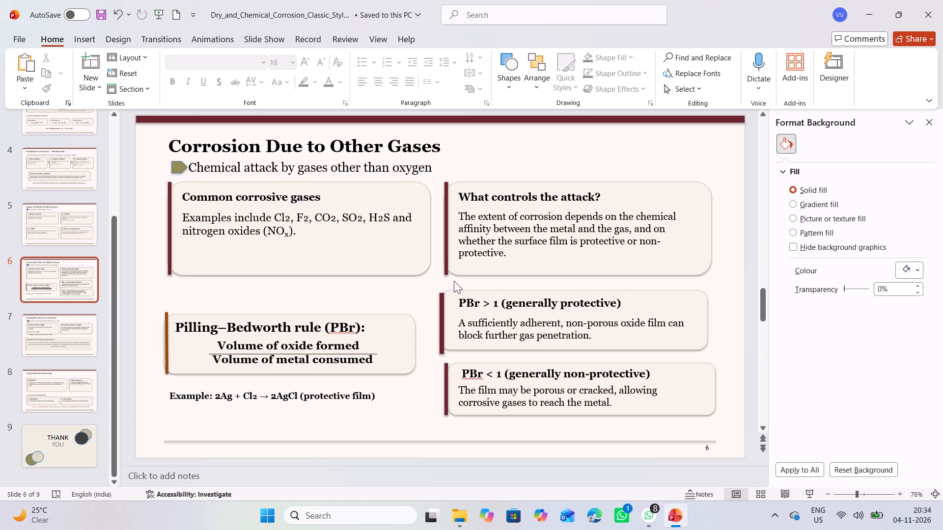
left_click(442, 295)
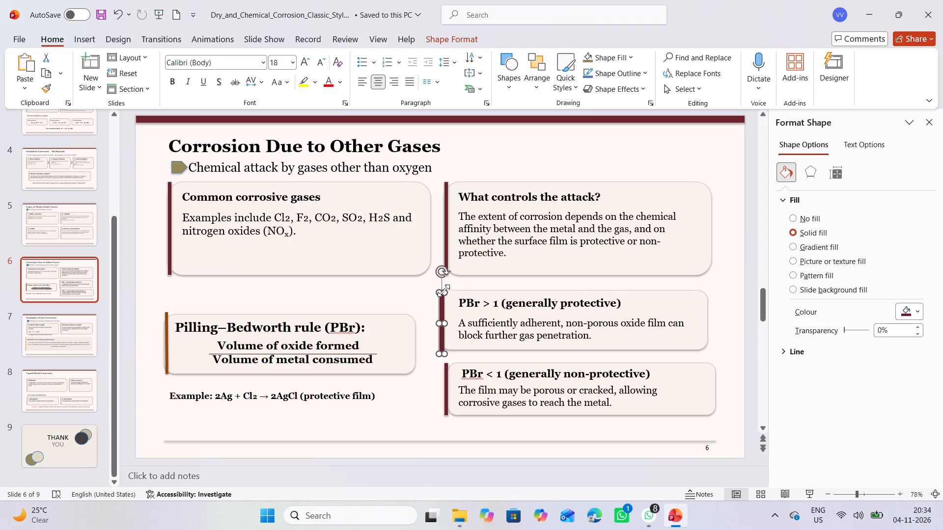
left_click(442, 291)
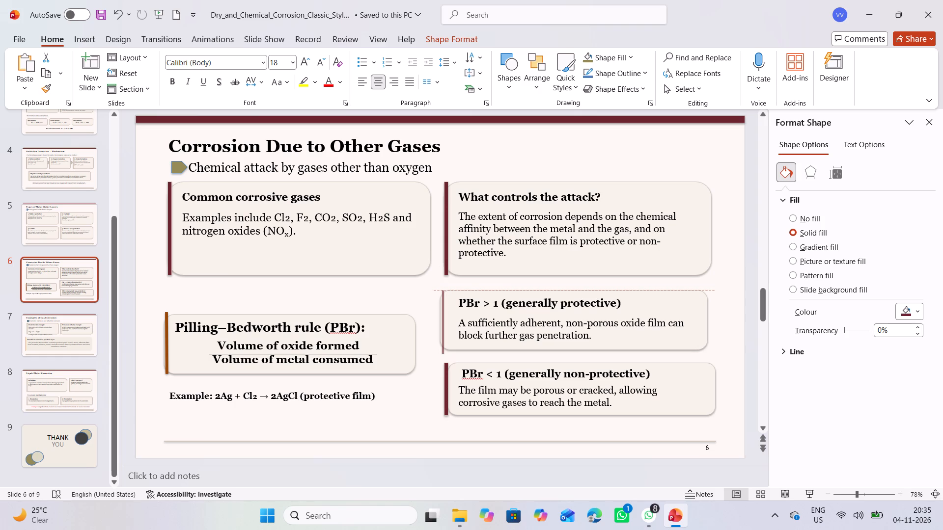
left_click(441, 321)
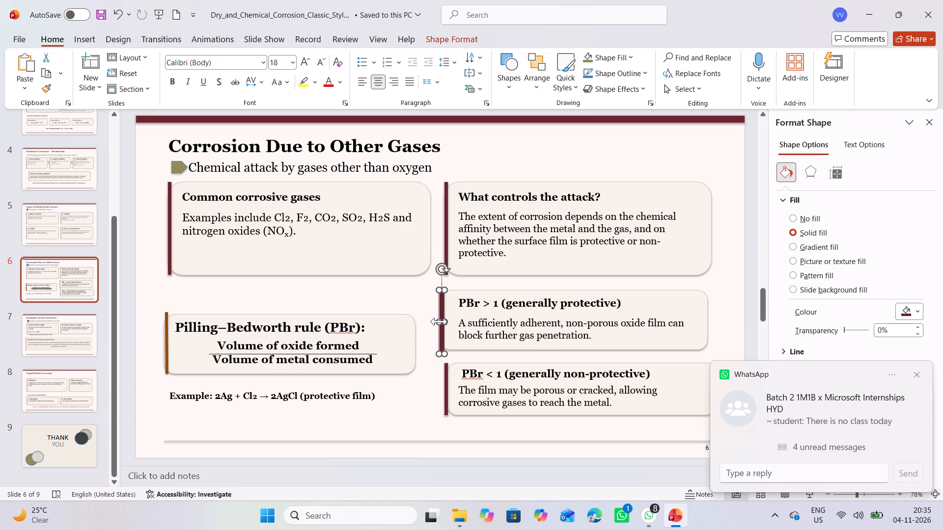
left_click(428, 308)
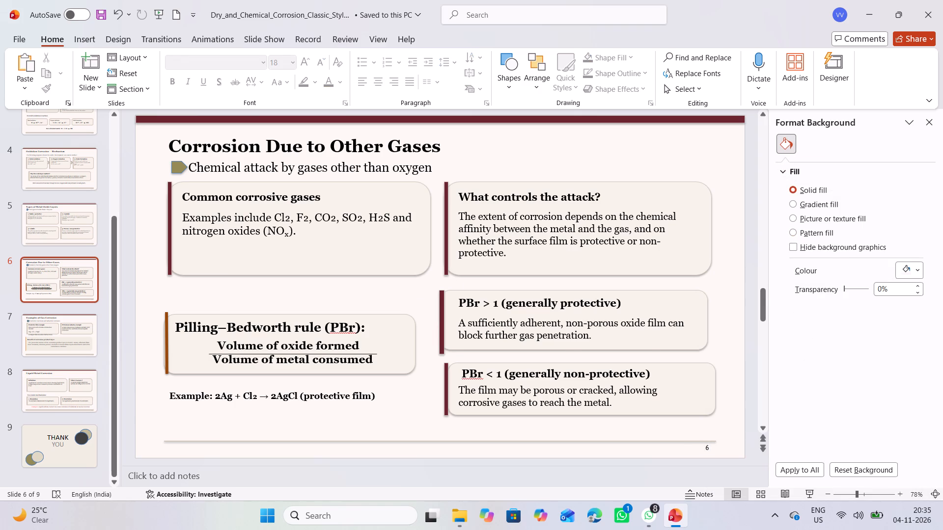
Review the remaining slides after Corrosion Due to Other Gases, through Liquid Metal Corrosion to the closing THANK YOU slide.
scroll(423, 289, "down", 2)
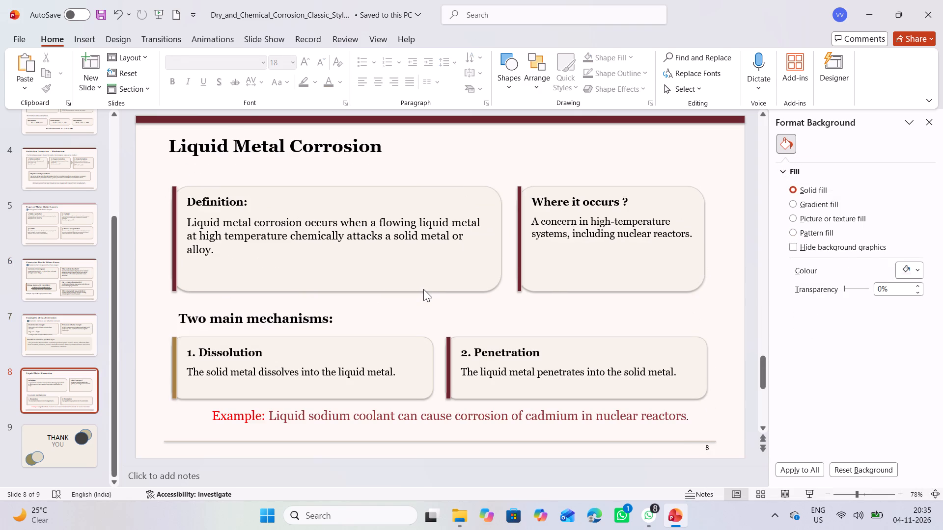
scroll(423, 289, "down", 1)
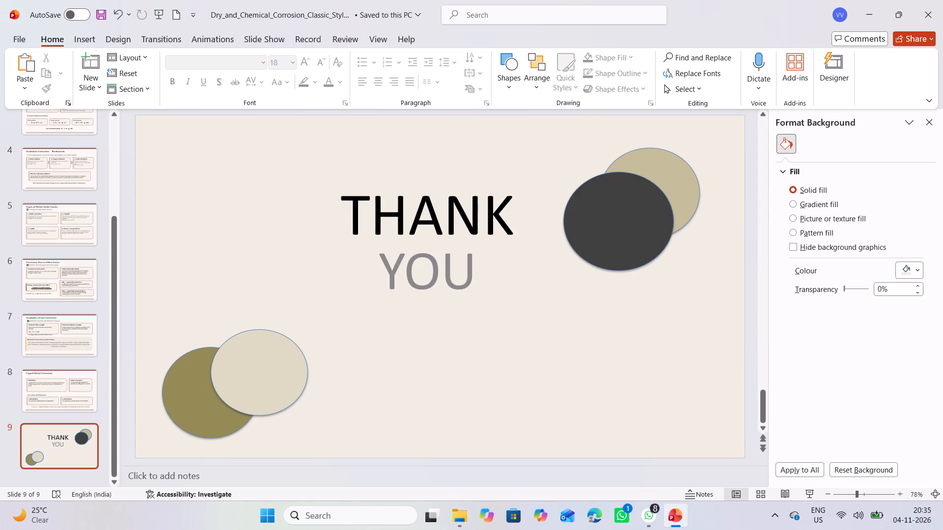
On the Types of Metal-Oxide Layers slide, set the Unstable card's description to font size 16.
scroll(423, 289, "up", 2)
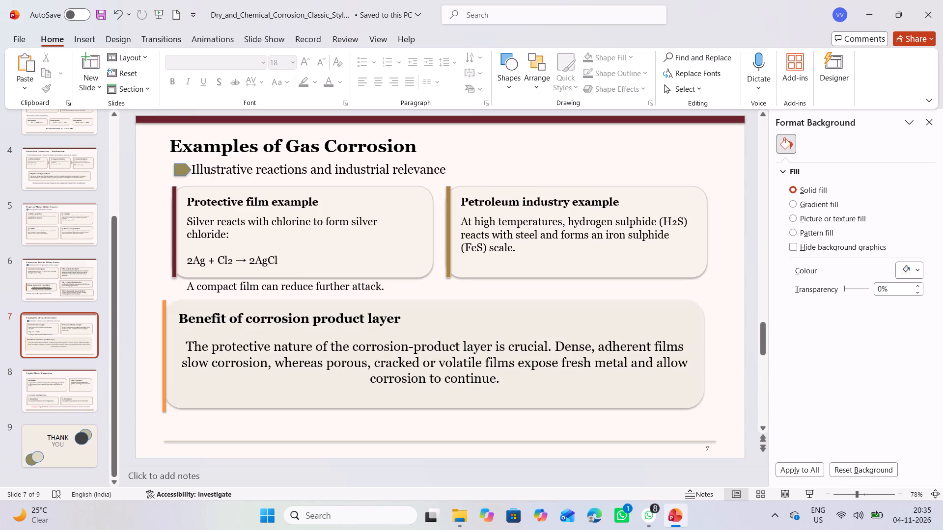
scroll(423, 289, "up", 1)
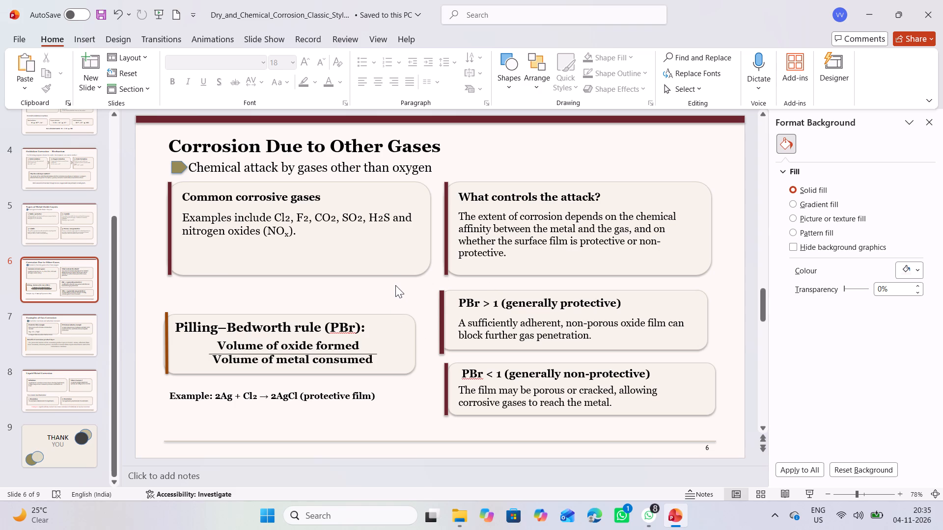
scroll(395, 285, "up", 1)
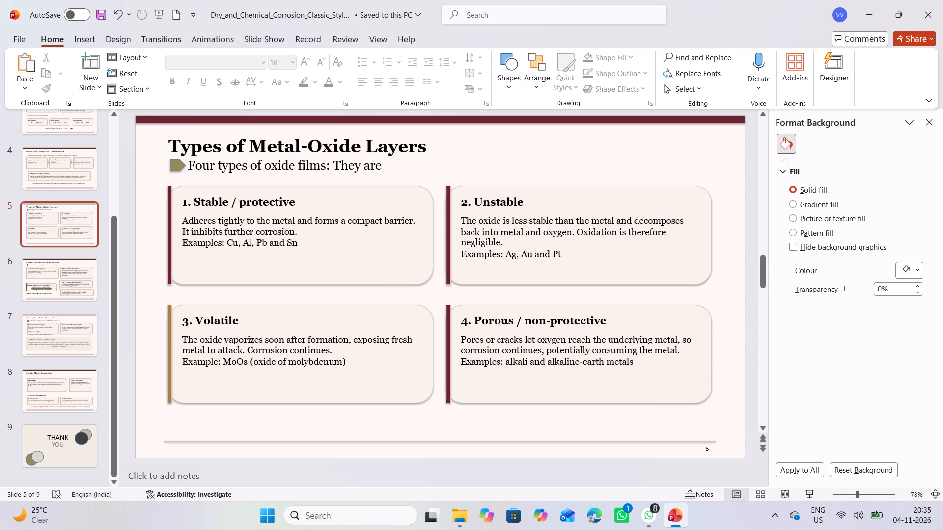
left_click(460, 219)
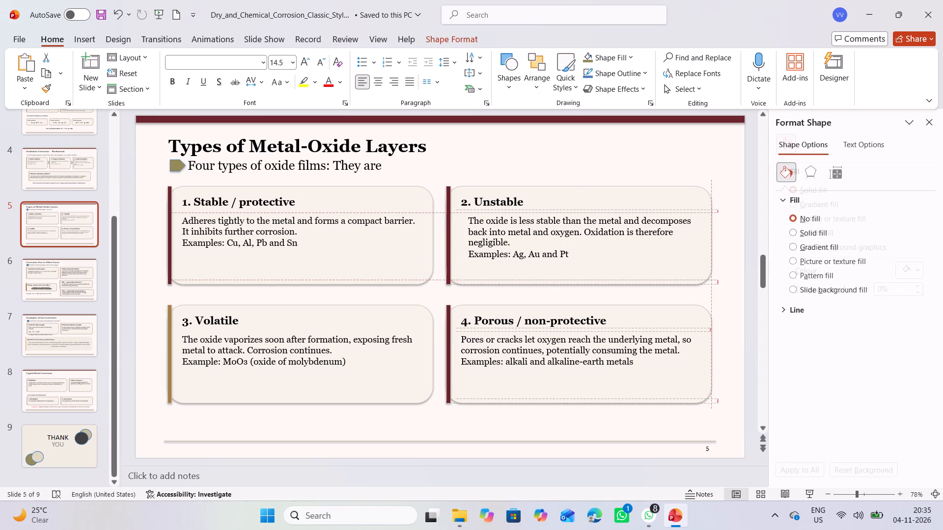
left_click(463, 217)
left_click_drag(463, 217, 568, 261)
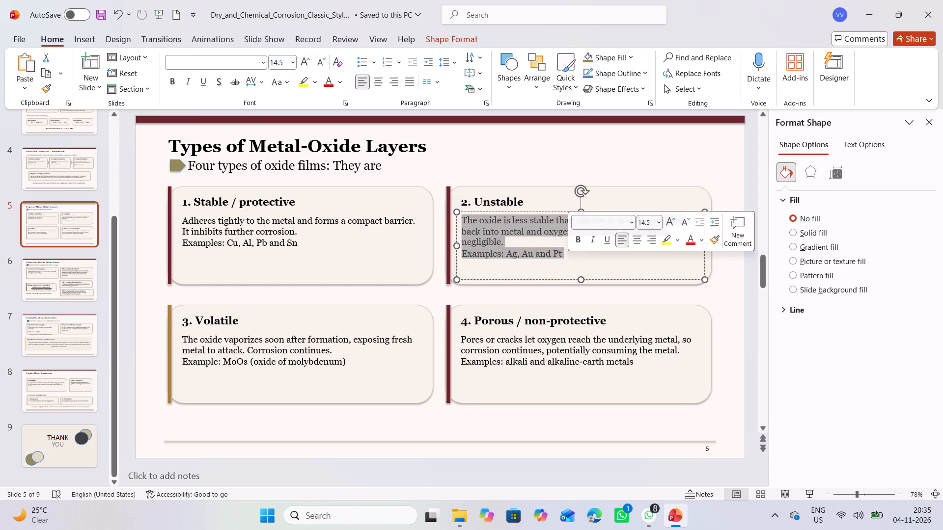
left_click(658, 224)
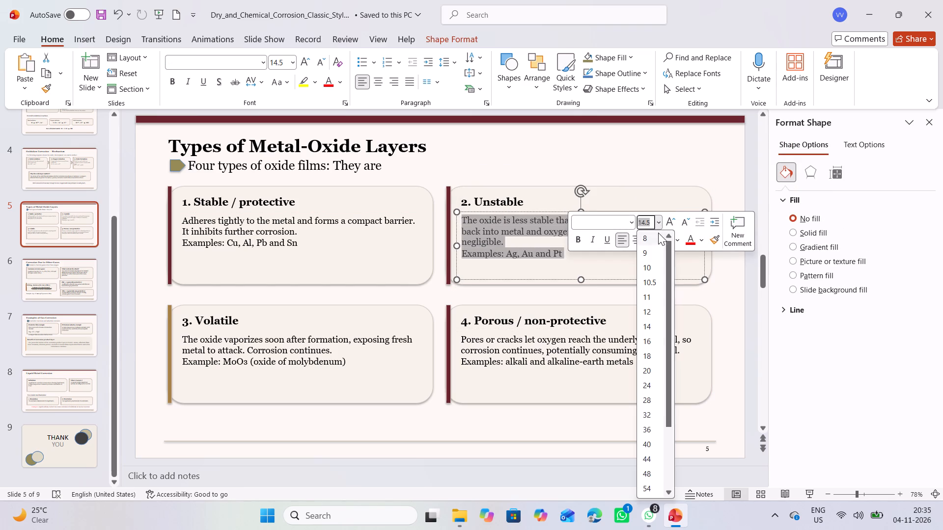
left_click(655, 340)
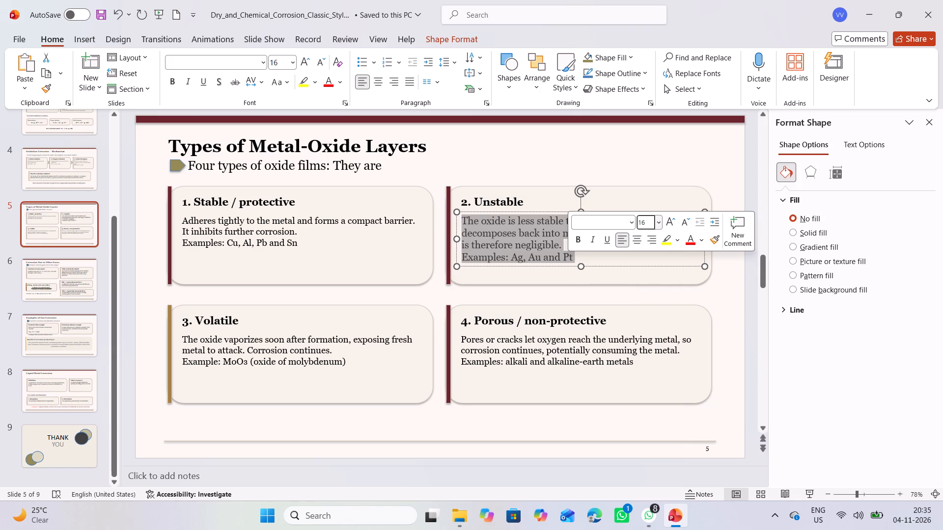
Set the Porous / non-protective card's description, including its examples line, to font size 16.
left_click(461, 341)
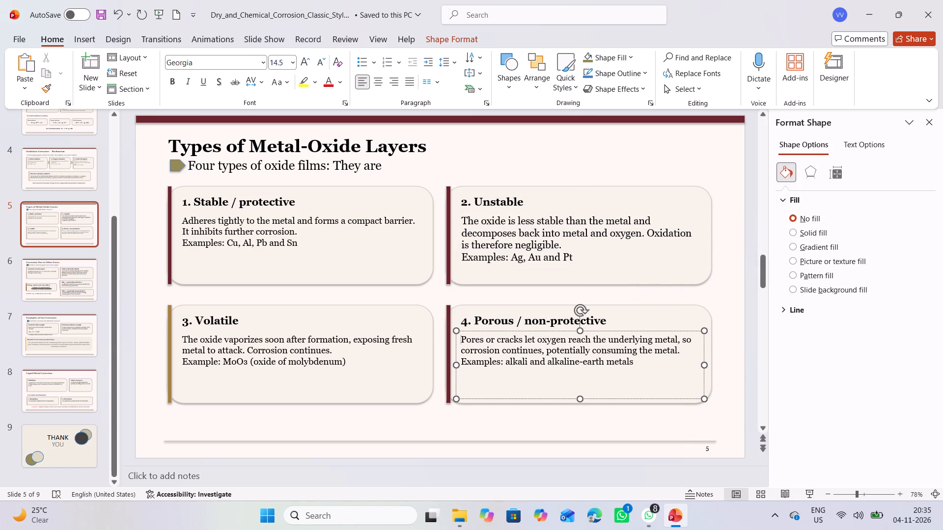
left_click_drag(462, 338, 610, 358)
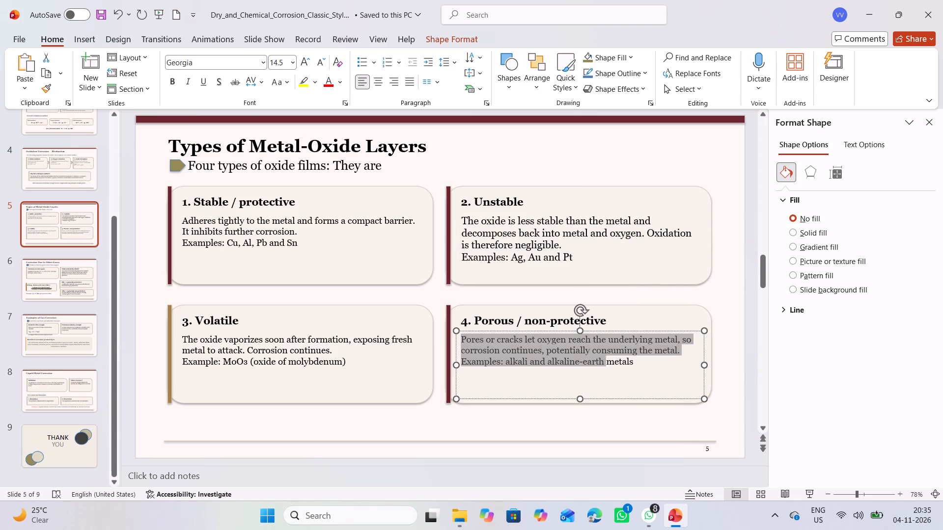
left_click_drag(610, 358, 624, 362)
left_click(713, 321)
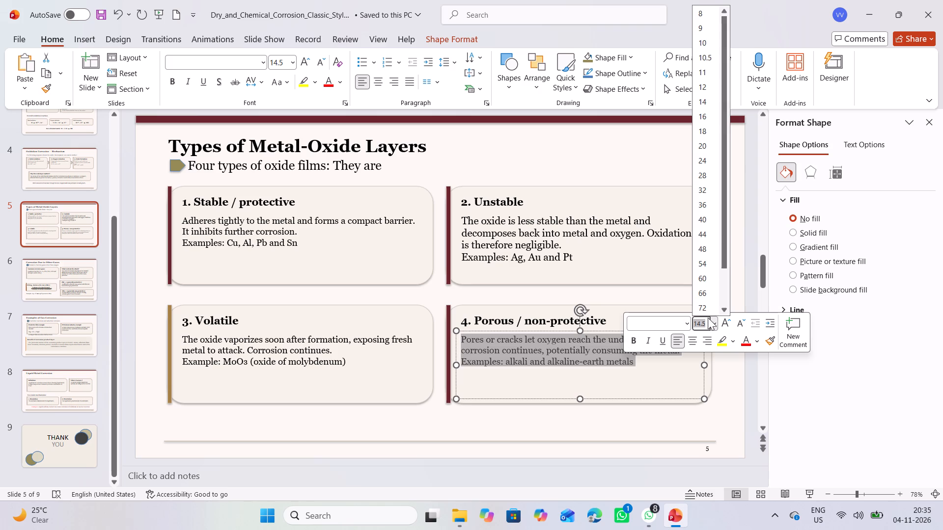
left_click(702, 119)
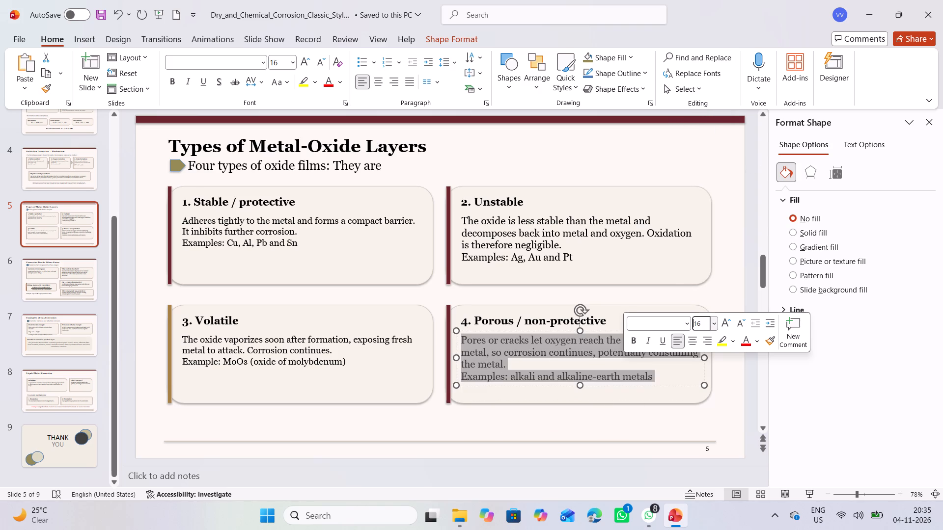
Set the Stable / protective card's description, including its examples line, to font size 16.
left_click(342, 278)
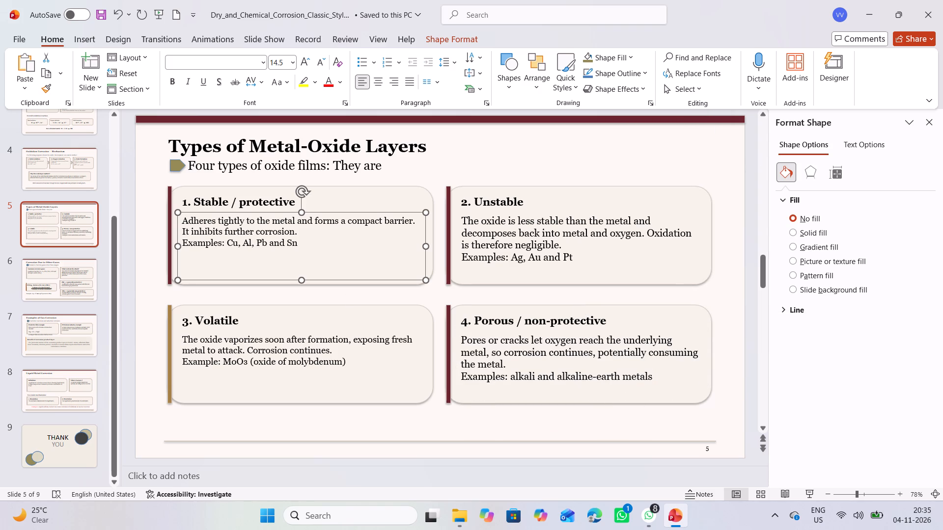
left_click(182, 220)
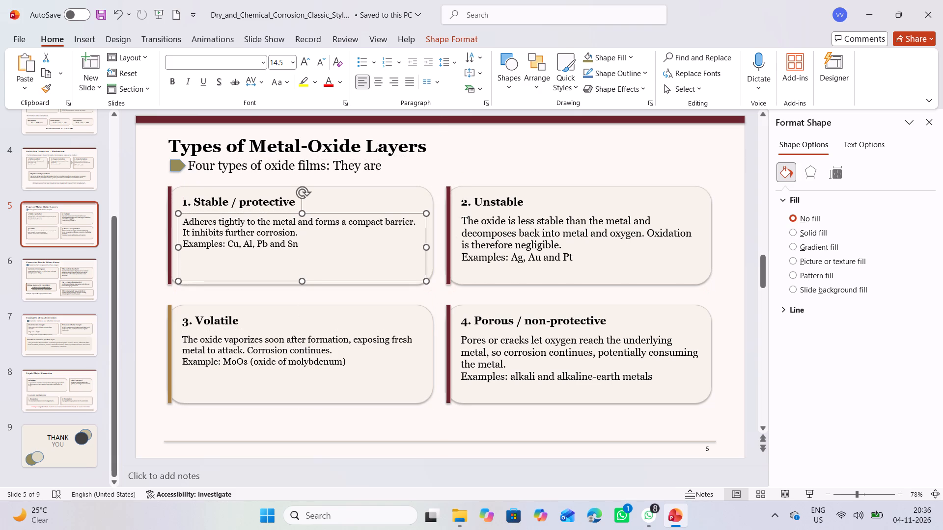
left_click(184, 220)
left_click_drag(184, 220, 259, 246)
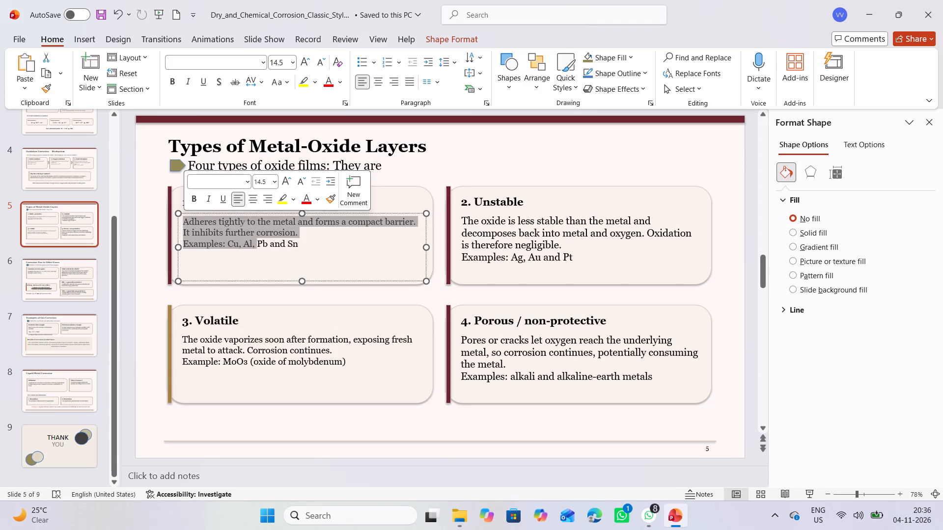
left_click_drag(259, 246, 301, 250)
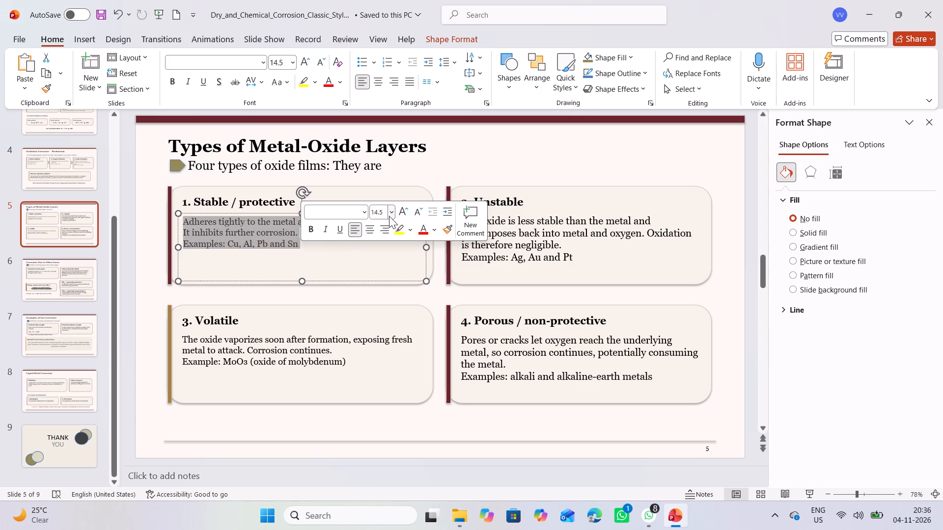
left_click(389, 215)
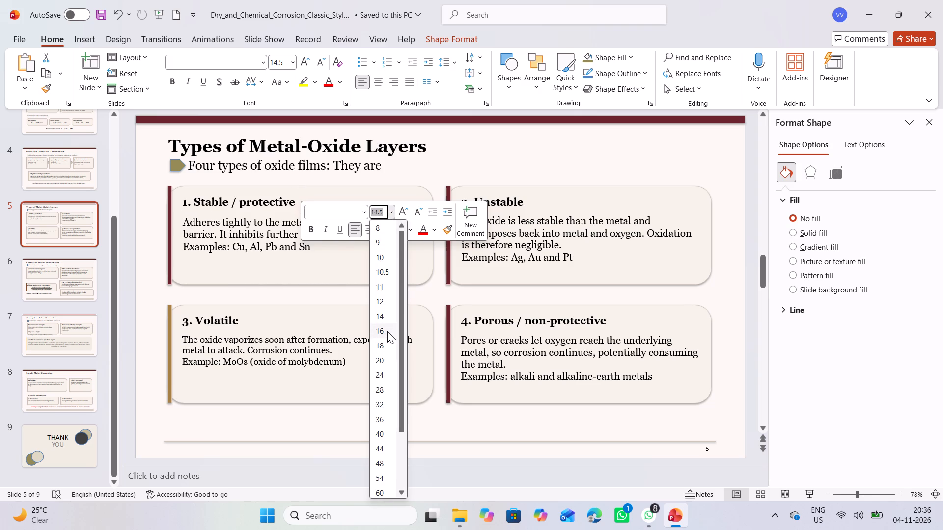
Apply font size 16 to the selected description and examples line in the Stable / protective card.
left_click(387, 331)
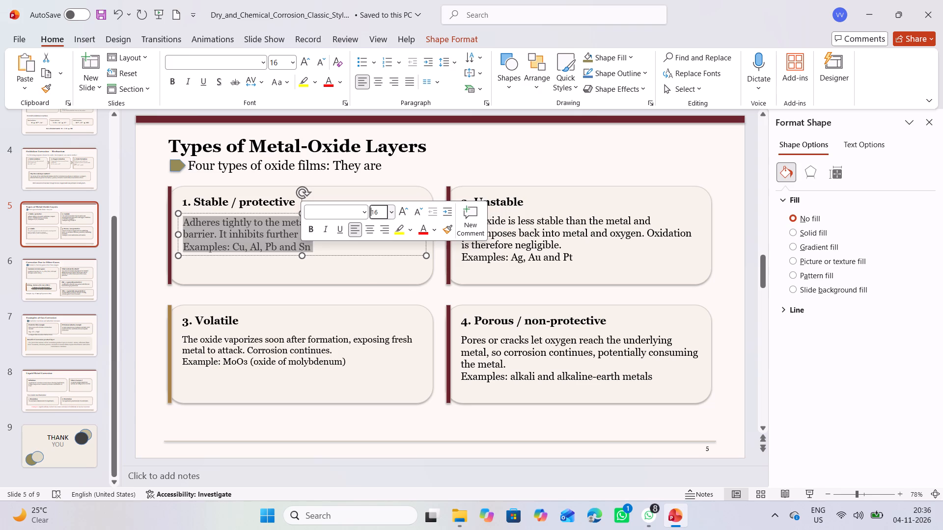
Set the Volatile card's description, including its MoO₃ example line, to font size 16.
left_click(183, 339)
left_click(183, 339)
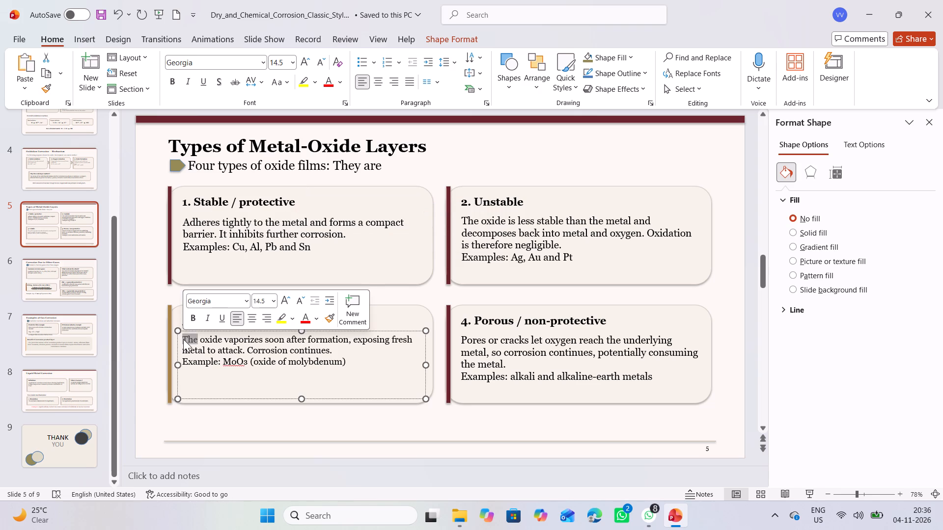
left_click_drag(183, 339, 204, 345)
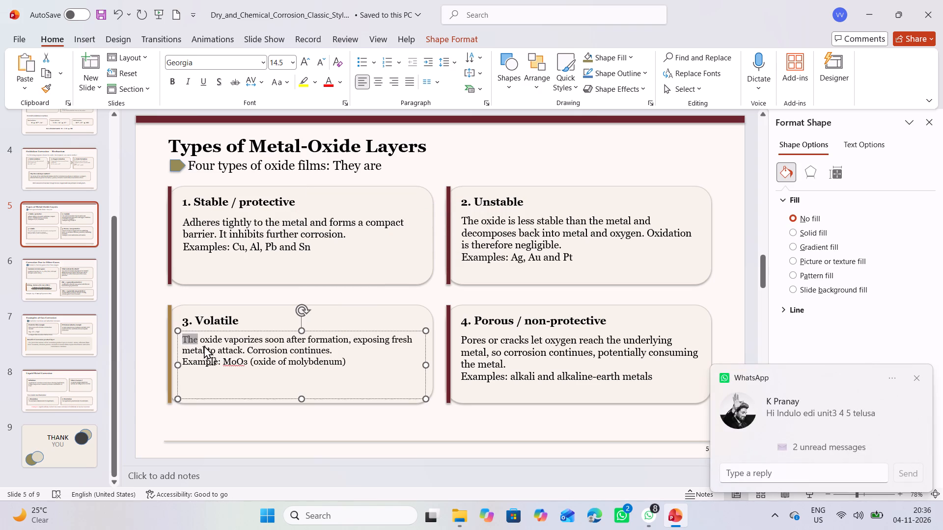
left_click_drag(204, 345, 200, 341)
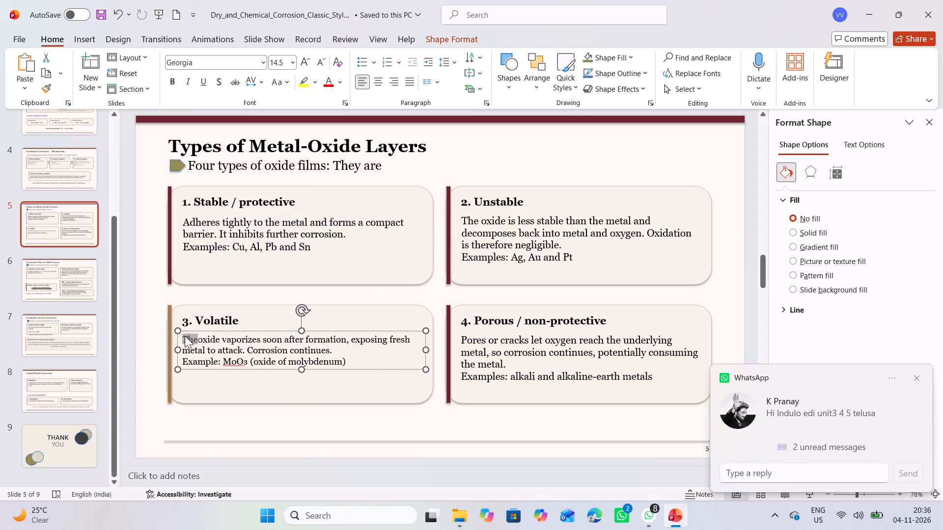
double_click(181, 336)
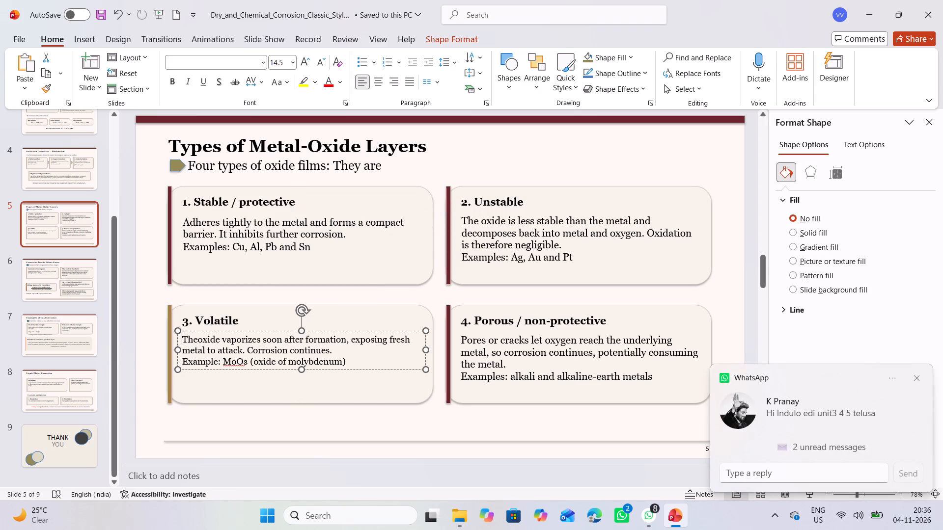
left_click(182, 336)
left_click_drag(182, 336, 200, 344)
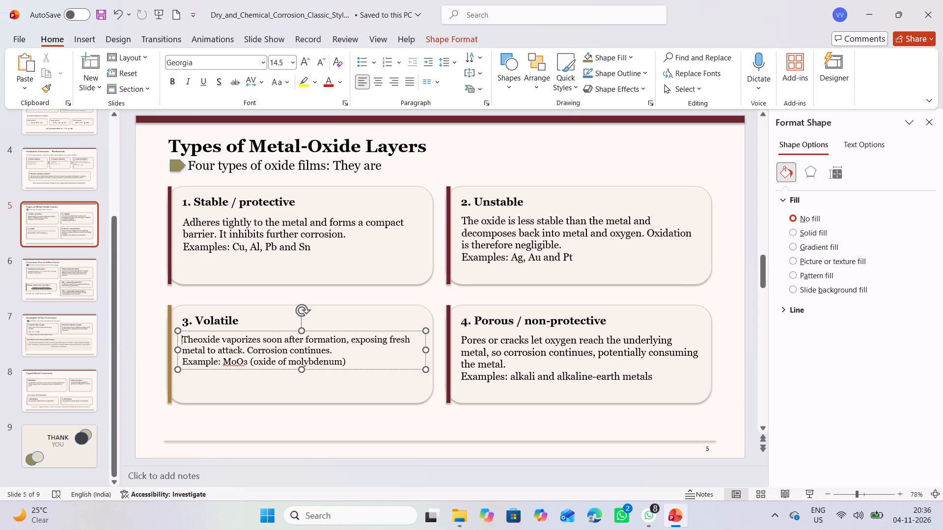
left_click(183, 337)
left_click_drag(183, 337, 292, 360)
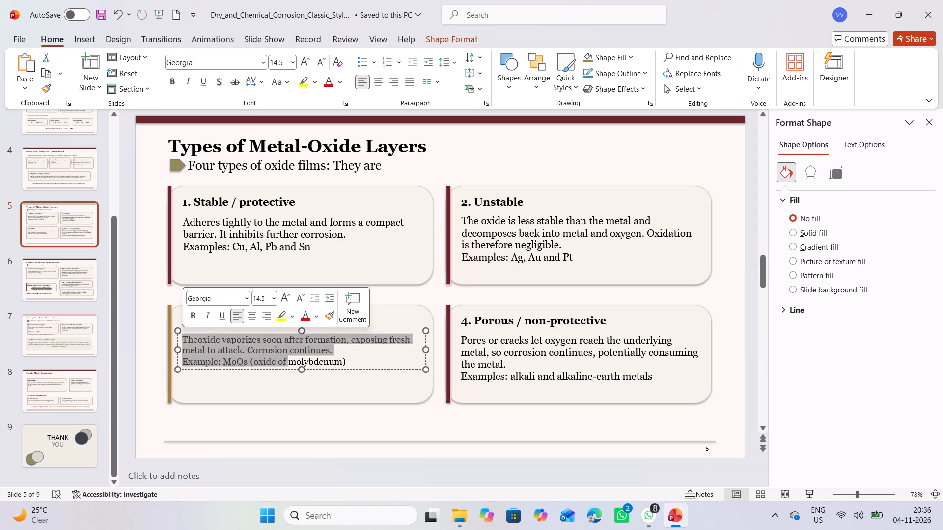
left_click_drag(292, 360, 359, 366)
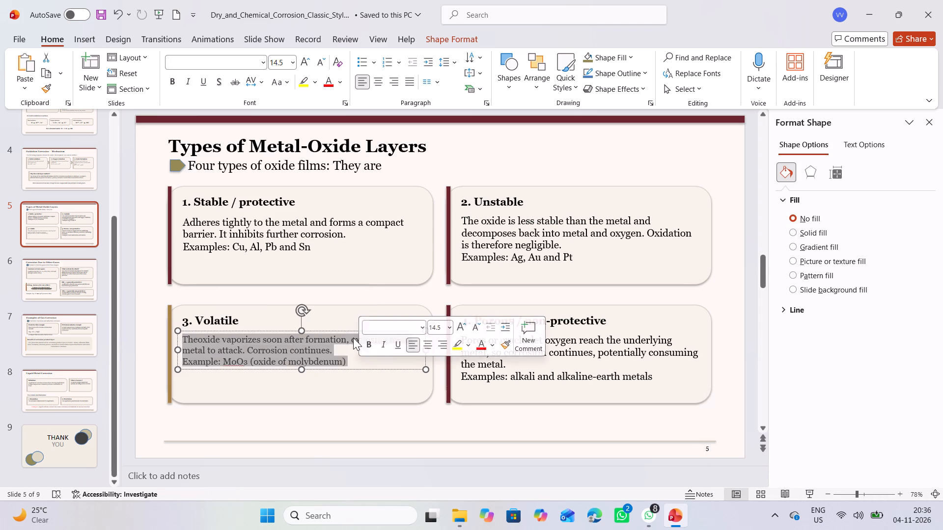
left_click(447, 328)
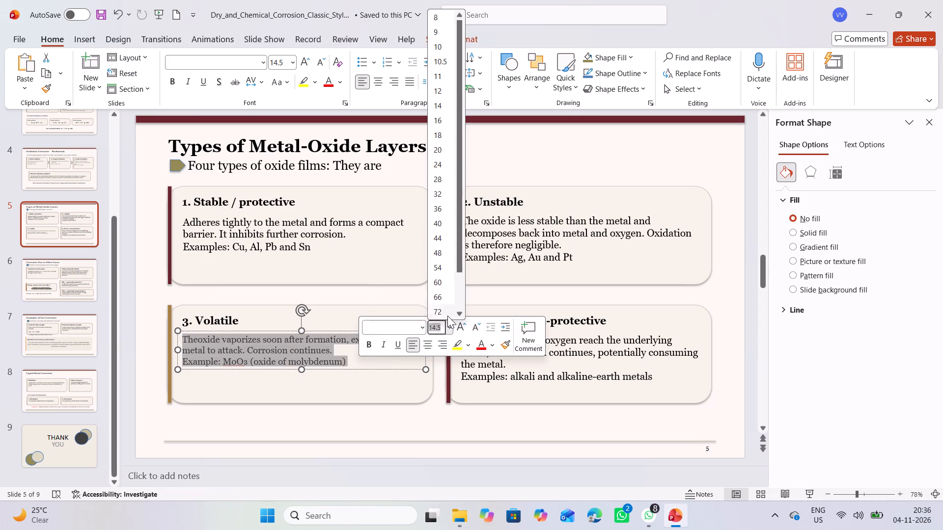
left_click(438, 124)
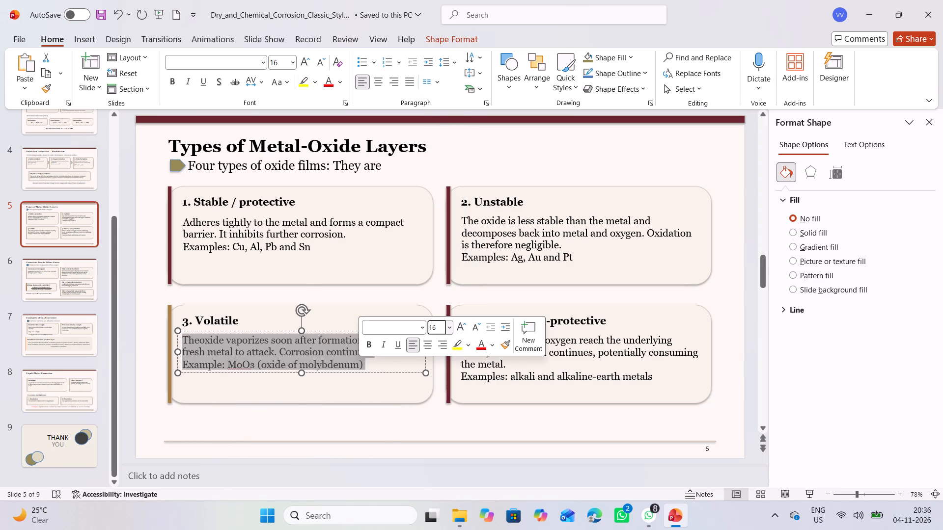
left_click(252, 384)
left_click(251, 365)
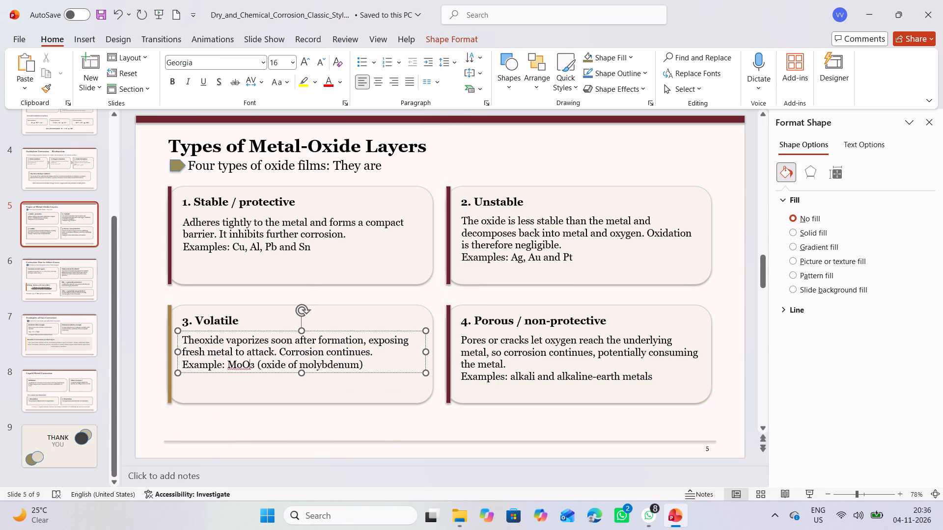
Retype the letters "oO" in the MoO₃ formula on the Volatile card's example line.
key("BackSpace")
key("BackSpace")
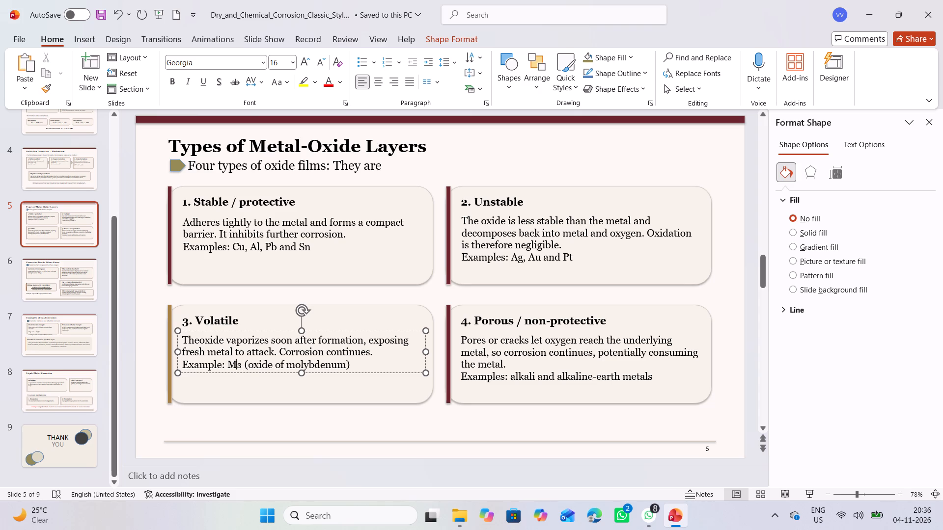
key("o")
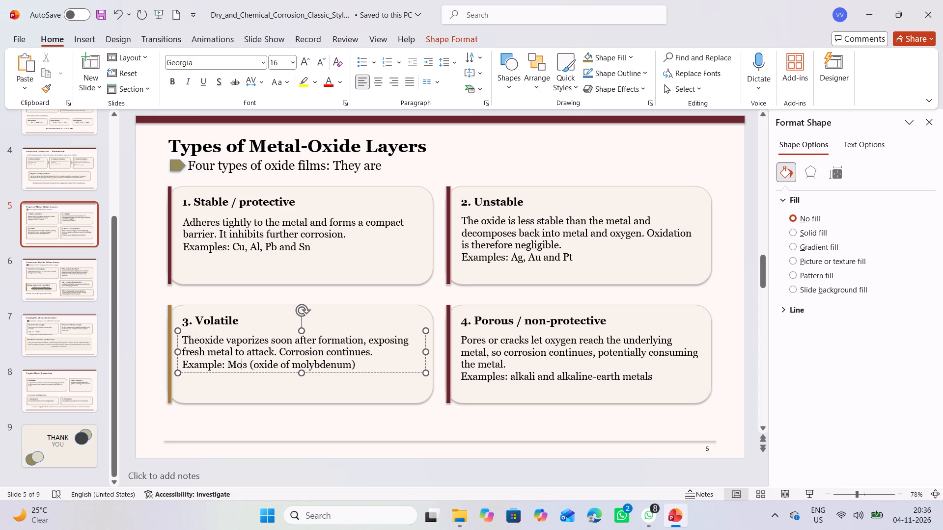
key("shift+o")
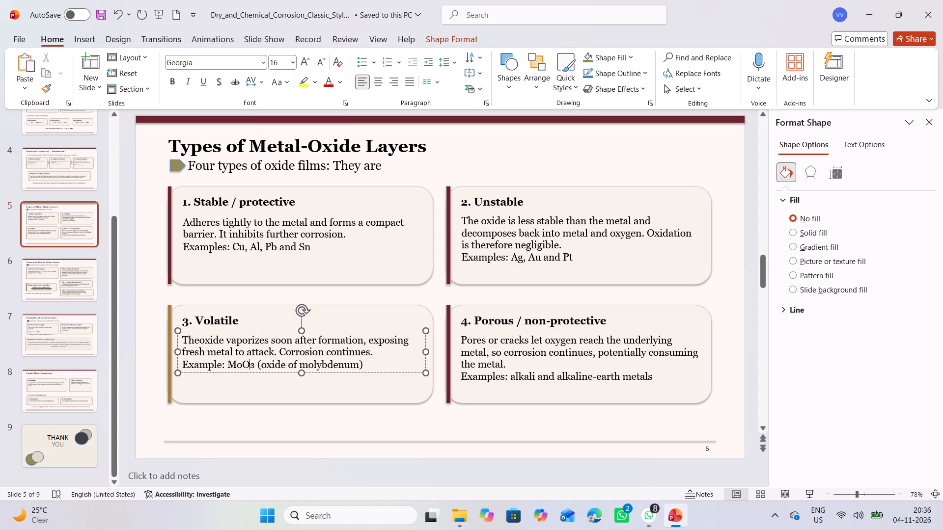
left_click(266, 425)
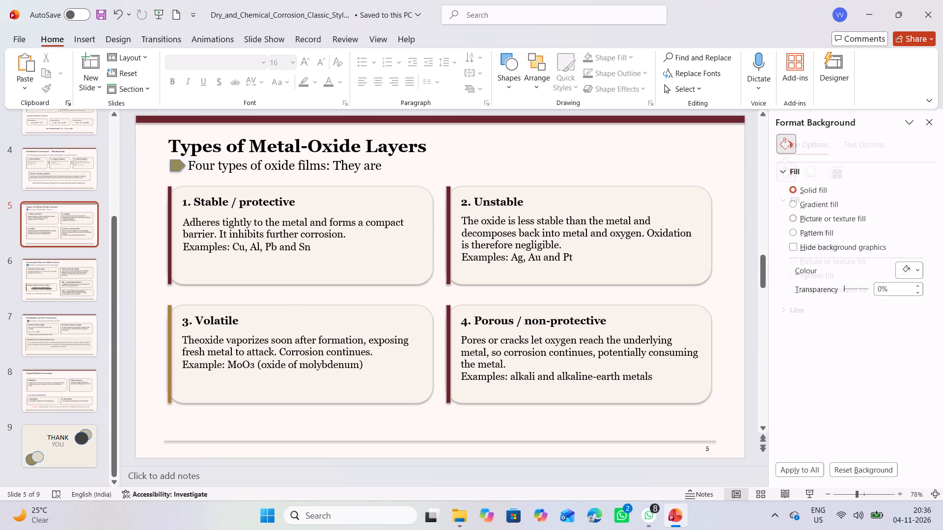
Compare the layout and text of the Oxidation Corrosion slide with the Oxidation Corrosion – Mechanism slide.
scroll(303, 439, "up", 1)
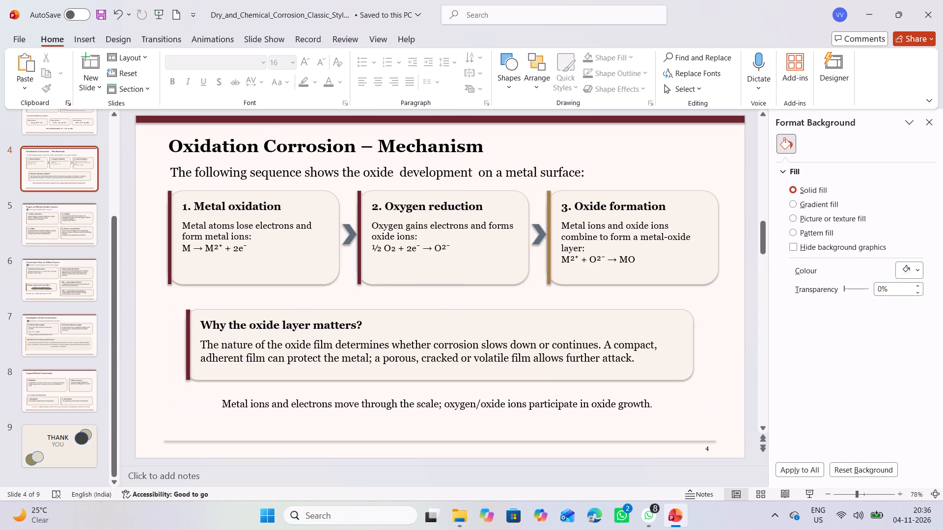
scroll(303, 439, "up", 1)
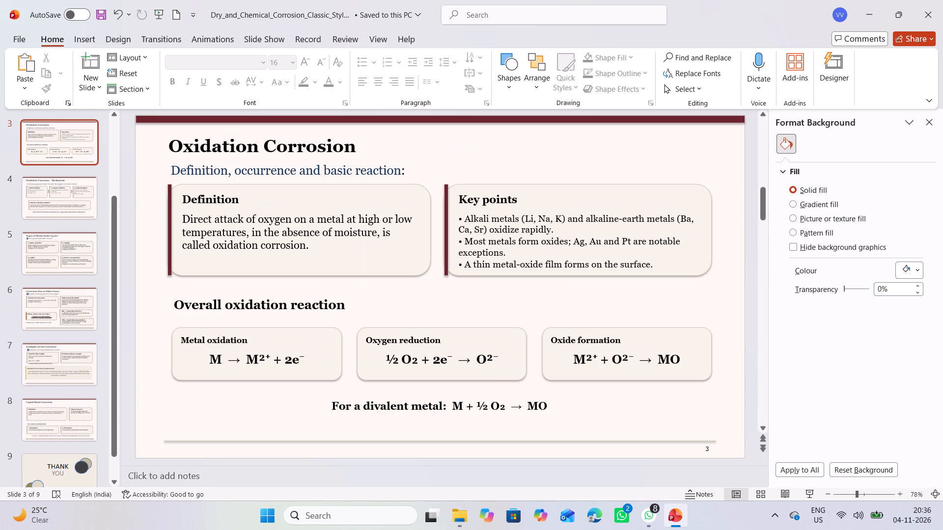
scroll(303, 439, "down", 1)
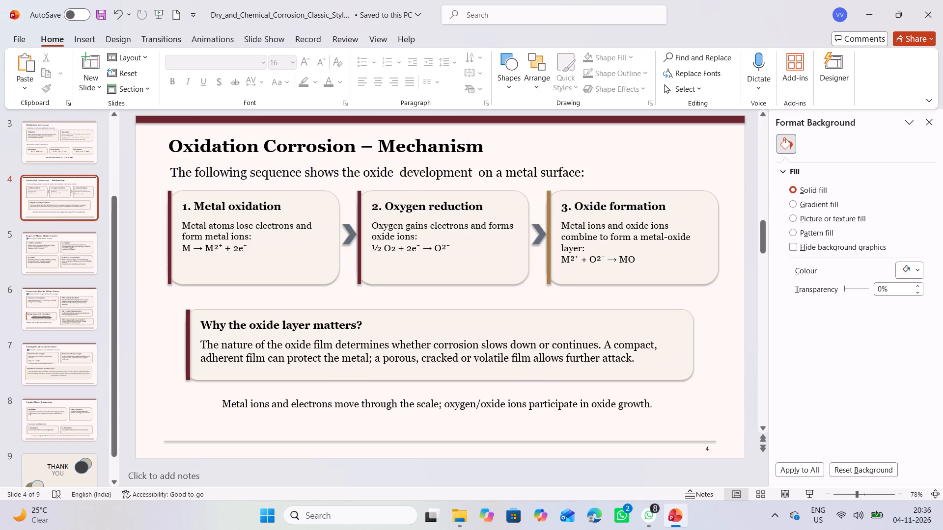
scroll(303, 439, "up", 1)
scroll(303, 439, "down", 1)
scroll(303, 439, "up", 1)
scroll(303, 439, "down", 1)
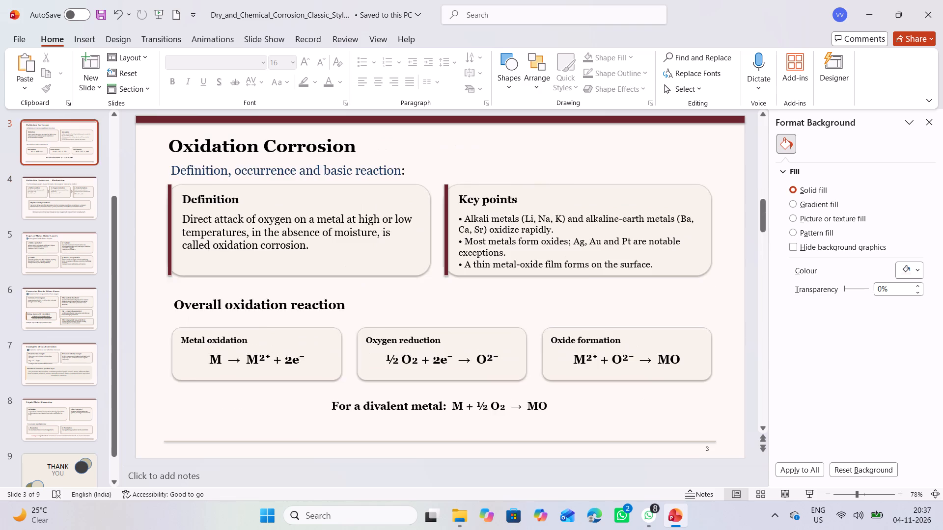
scroll(303, 439, "up", 1)
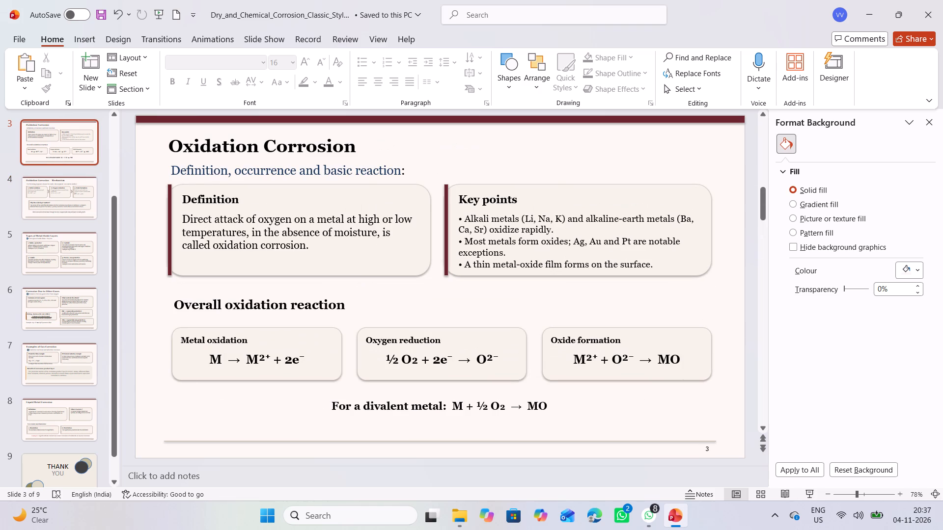
scroll(303, 439, "down", 1)
scroll(303, 439, "up", 1)
scroll(303, 439, "down", 1)
scroll(303, 439, "up", 1)
scroll(303, 439, "down", 1)
scroll(303, 439, "up", 1)
scroll(303, 439, "down", 1)
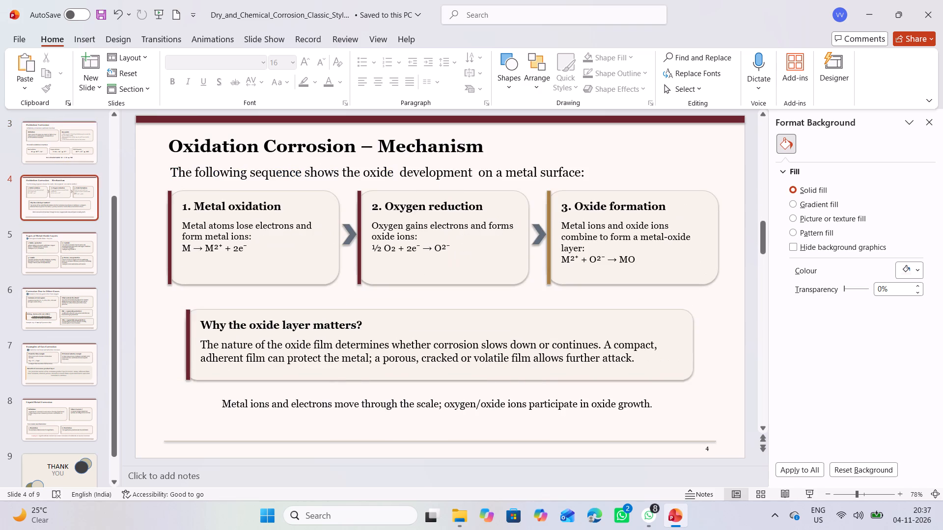
Compare the heading positions and card layout of the Oxidation Corrosion slide with those of the Oxidation Corrosion – Mechanism slide.
scroll(303, 439, "up", 1)
scroll(303, 439, "down", 1)
scroll(303, 439, "up", 1)
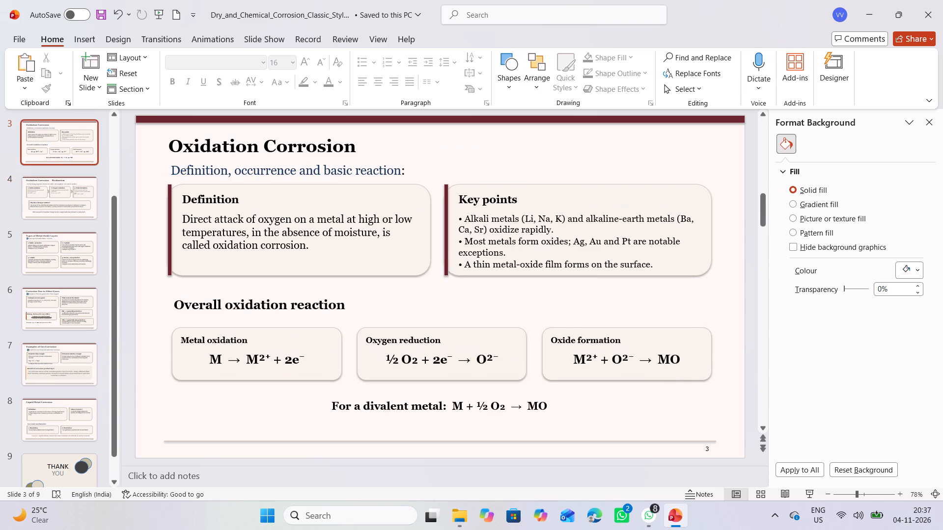
scroll(303, 439, "down", 1)
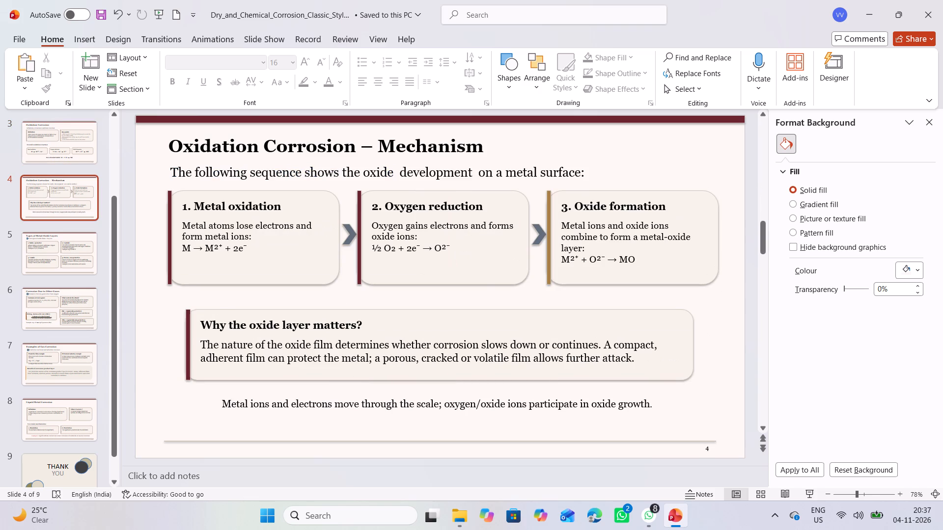
scroll(303, 439, "up", 1)
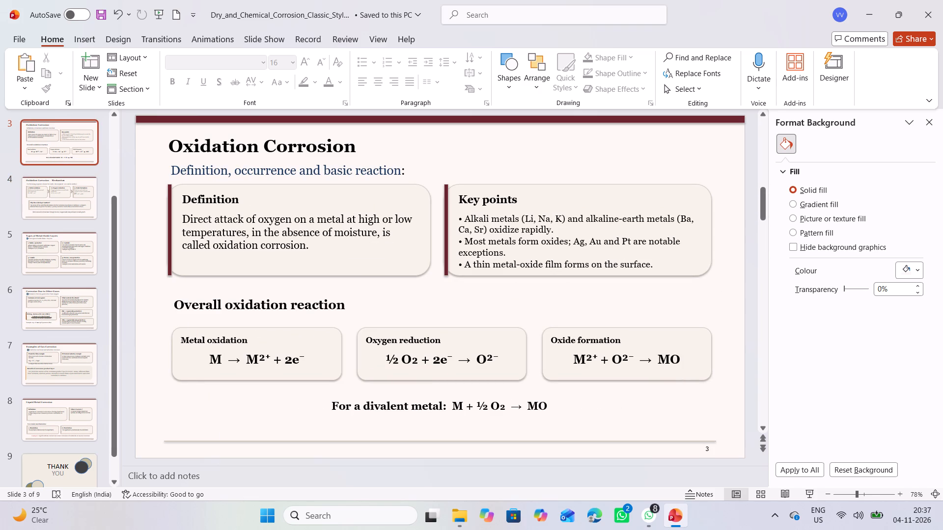
scroll(266, 332, "down", 1)
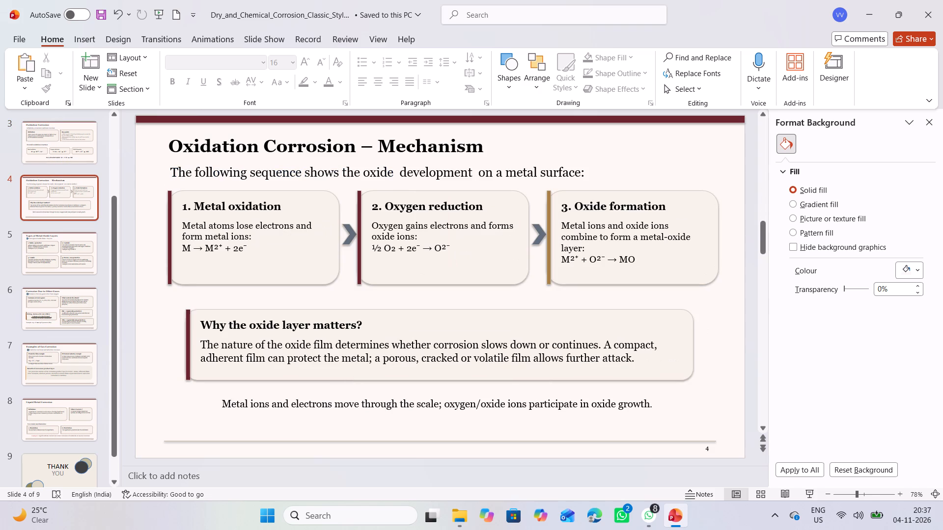
scroll(266, 332, "up", 1)
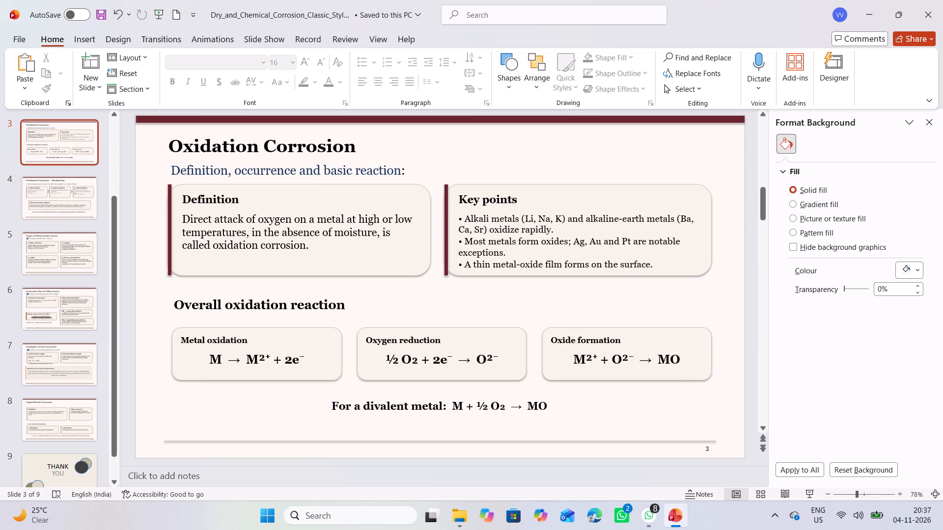
scroll(266, 332, "down", 1)
scroll(266, 332, "up", 1)
Move the "Overall oxidation reaction" heading slightly down towards the three reaction cards, keeping it near their left edge.
left_click_drag(171, 297, 174, 307)
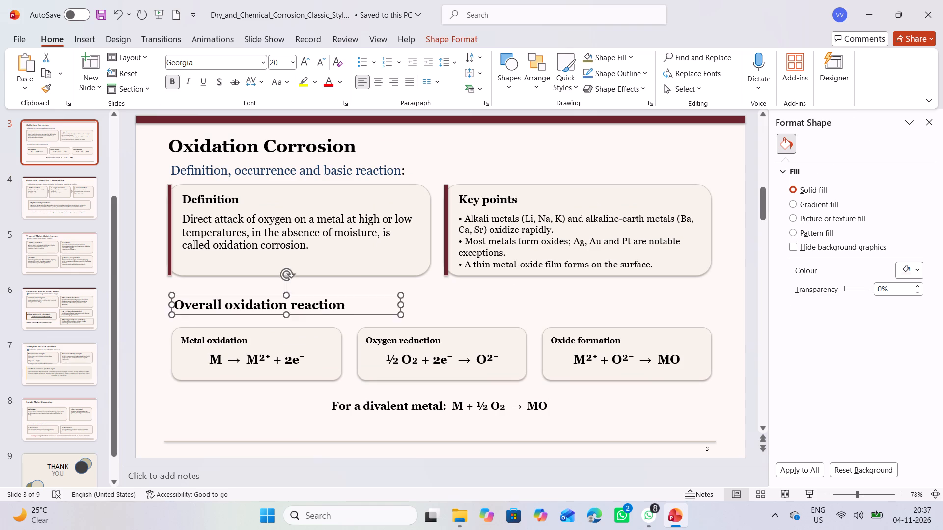
left_click_drag(174, 307, 173, 302)
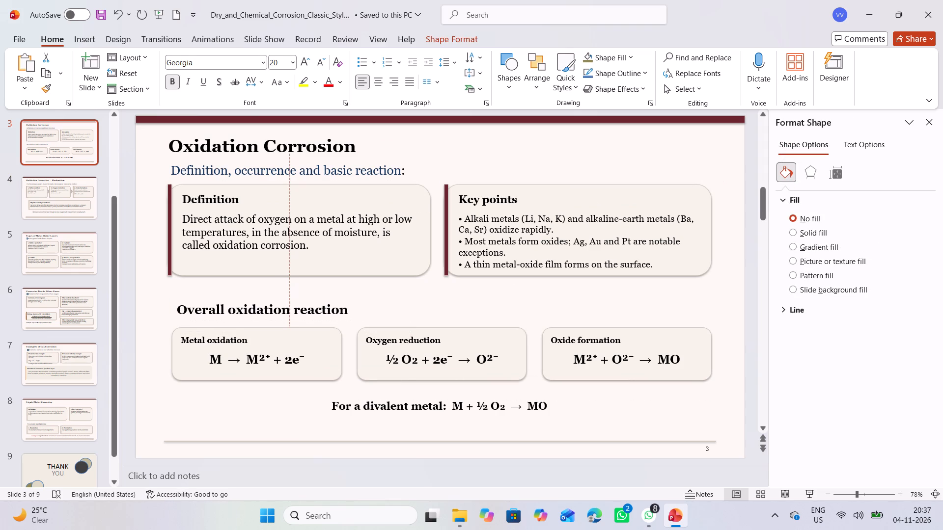
left_click_drag(173, 302, 172, 302)
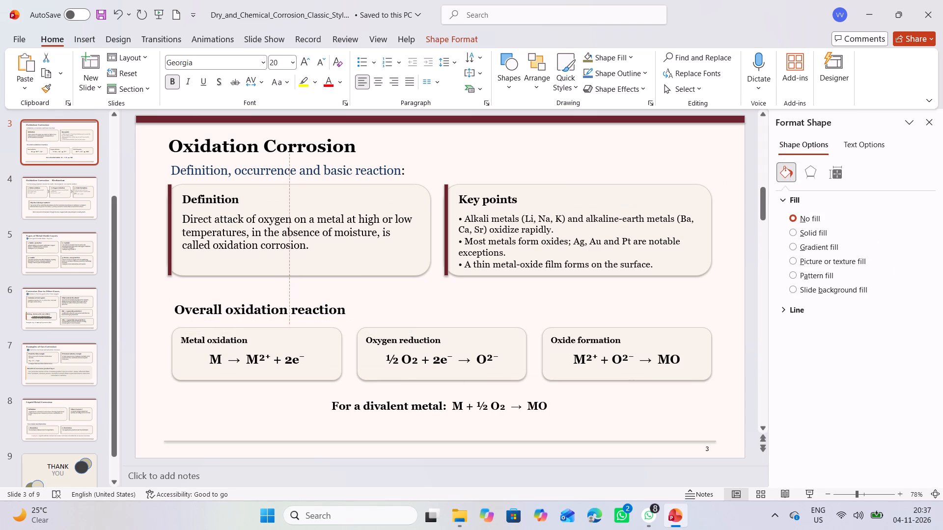
left_click_drag(172, 302, 171, 302)
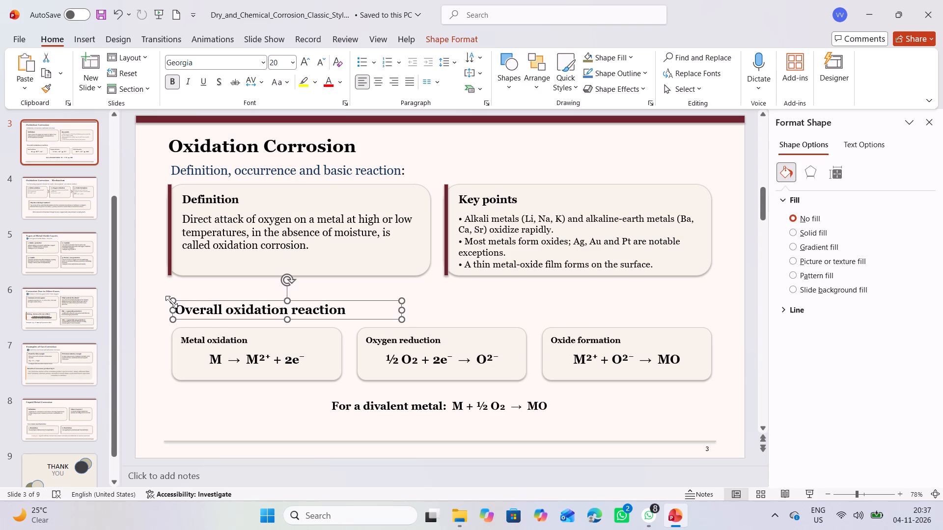
left_click(148, 321)
Review the slides through to the thank-you slide and back, checking subheading style and layout consistency.
scroll(156, 329, "down", 1)
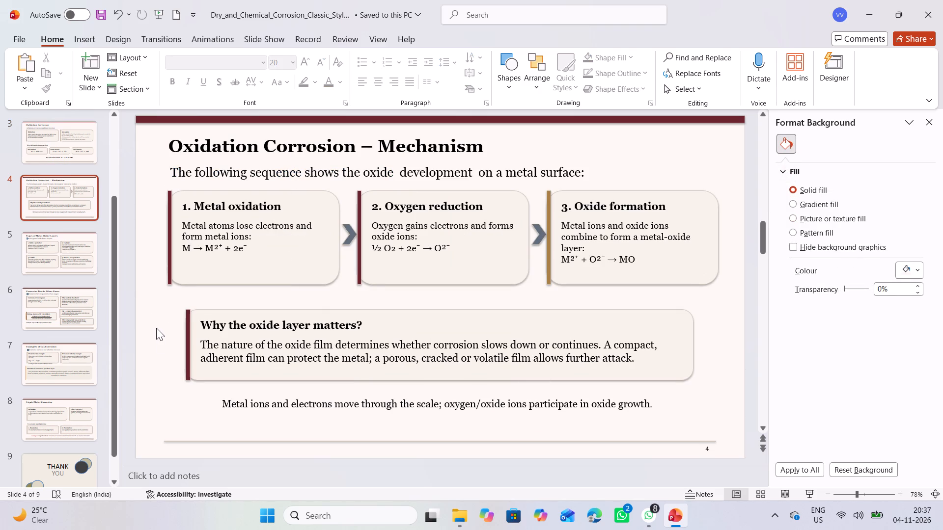
scroll(208, 364, "down", 2)
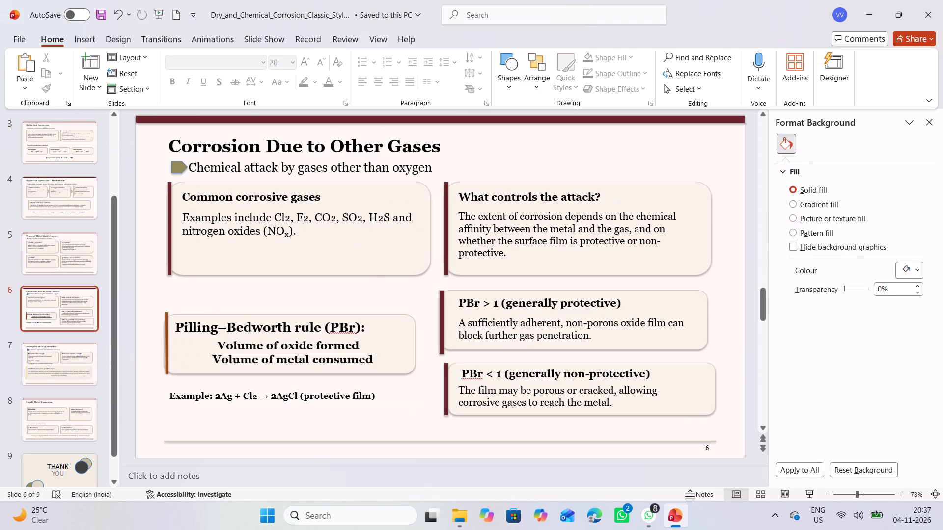
scroll(208, 364, "down", 3)
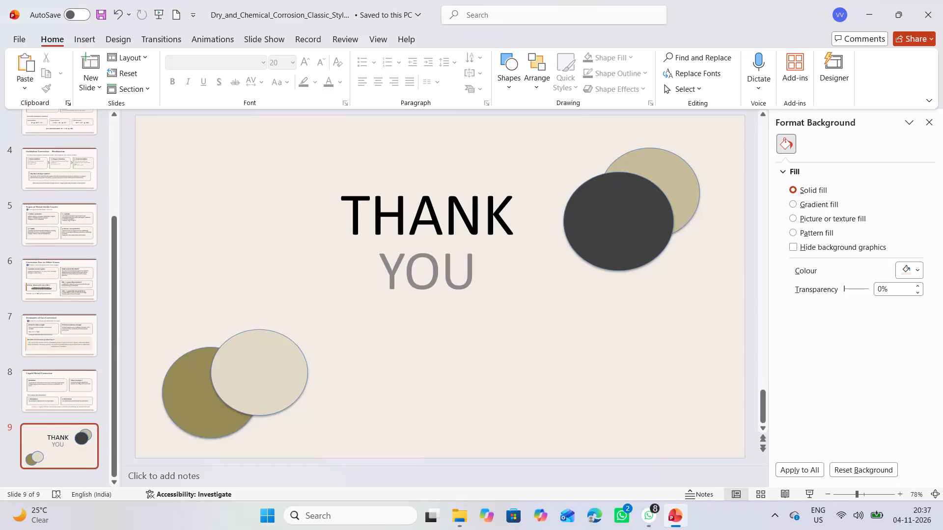
scroll(208, 364, "up", 3)
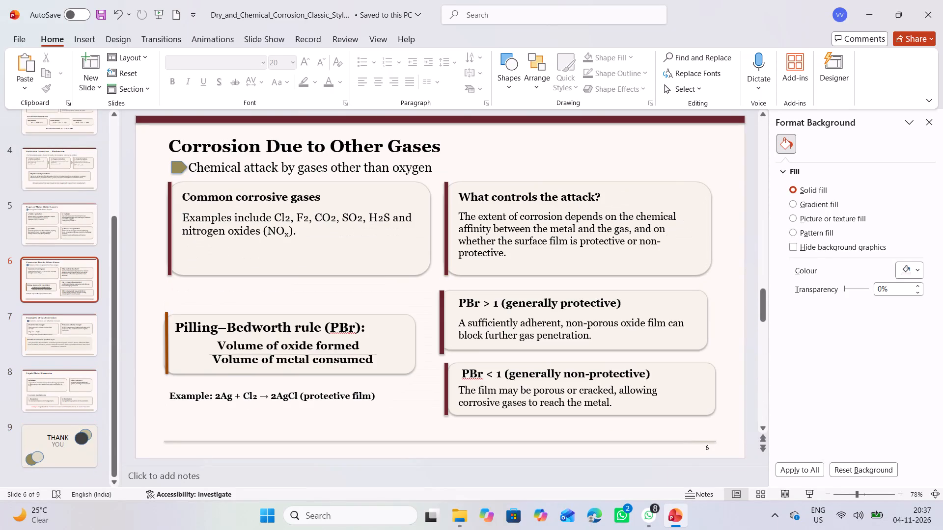
scroll(208, 364, "up", 4)
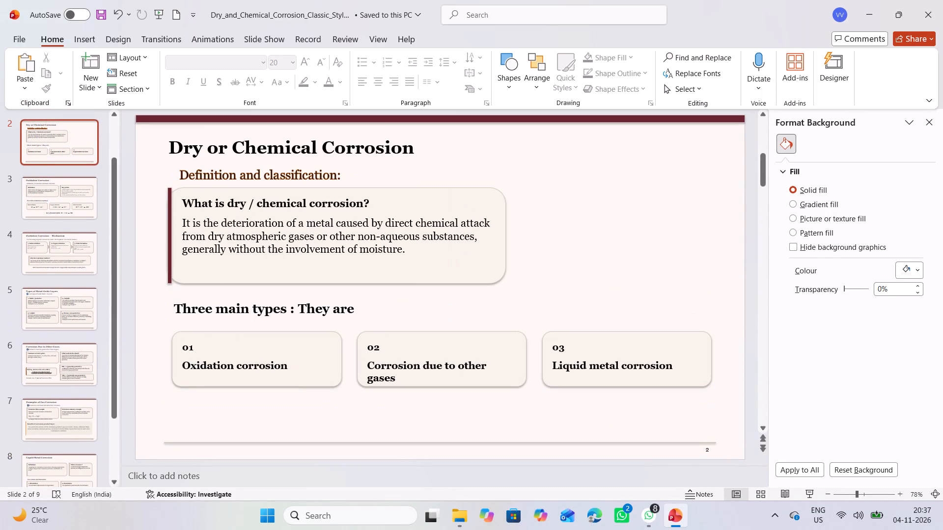
scroll(211, 364, "up", 2)
scroll(211, 364, "down", 2)
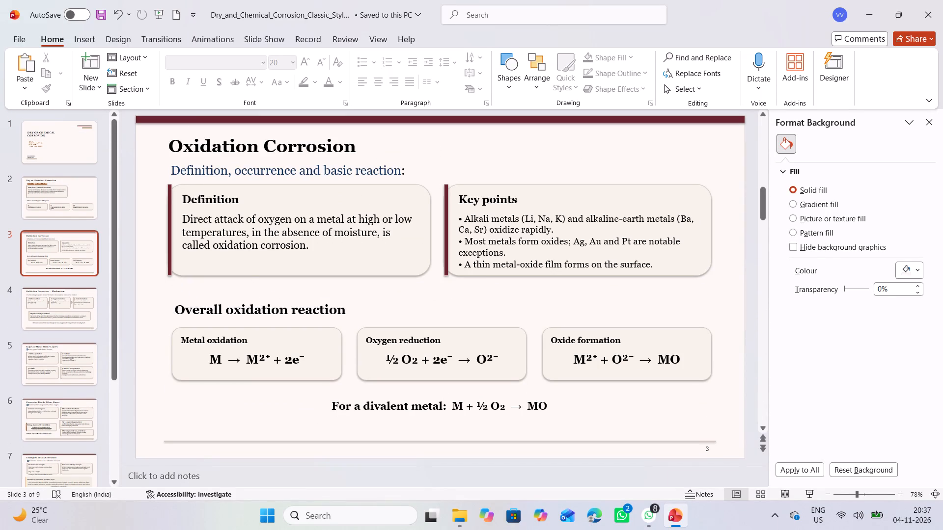
scroll(309, 181, "up", 1)
scroll(309, 181, "down", 1)
Recolour the "Definition, occurrence and basic reaction:" subheading on the Oxidation Corrosion slide with the darkest orange theme colour.
left_click(170, 169)
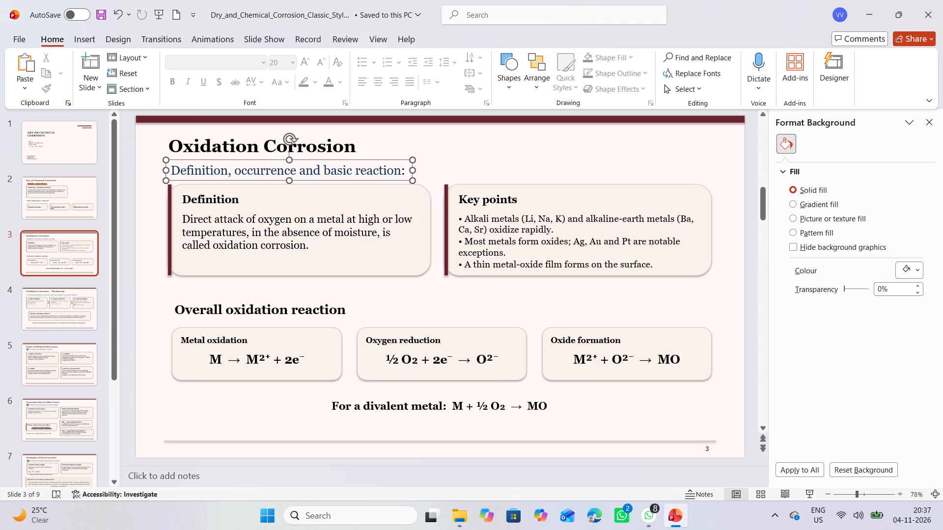
left_click(170, 169)
left_click_drag(170, 169, 361, 169)
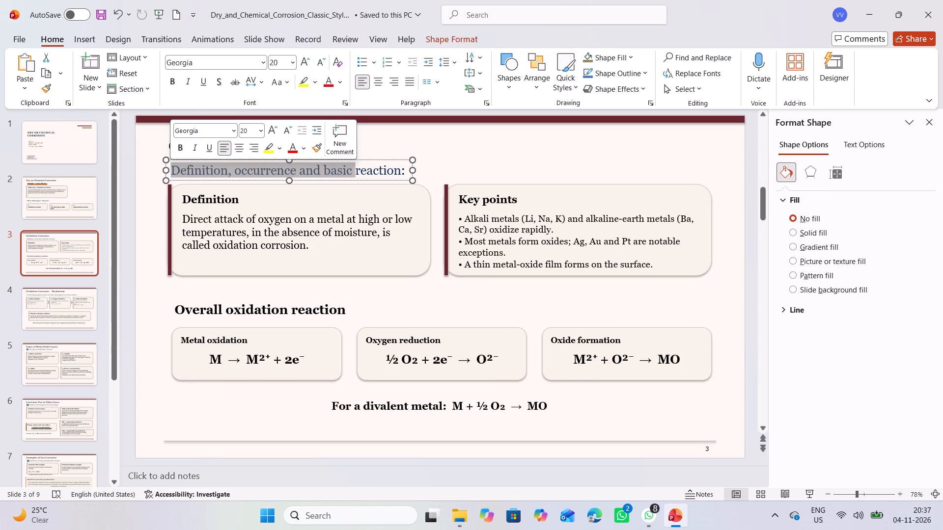
left_click_drag(361, 169, 414, 162)
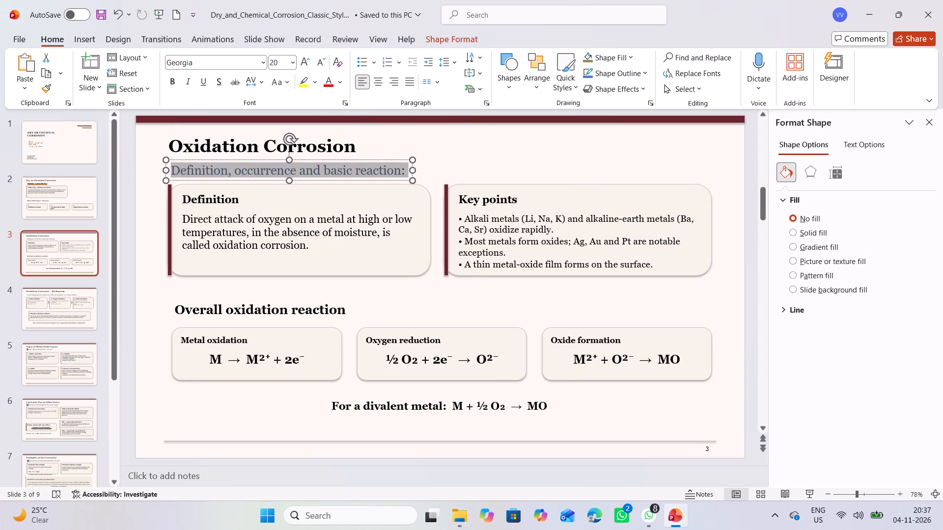
right_click(385, 163)
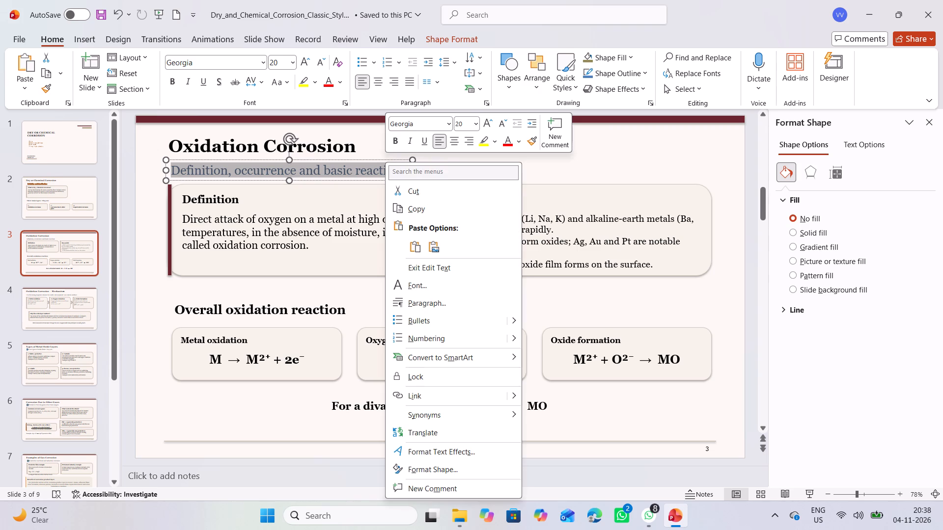
left_click(520, 141)
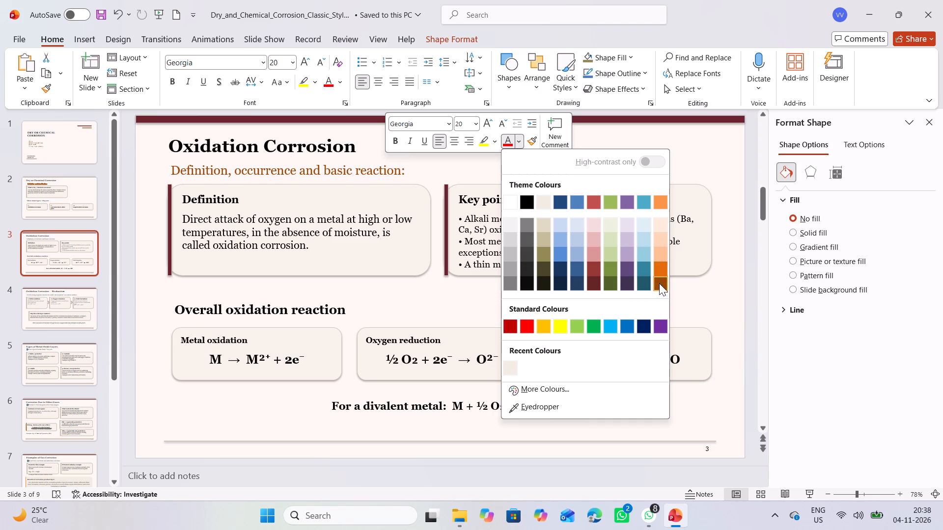
left_click(659, 283)
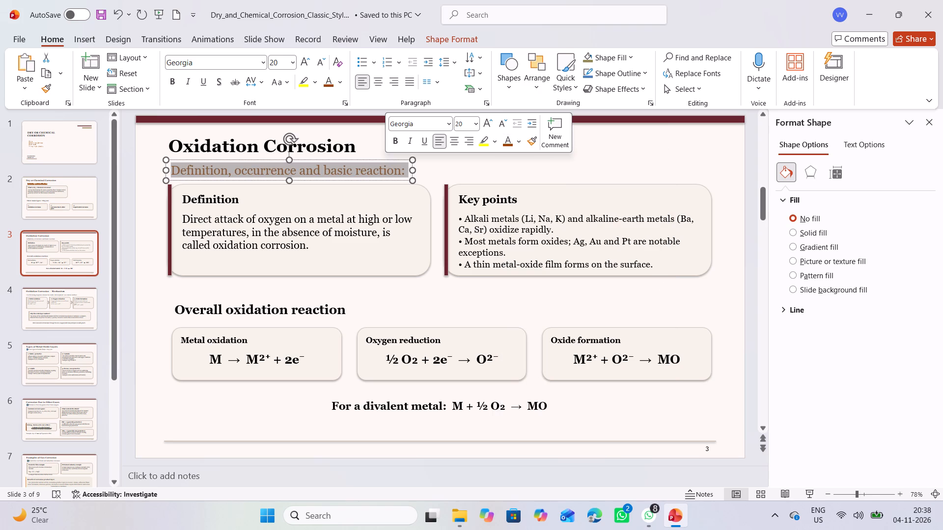
left_click(610, 172)
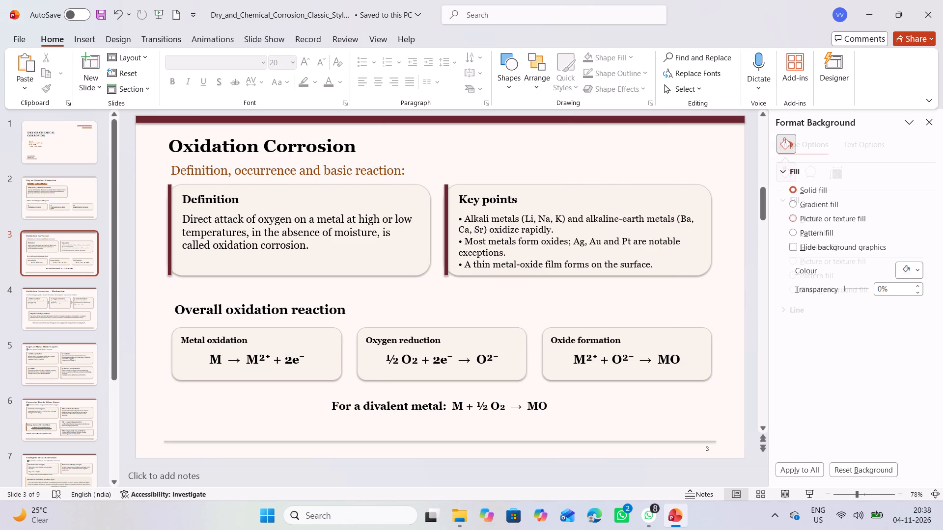
Compare the subheading colours on the Dry or Chemical Corrosion and Oxidation Corrosion slides.
scroll(556, 154, "up", 1)
scroll(446, 174, "down", 1)
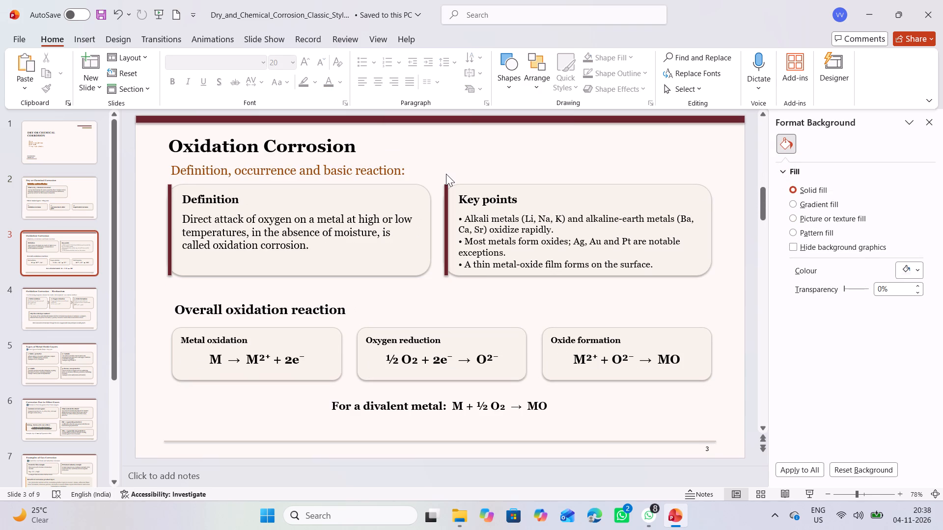
scroll(446, 174, "up", 1)
scroll(446, 174, "down", 1)
scroll(440, 169, "up", 1)
scroll(440, 169, "down", 1)
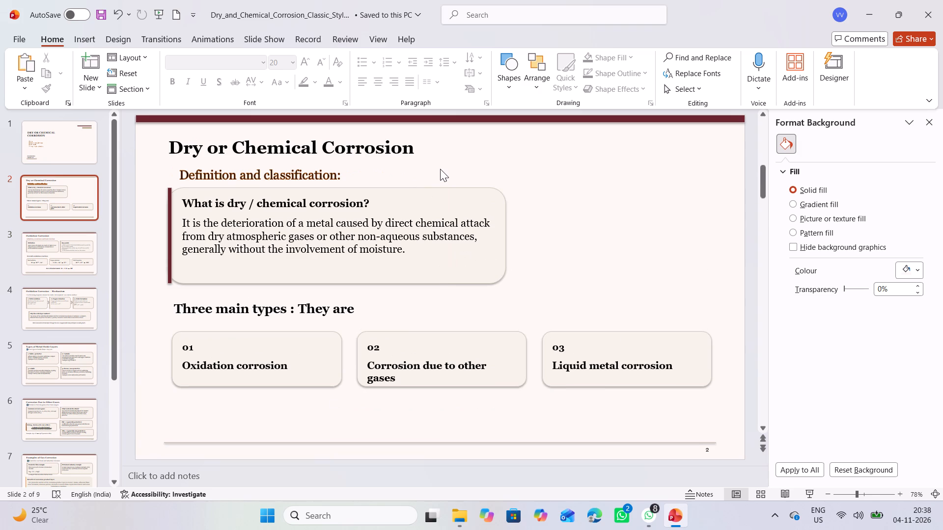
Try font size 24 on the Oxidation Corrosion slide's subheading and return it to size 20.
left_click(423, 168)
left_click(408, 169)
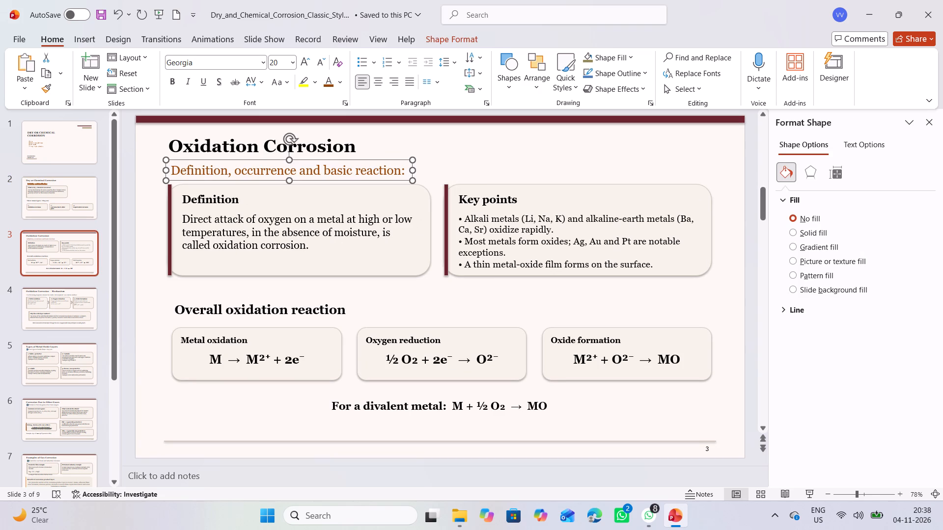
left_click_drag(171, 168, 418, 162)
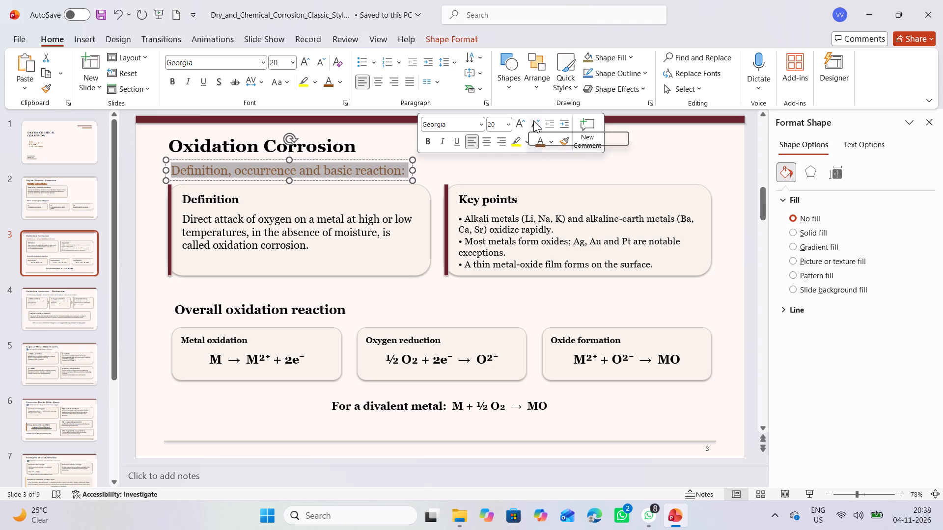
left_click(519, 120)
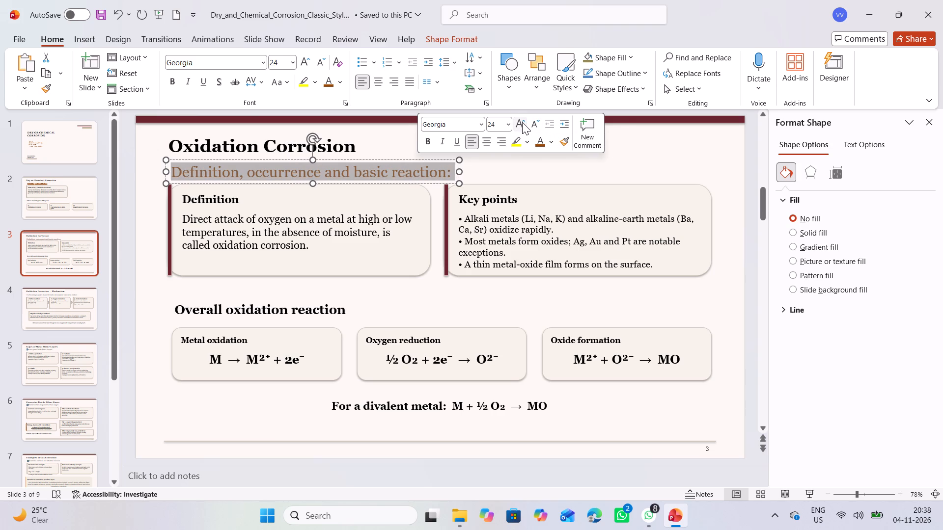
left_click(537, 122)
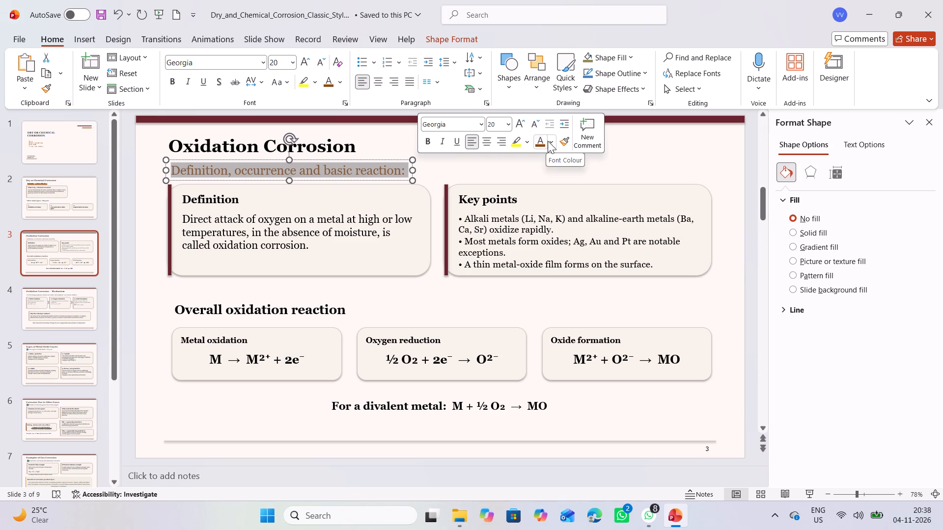
Recolour the "Definition, occurrence and basic reaction:" subheading on the Oxidation Corrosion slide with custom colour #C04807 (red 192, green 72, blue 7).
left_click(548, 141)
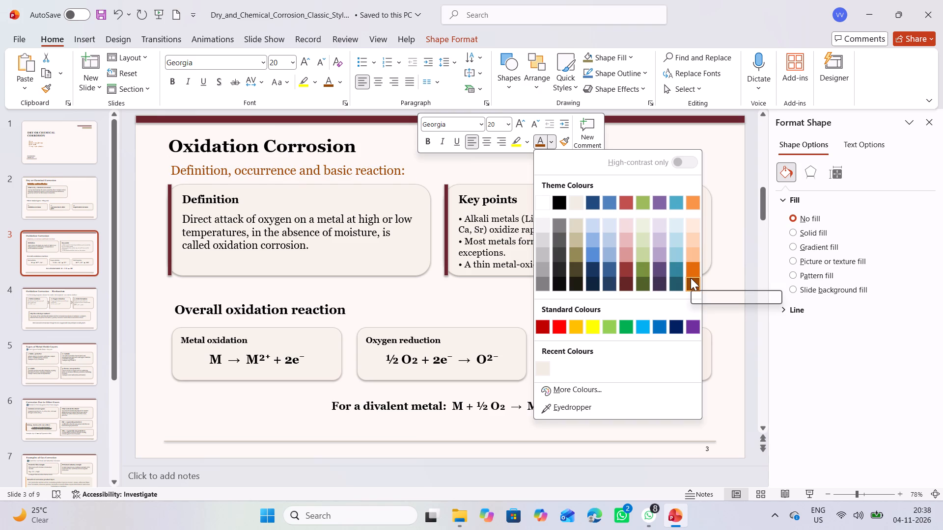
scroll(633, 340, "down", 1)
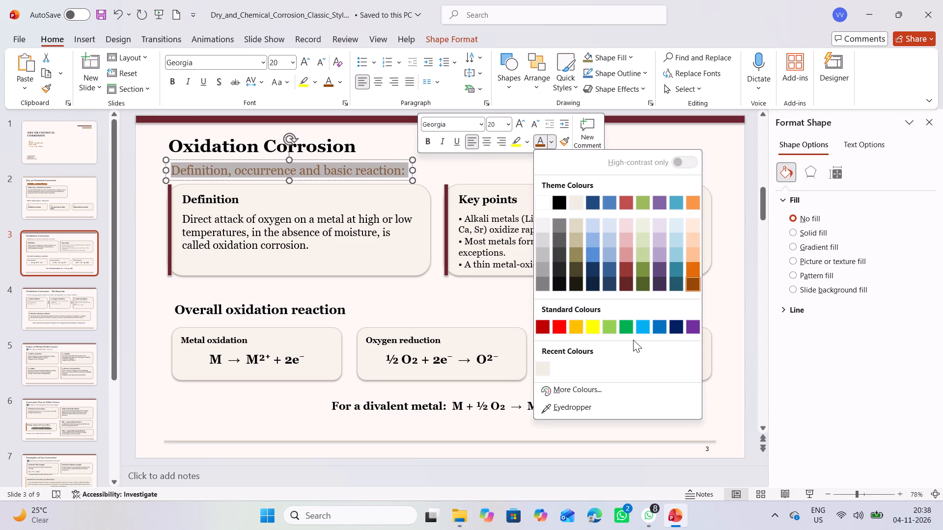
left_click(604, 388)
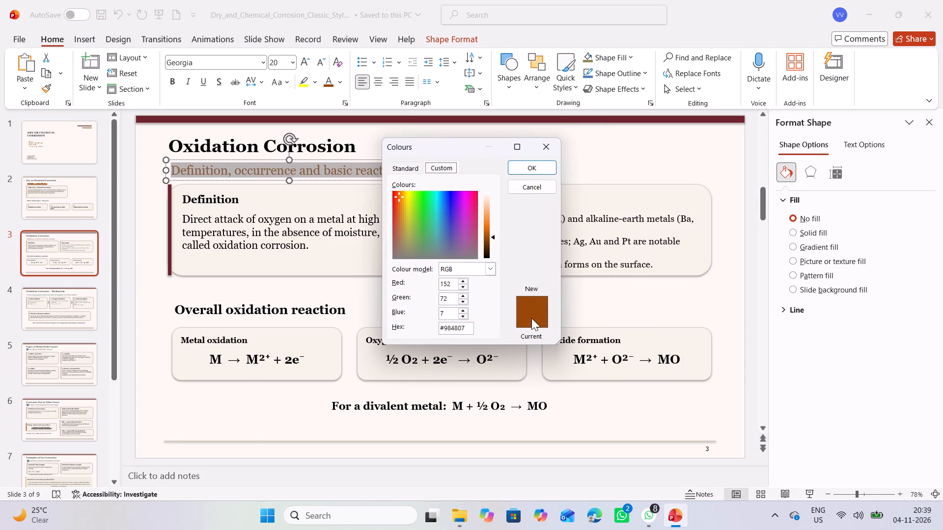
left_click(492, 268)
left_click(515, 268)
triple_click(463, 280)
triple_click(463, 280)
triple_click(463, 280)
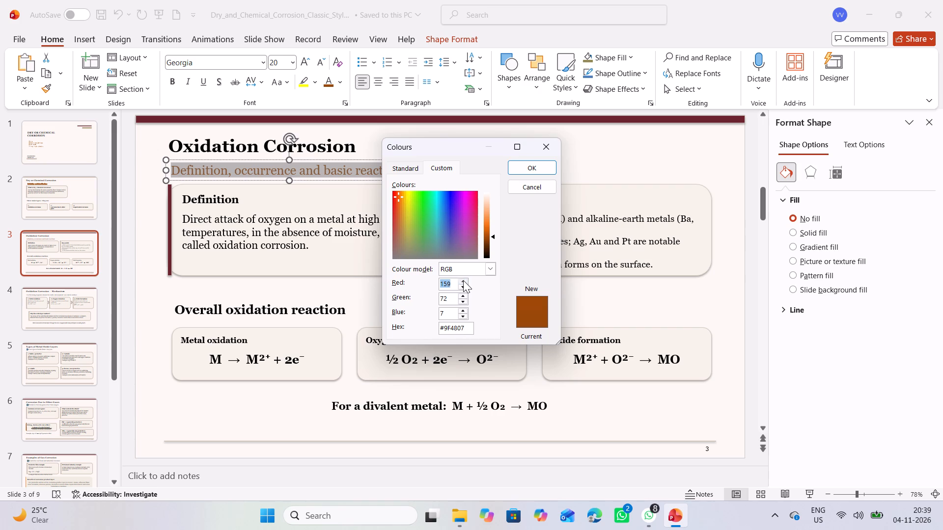
triple_click(463, 280)
triple_click(463, 280)
triple_click(463, 280)
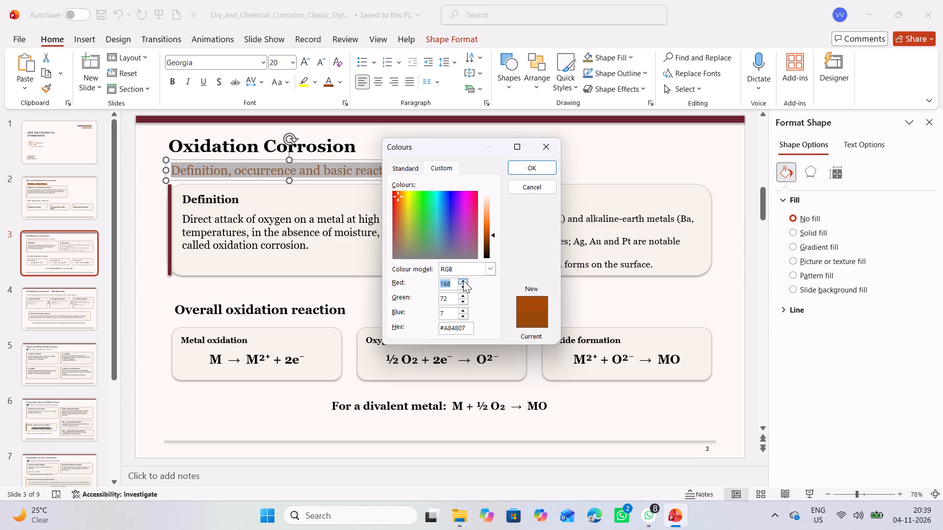
triple_click(463, 280)
triple_click(463, 280)
triple_click(463, 280)
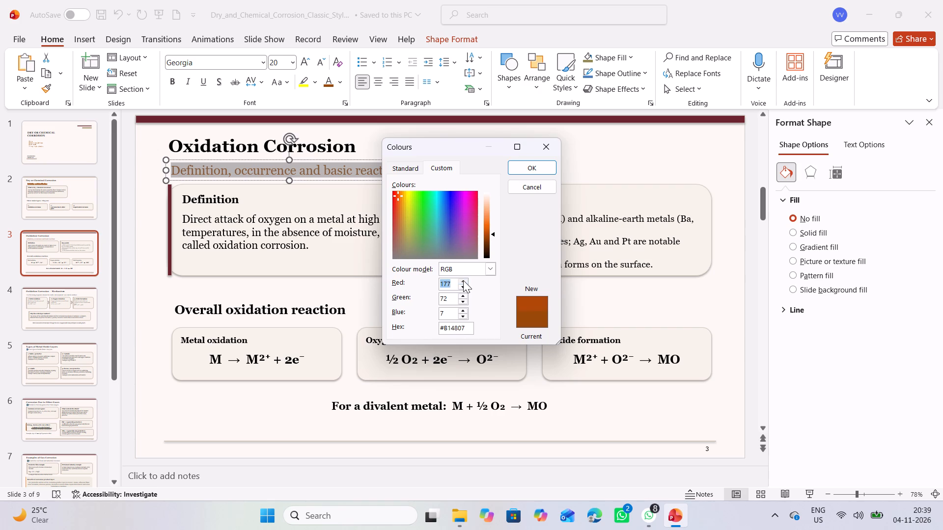
triple_click(463, 280)
triple_click(463, 280)
triple_click(463, 280)
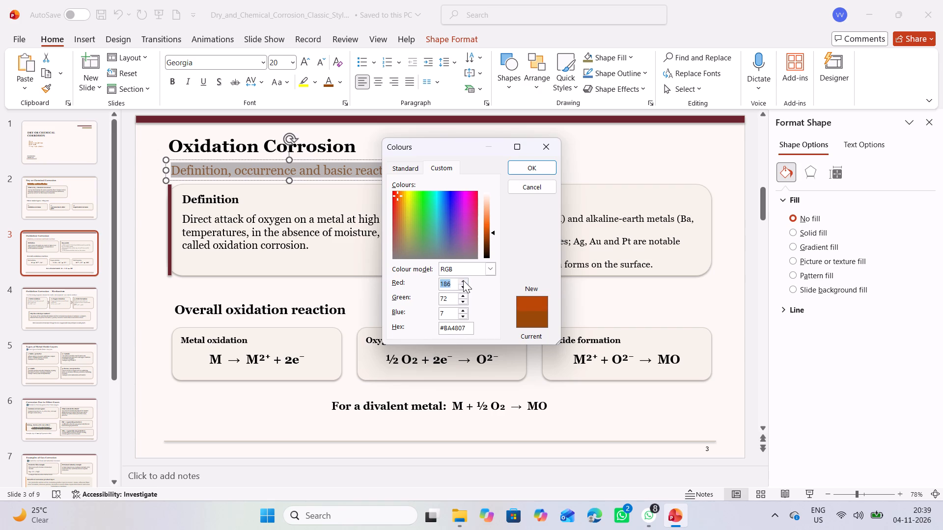
triple_click(463, 280)
left_click(463, 280)
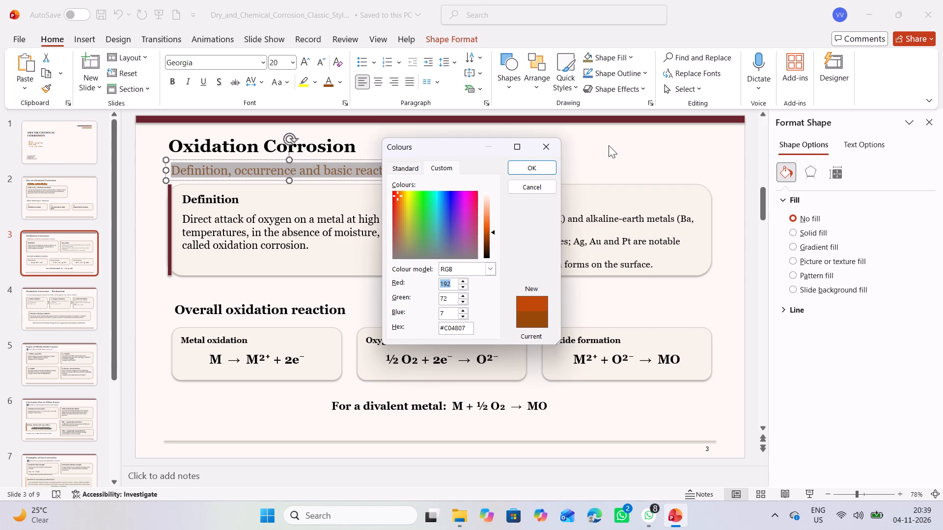
left_click(609, 145)
left_click(542, 164)
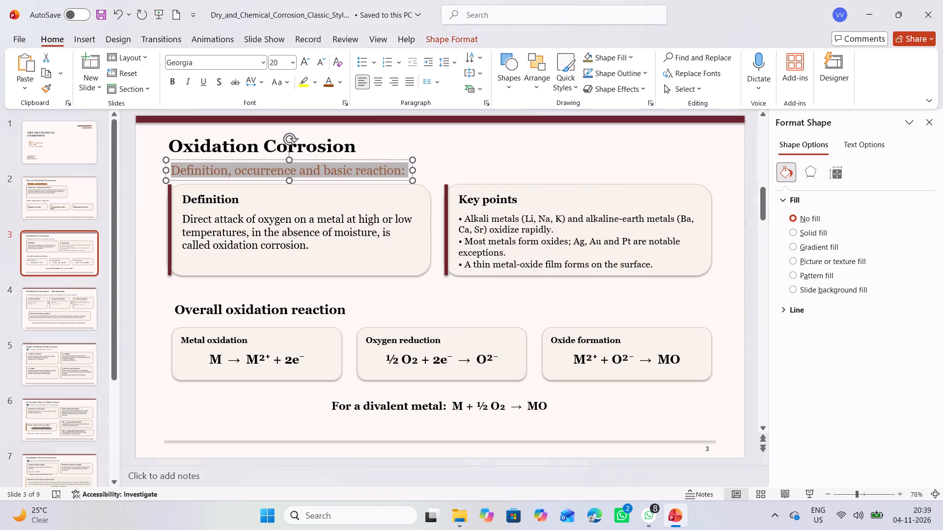
left_click(457, 175)
Make the whole "Definition, occurrence and basic reaction:" subheading on the Oxidation Corrosion slide bold.
scroll(472, 171, "up", 1)
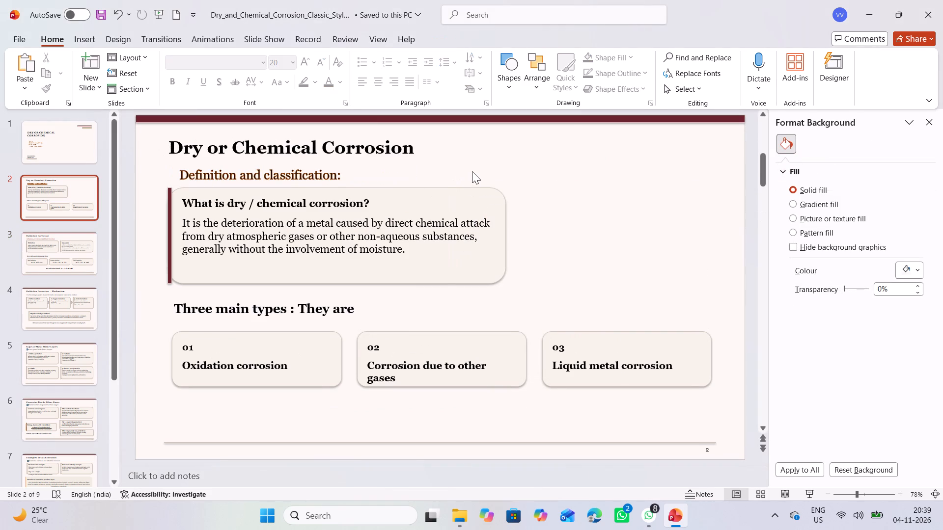
scroll(472, 171, "down", 1)
scroll(472, 171, "up", 1)
scroll(472, 172, "down", 1)
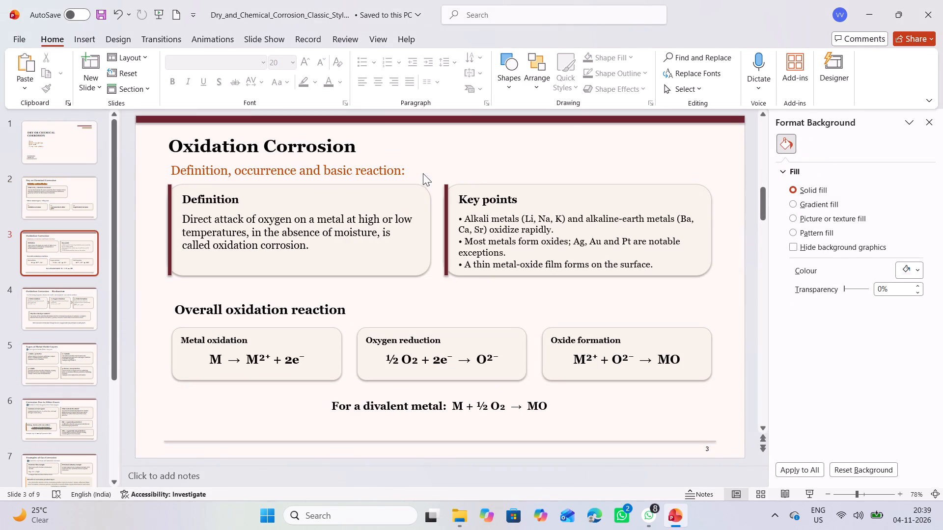
left_click_drag(170, 172, 399, 179)
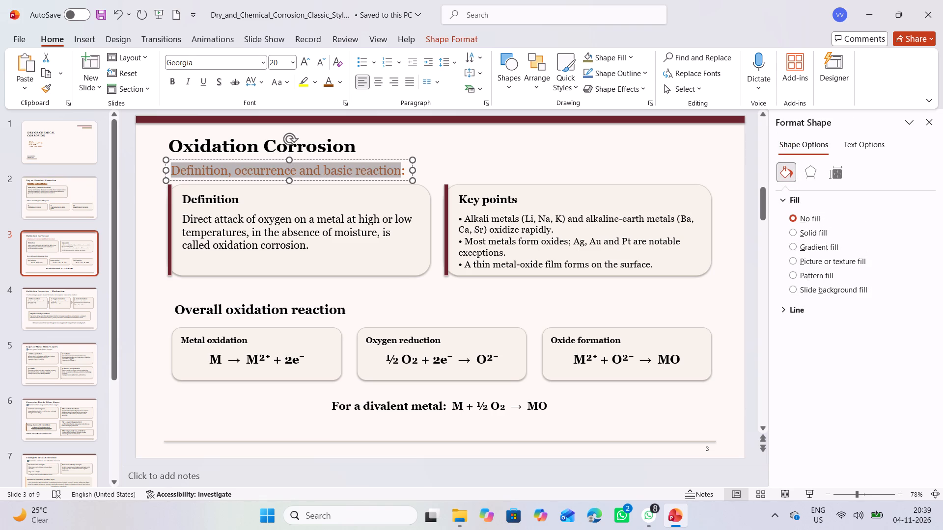
left_click_drag(399, 179, 414, 173)
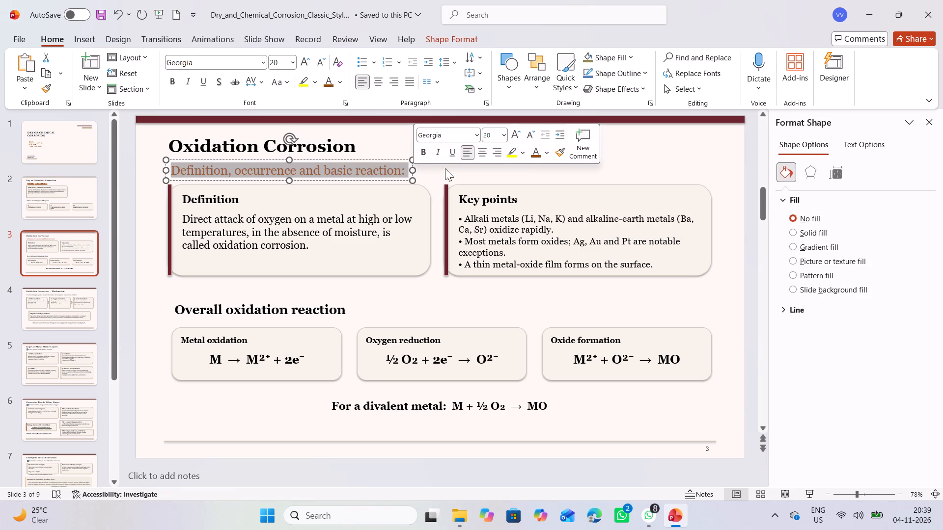
left_click(419, 156)
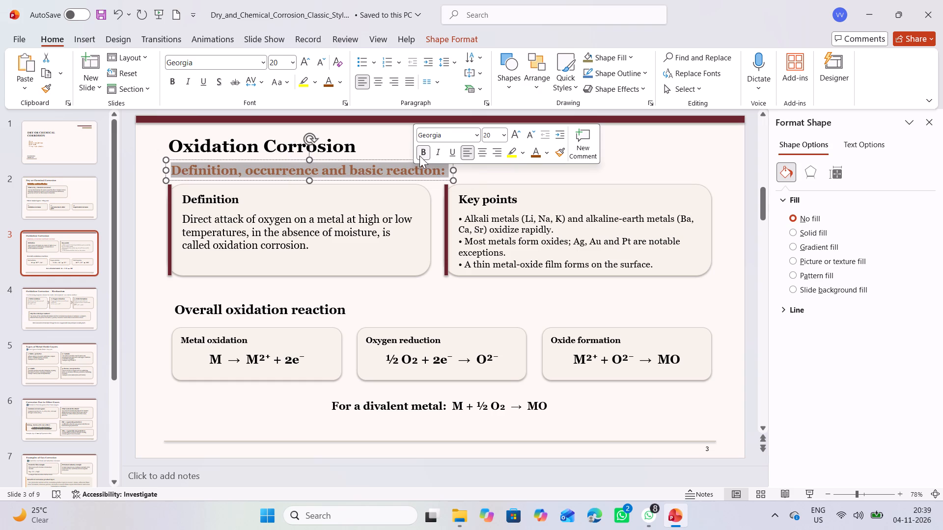
left_click(472, 171)
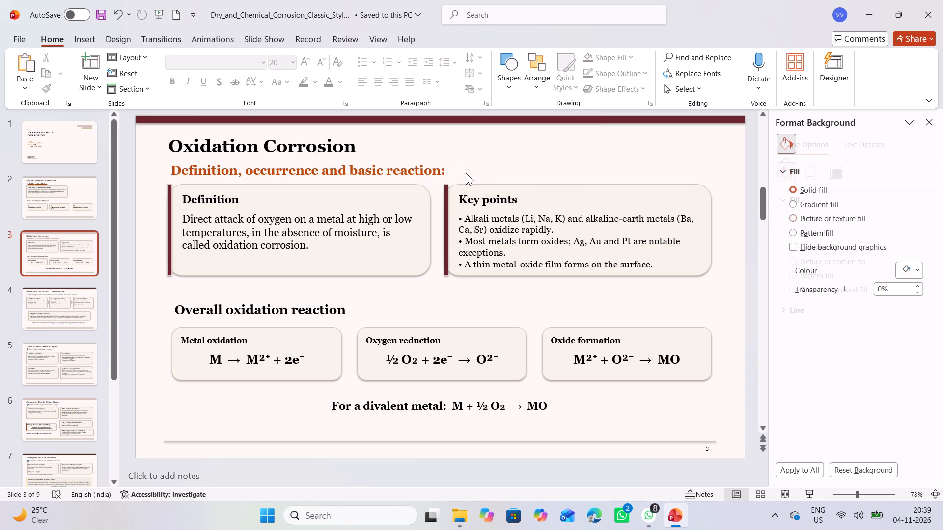
Move the "Definition and classification:" subheading on the Dry or Chemical Corrosion slide slightly left so its text aligns with the slide title.
scroll(466, 173, "up", 1)
scroll(466, 173, "down", 1)
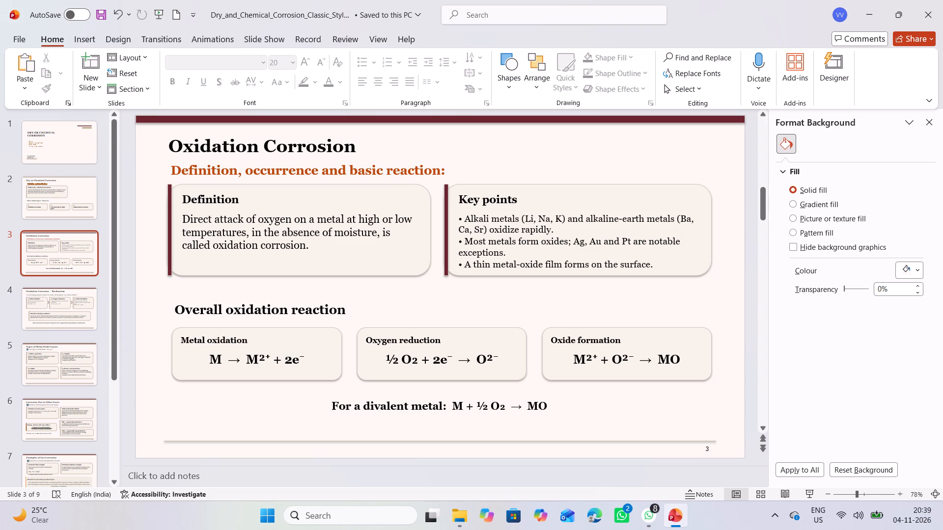
scroll(452, 167, "up", 1)
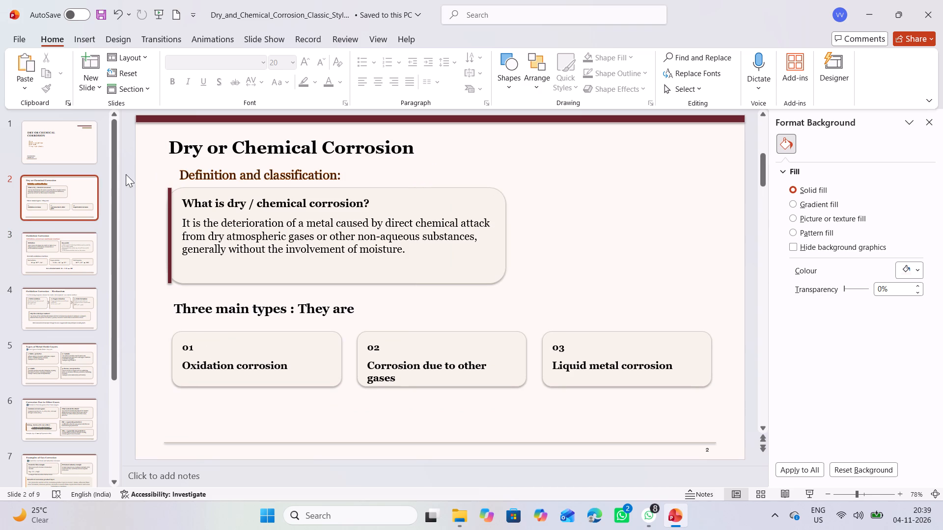
left_click(177, 173)
left_click(178, 173)
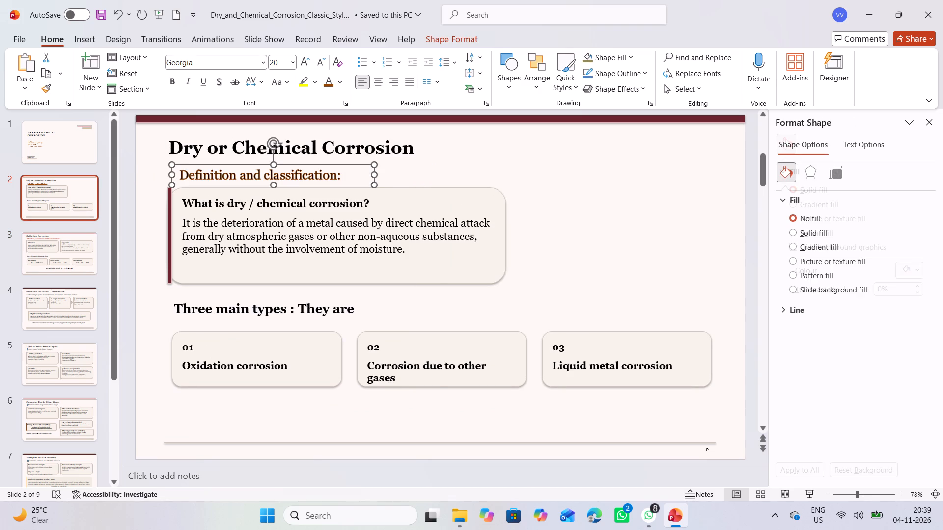
left_click_drag(175, 174, 174, 174)
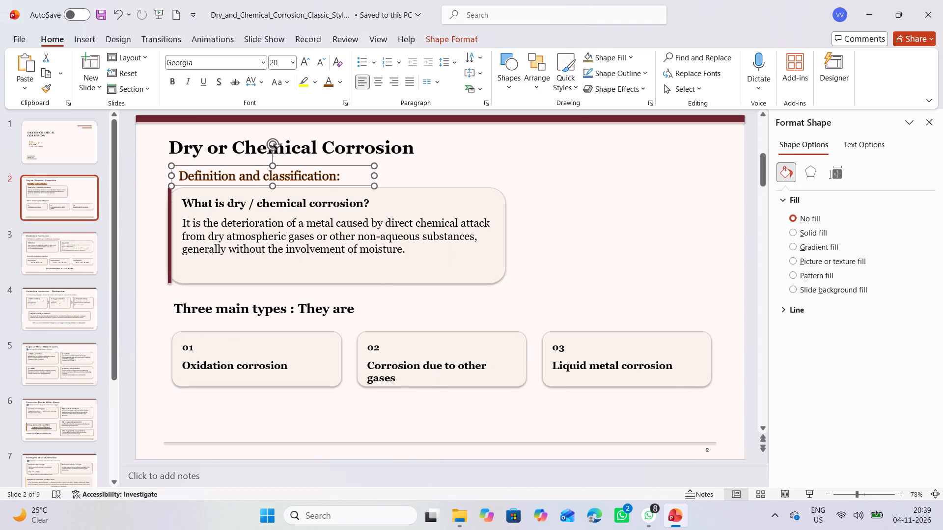
left_click_drag(174, 174, 170, 173)
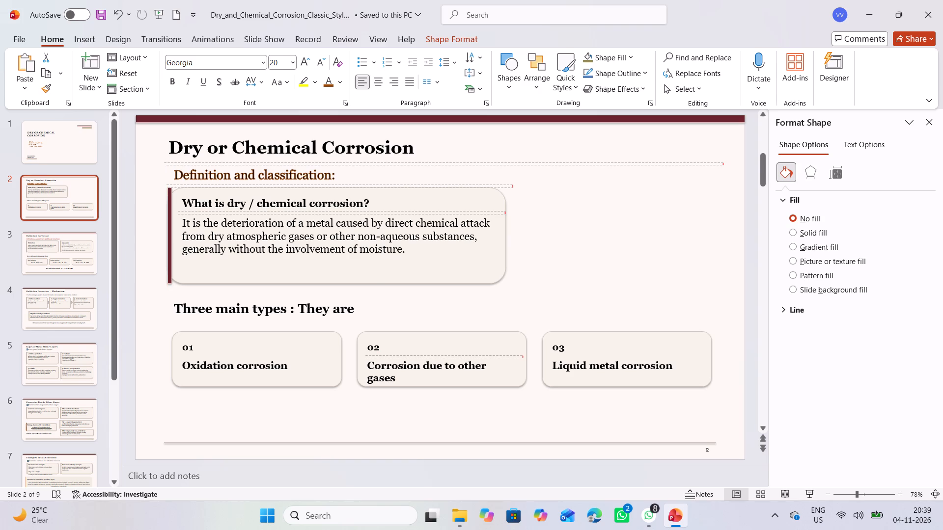
left_click_drag(170, 173, 167, 172)
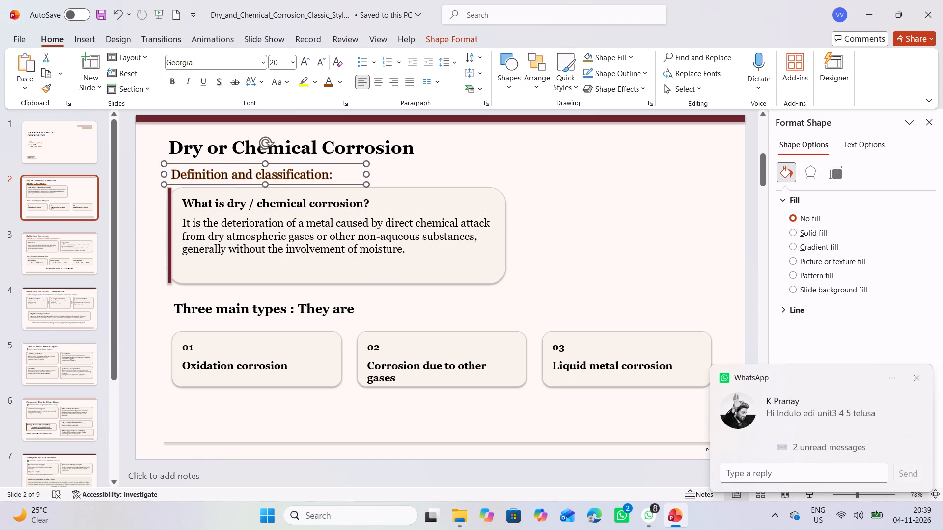
Make the whole "Definition and classification:" subheading on the Dry or Chemical Corrosion slide bold.
double_click(171, 173)
left_click_drag(171, 173, 186, 173)
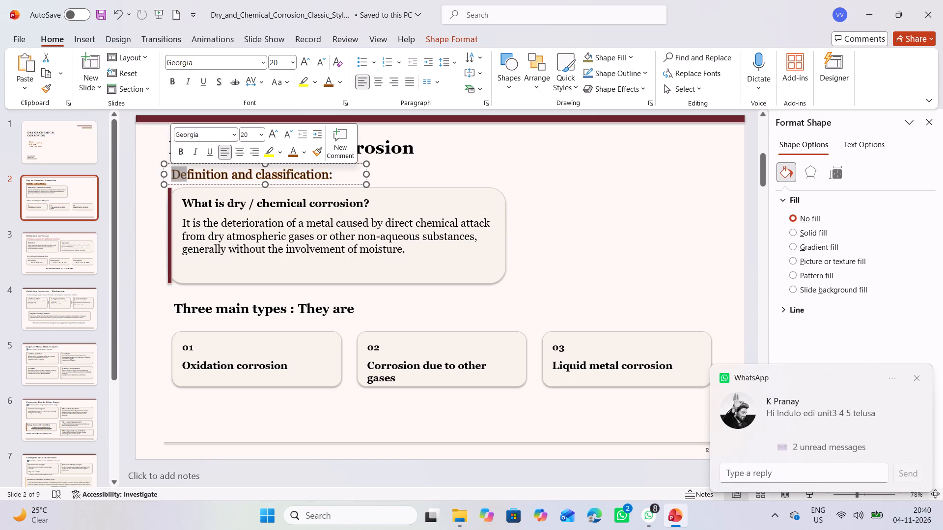
left_click_drag(186, 173, 342, 177)
right_click(342, 169)
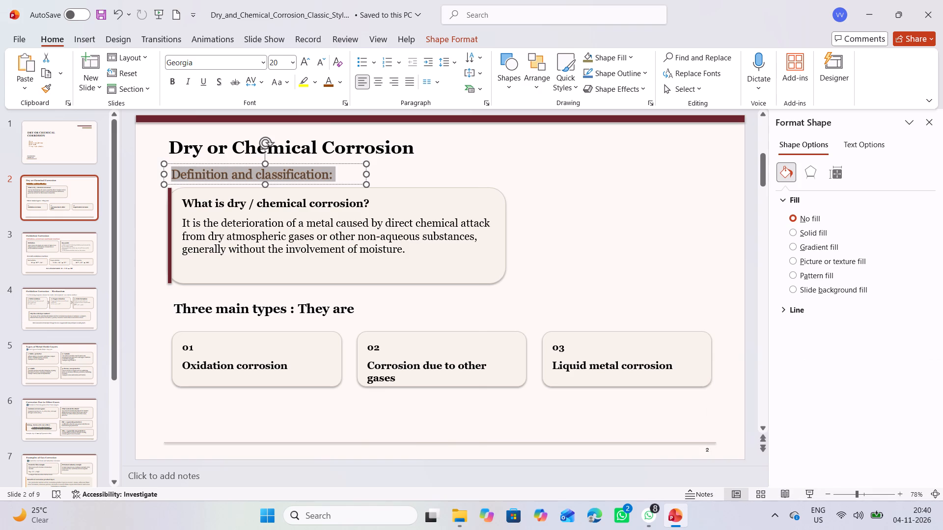
left_click(170, 167)
left_click(172, 170)
left_click_drag(173, 170, 226, 173)
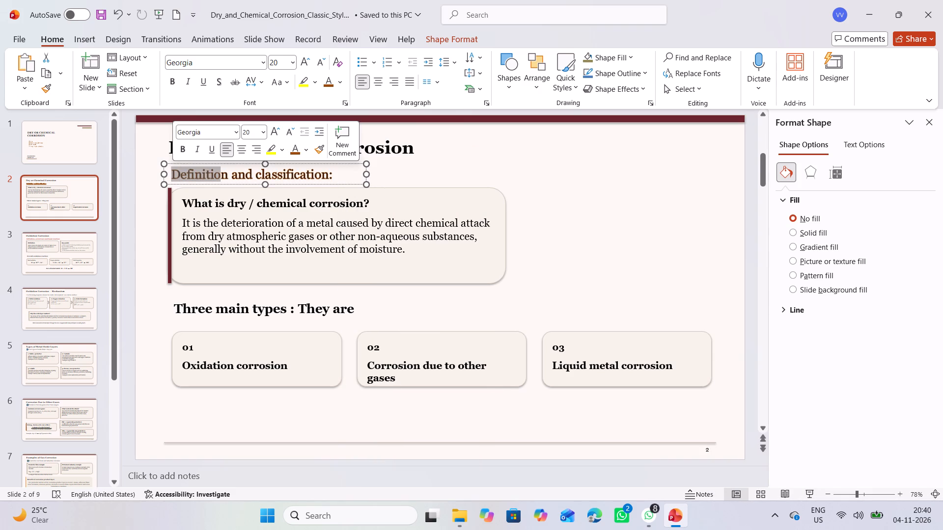
left_click_drag(226, 173, 341, 179)
left_click(349, 161)
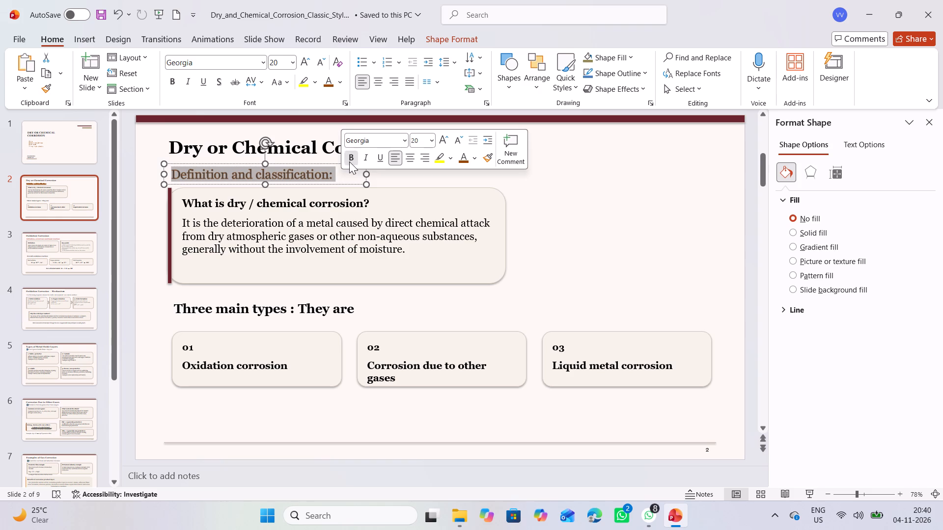
left_click(395, 177)
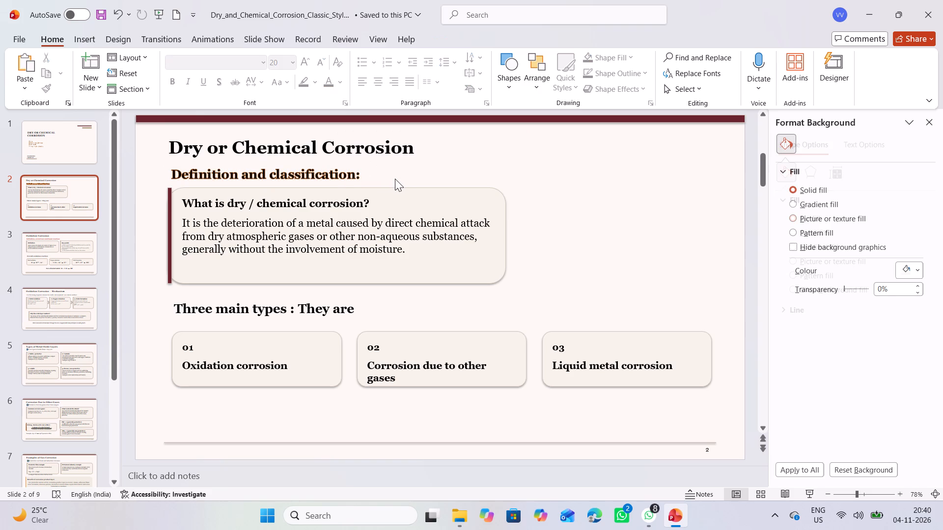
Recolour the "Definition and classification:" subheading with the recently used dark orange of the Oxidation Corrosion slide's subheading.
scroll(395, 182, "down", 1)
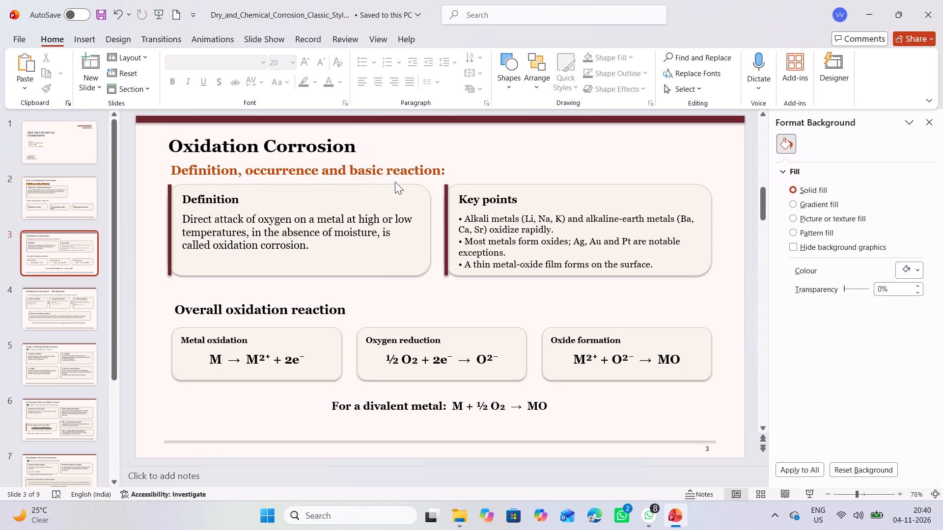
scroll(395, 182, "up", 1)
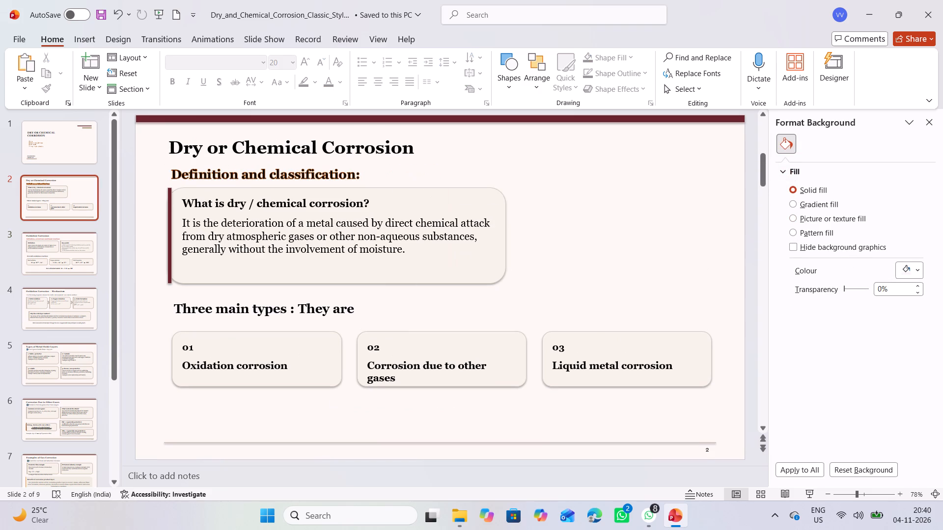
left_click_drag(171, 172, 184, 172)
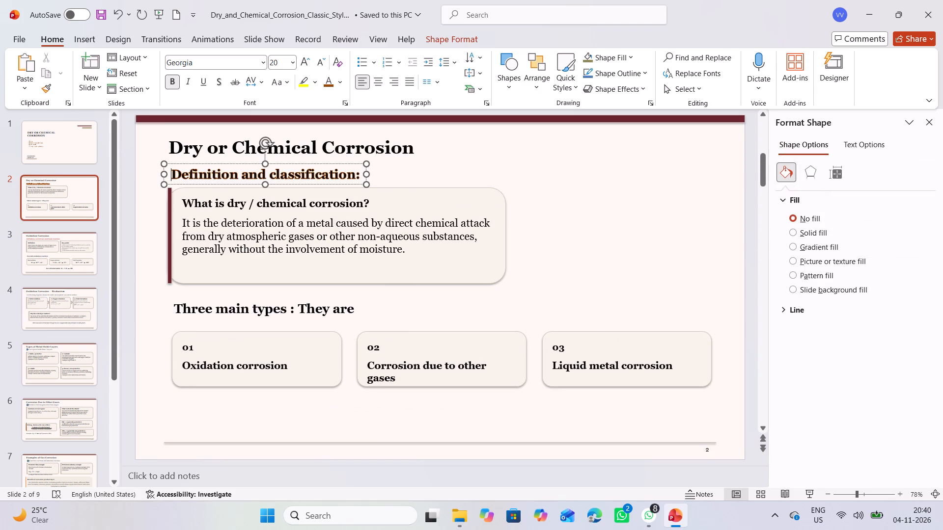
left_click_drag(184, 172, 361, 175)
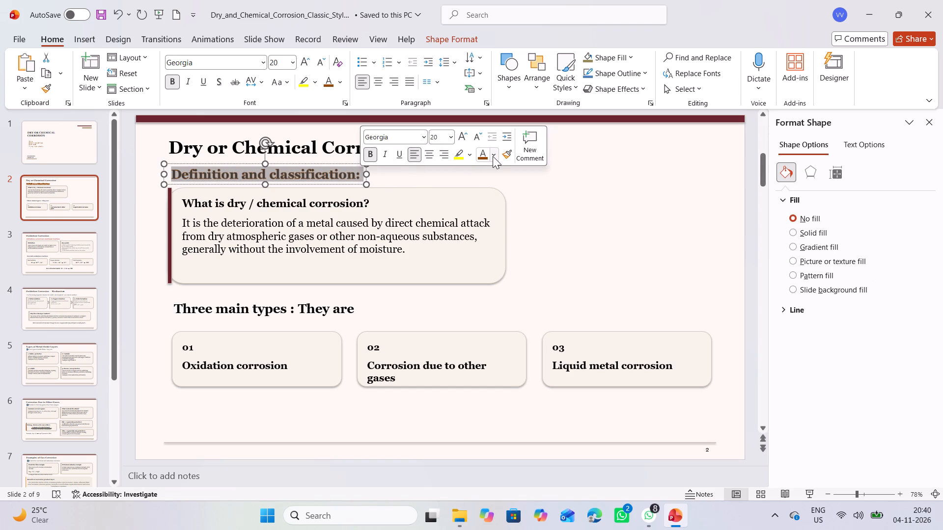
left_click(493, 156)
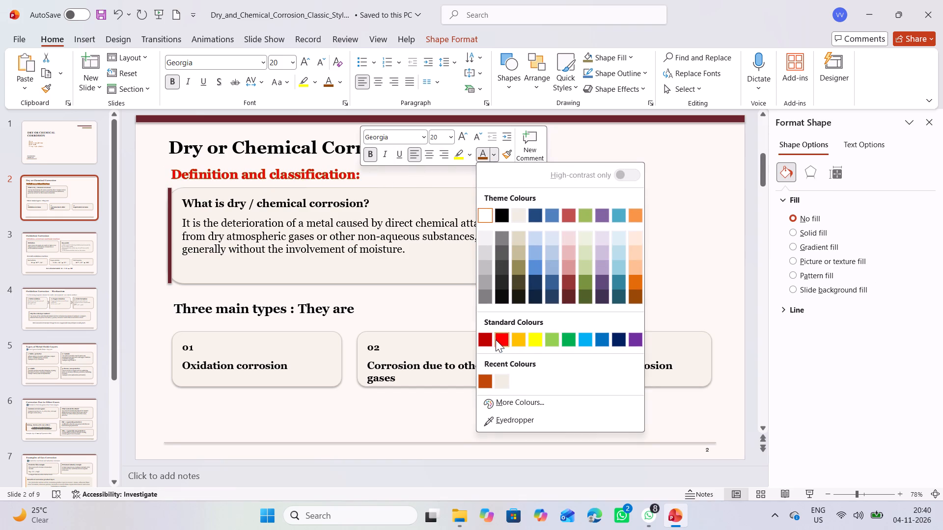
left_click(485, 380)
left_click(555, 288)
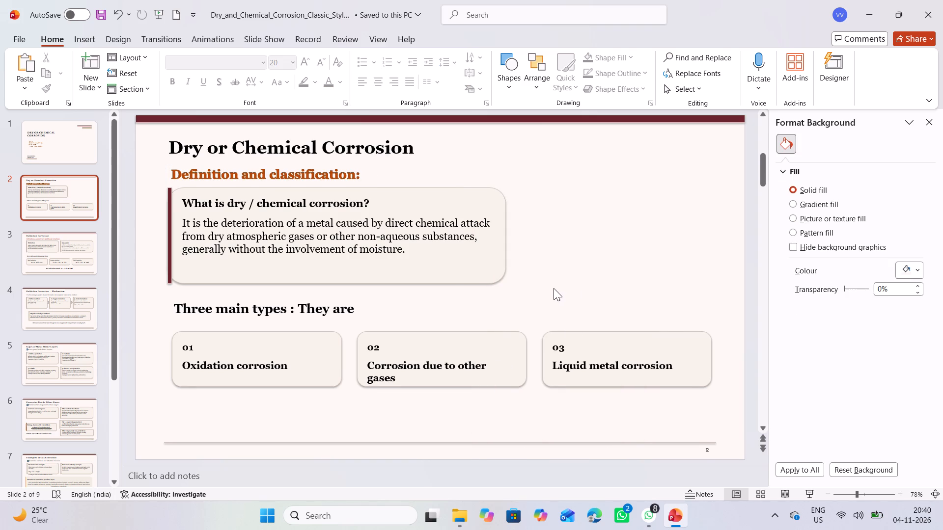
Compare the subheadings on slides 2 and 3, and examine the font and character spacing settings of "Definition and classification:".
scroll(554, 288, "down", 1)
scroll(554, 288, "up", 1)
scroll(498, 258, "down", 1)
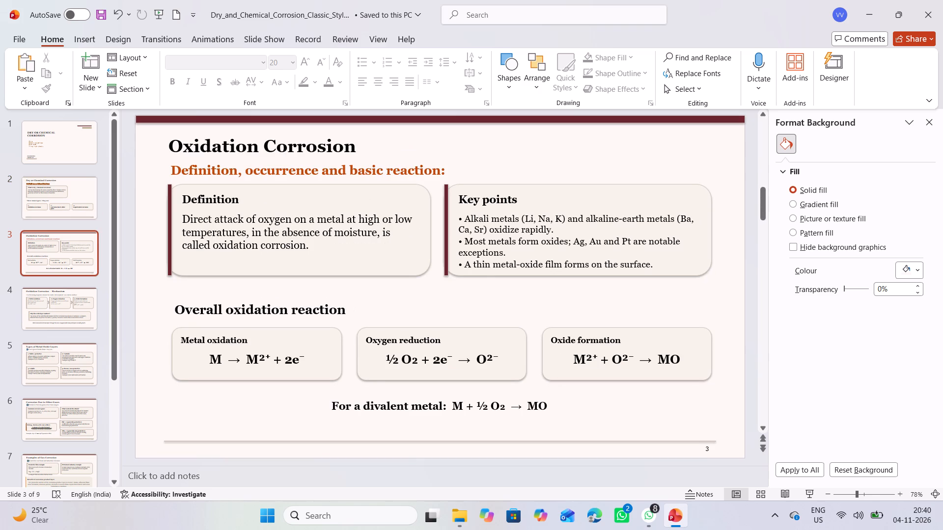
scroll(495, 263, "up", 1)
left_click(168, 171)
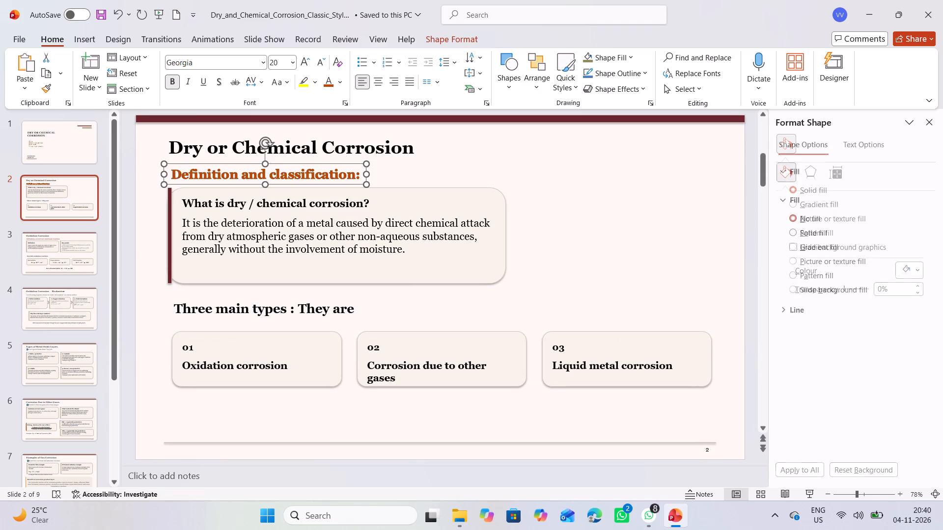
left_click(170, 171)
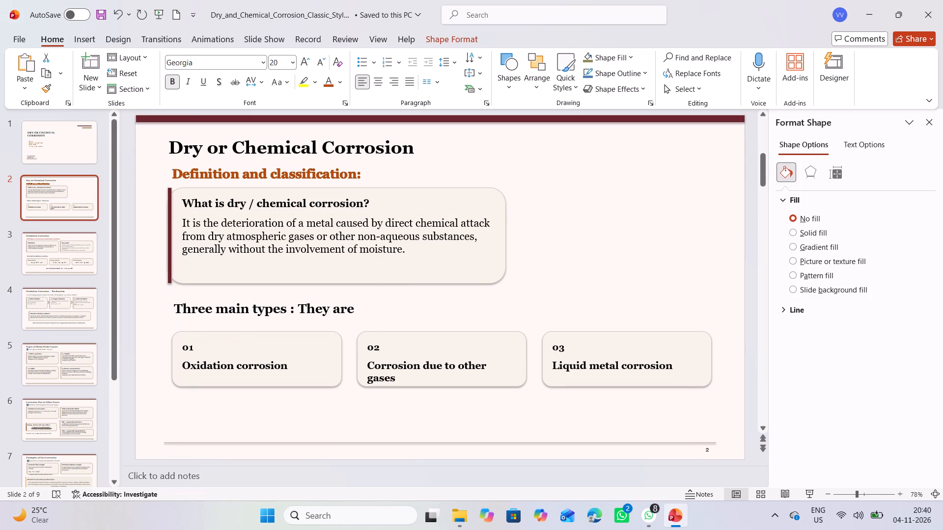
left_click(171, 170)
left_click_drag(171, 170, 197, 170)
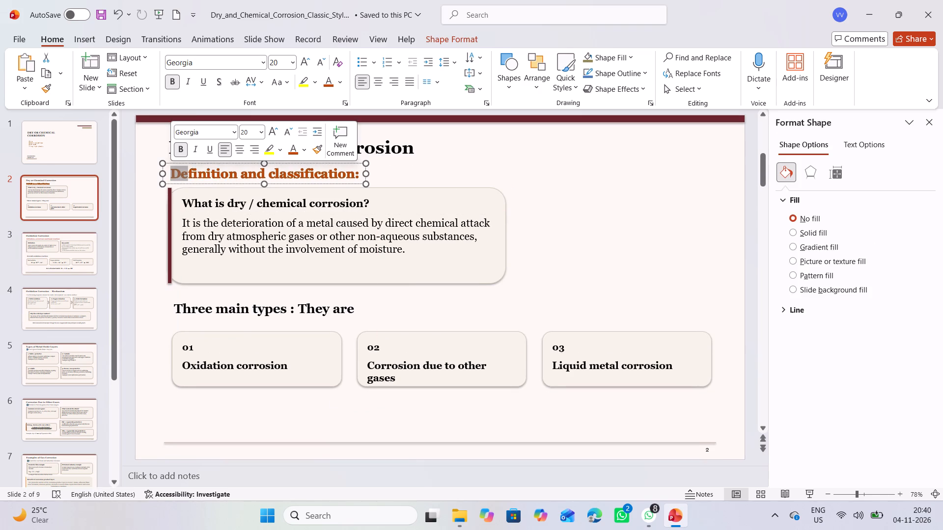
left_click_drag(197, 170, 359, 175)
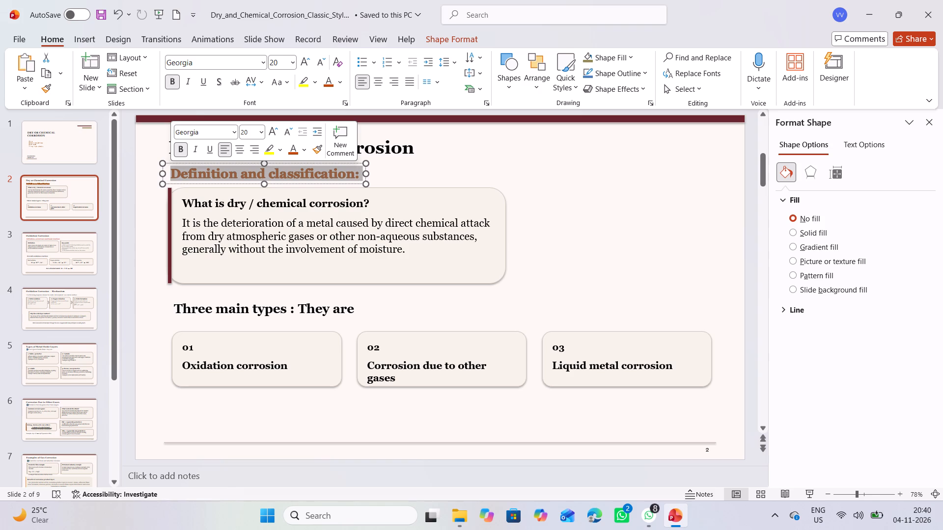
left_click_drag(359, 175, 361, 174)
right_click(361, 174)
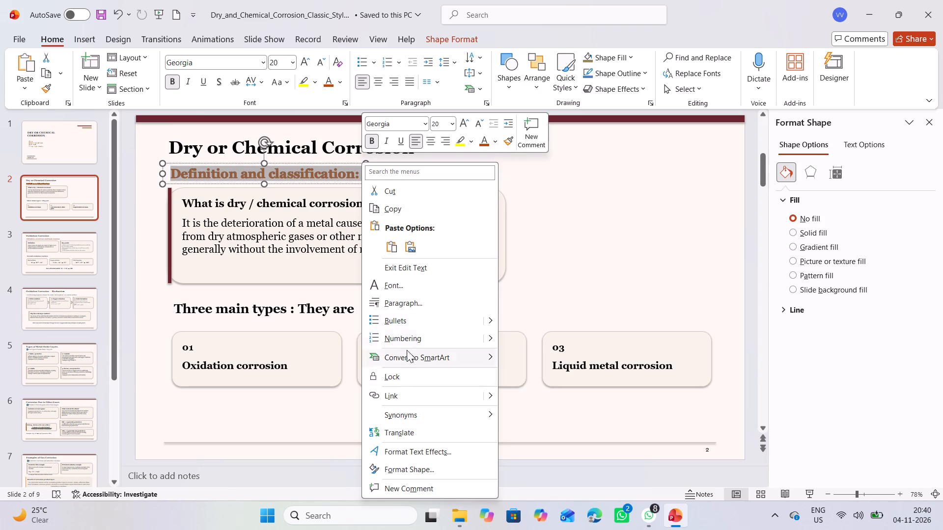
left_click(431, 280)
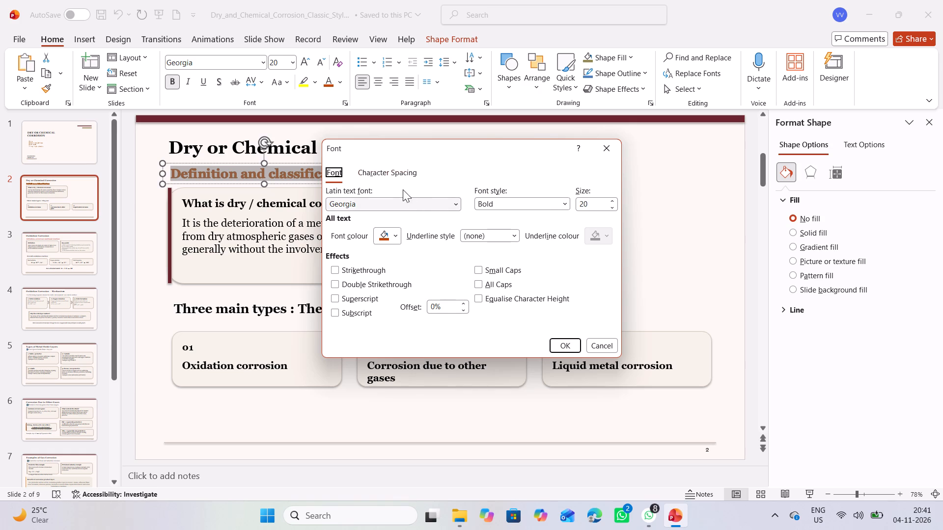
left_click(402, 175)
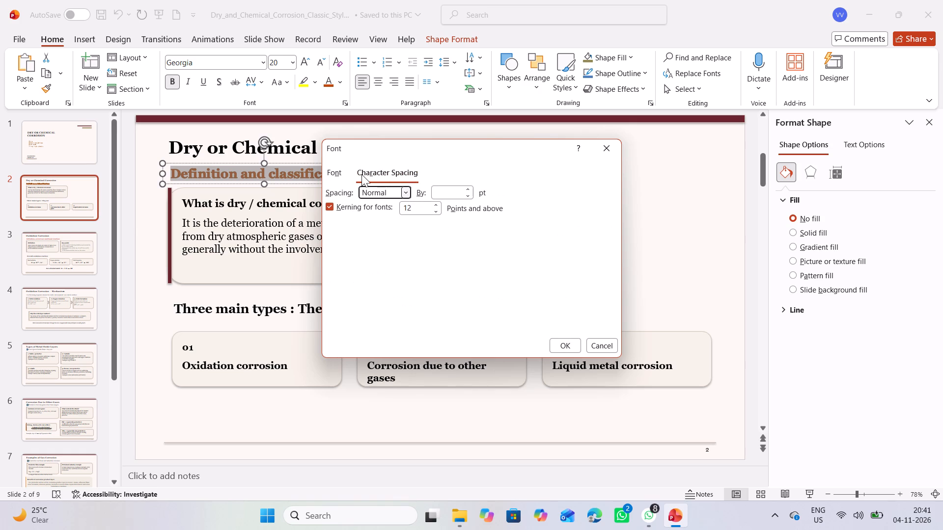
left_click(345, 172)
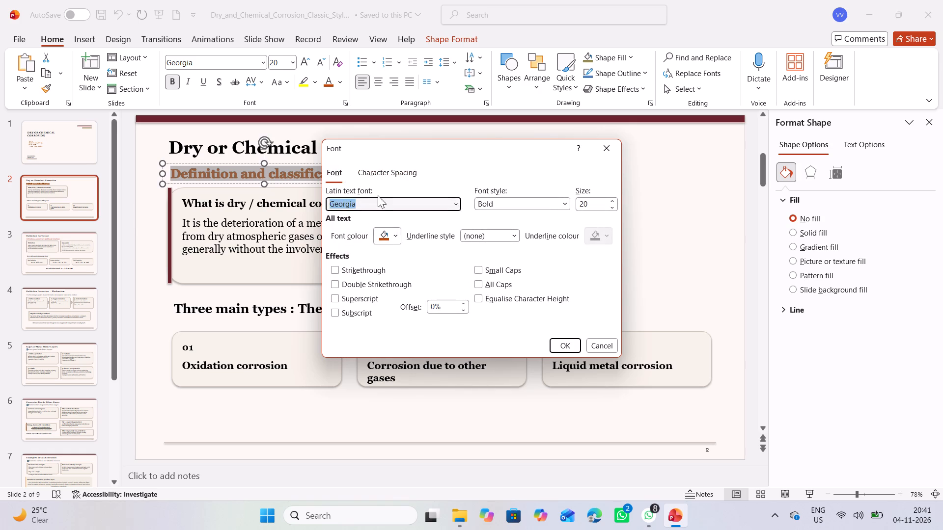
left_click(435, 255)
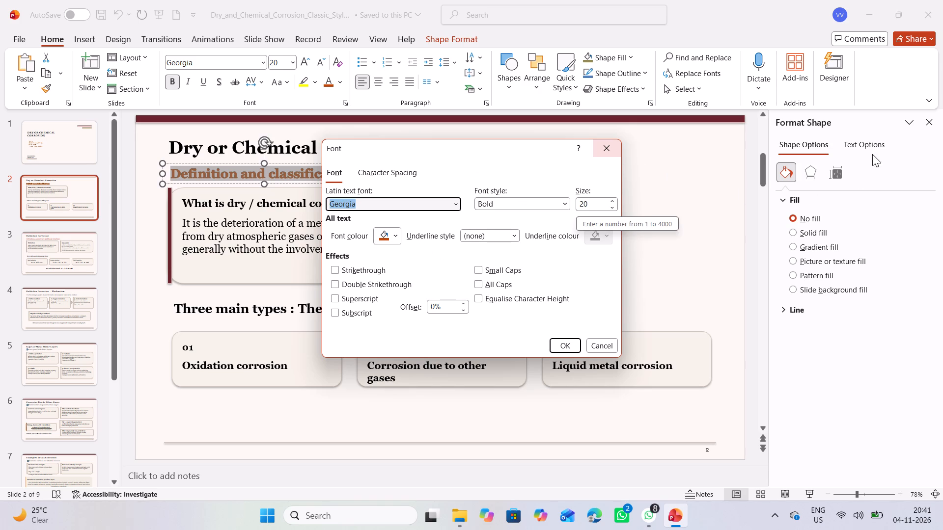
left_click(815, 171)
left_click(815, 171)
left_click(609, 145)
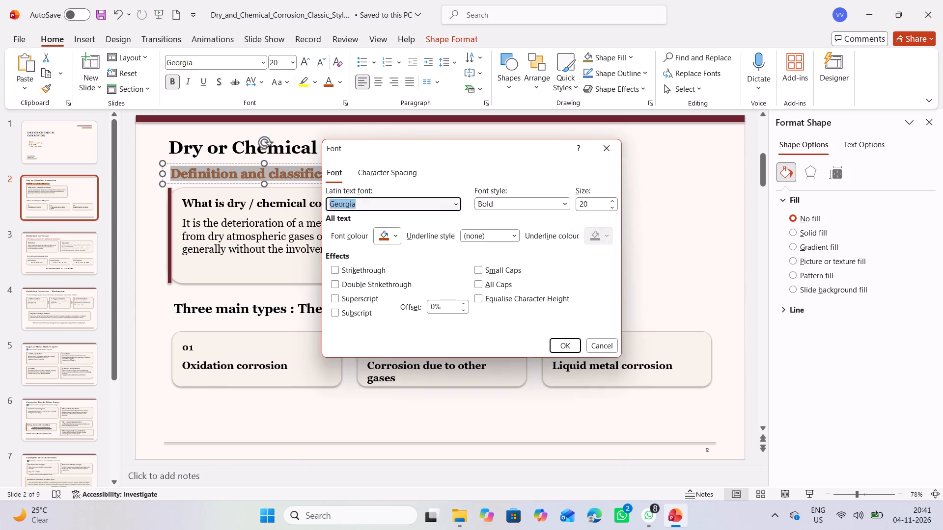
Set the scale width of the "Definition and classification:" text box on the Dry or Chemical Corrosion slide to 48%.
left_click(806, 166)
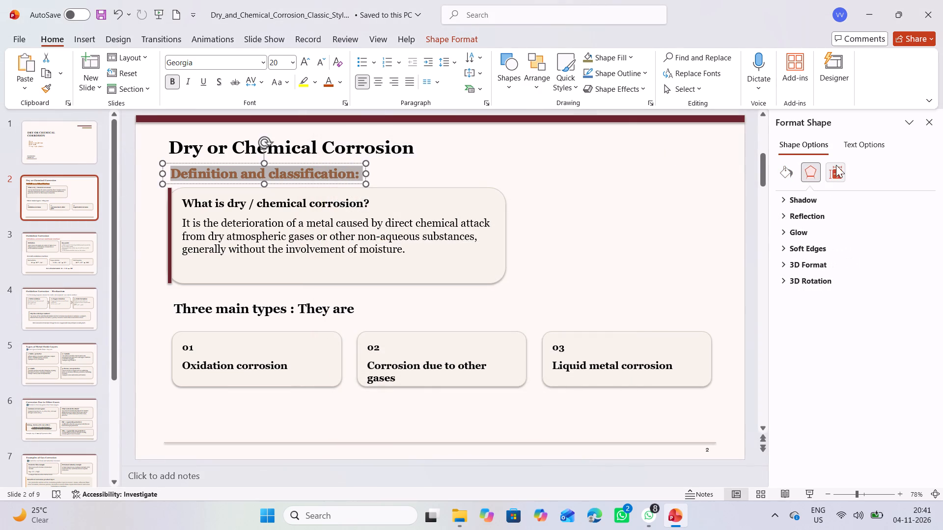
left_click(836, 165)
left_click(807, 202)
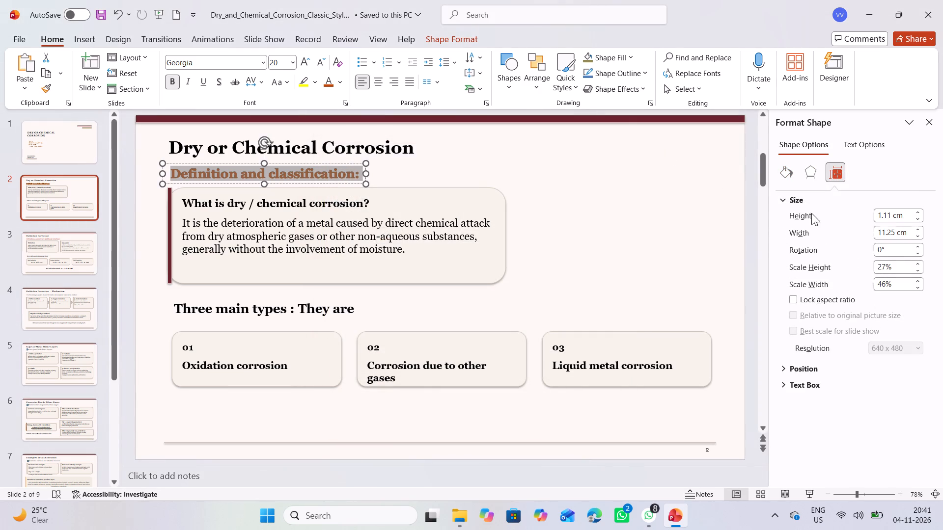
left_click(918, 282)
left_click(918, 282)
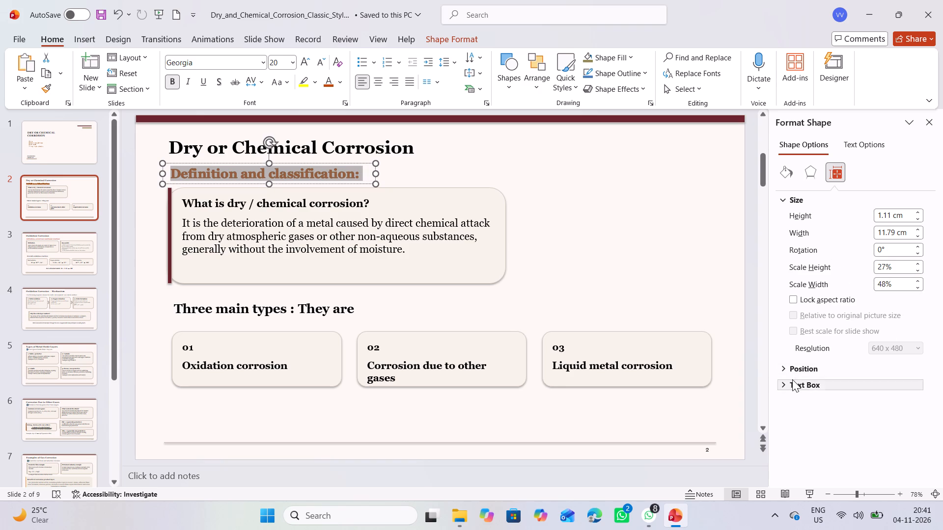
Examine the text fill, text effects and text box settings of the "Definition and classification:" subheading, dismissing the message notification.
left_click(854, 145)
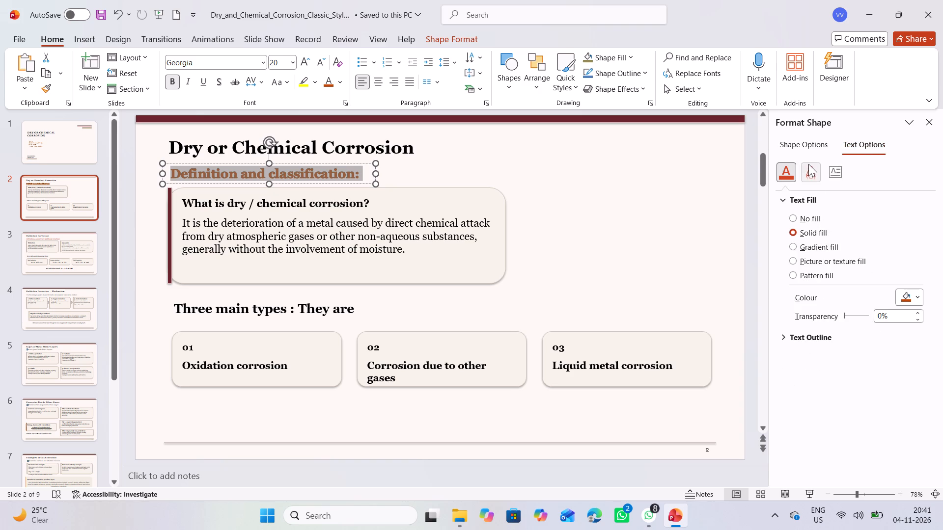
left_click(808, 164)
left_click(835, 177)
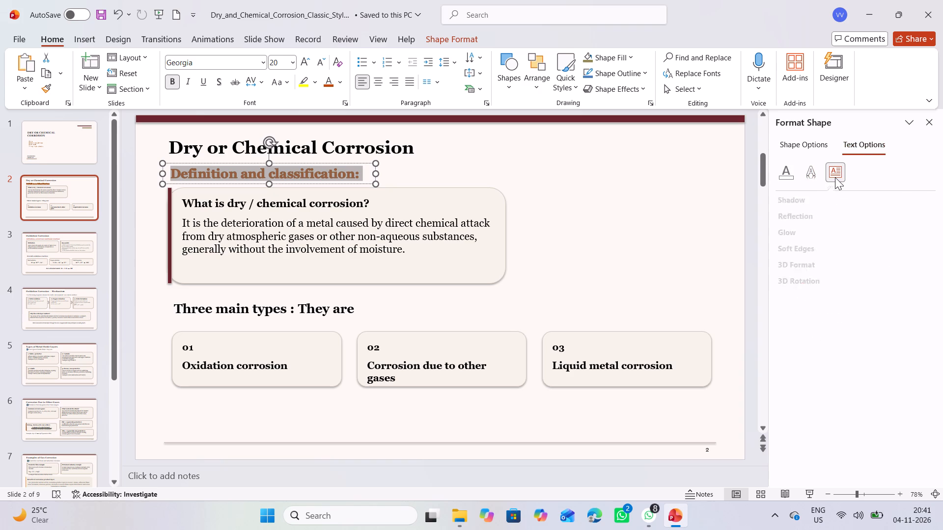
left_click(812, 171)
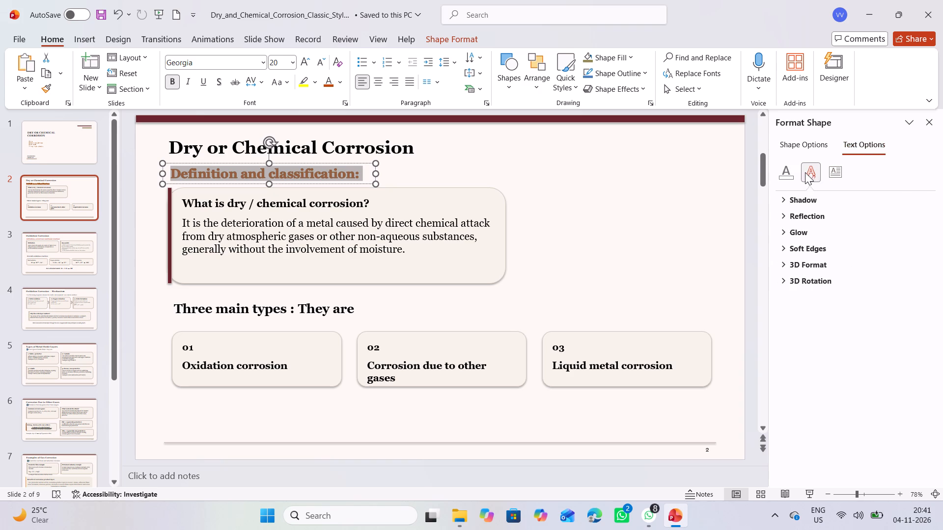
left_click(795, 171)
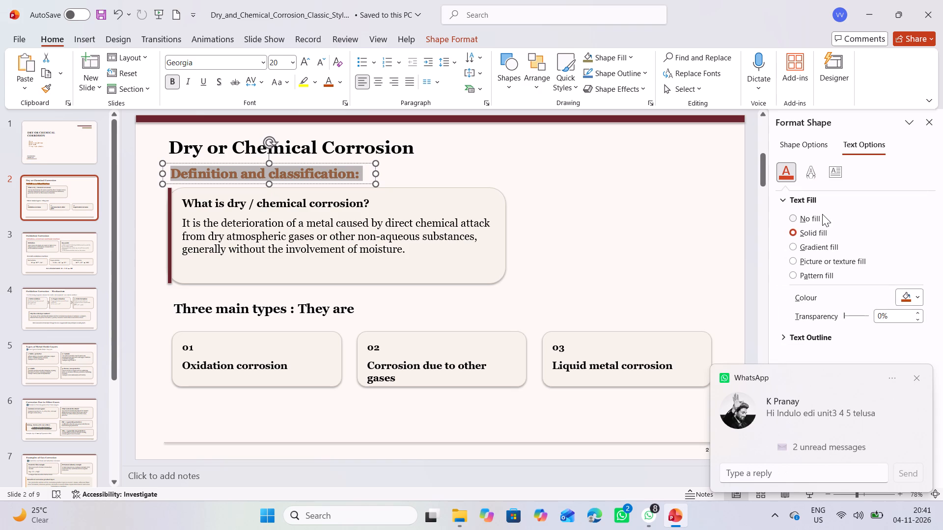
scroll(824, 214, "down", 1)
scroll(869, 287, "down", 1)
left_click(849, 347)
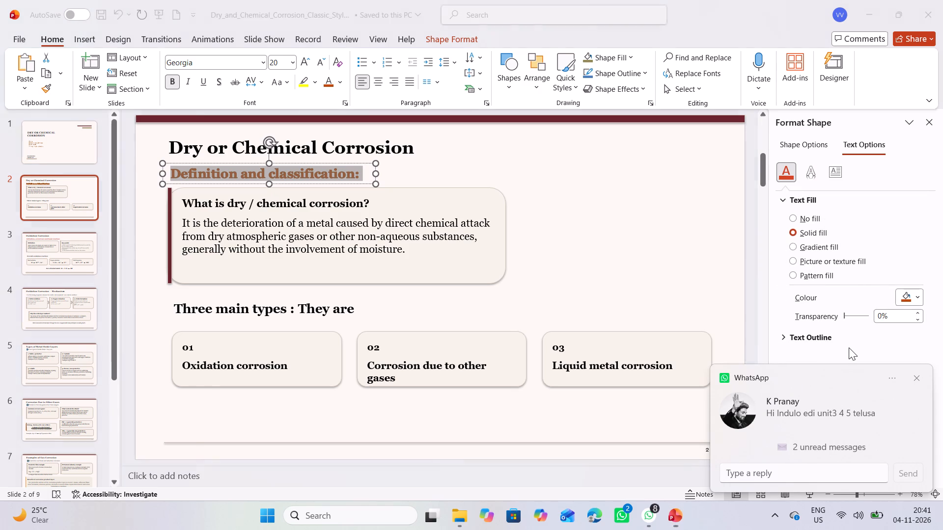
left_click(918, 378)
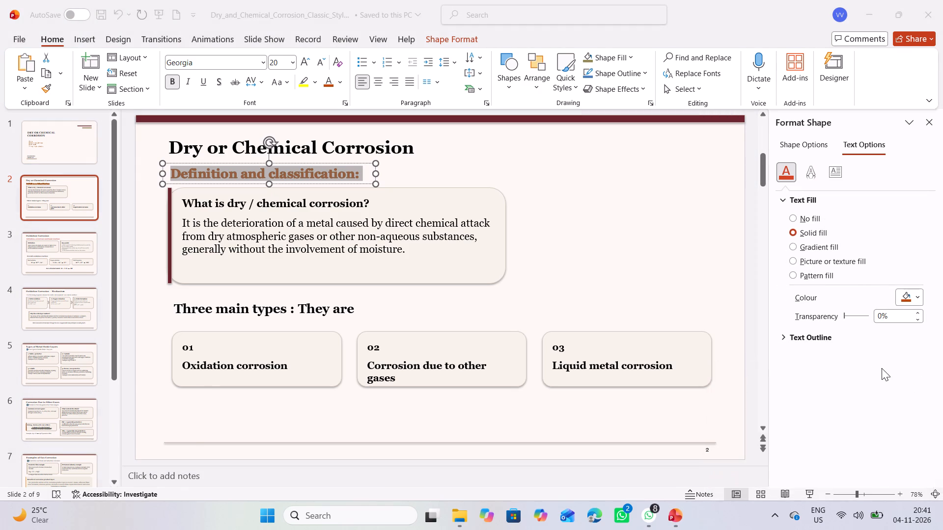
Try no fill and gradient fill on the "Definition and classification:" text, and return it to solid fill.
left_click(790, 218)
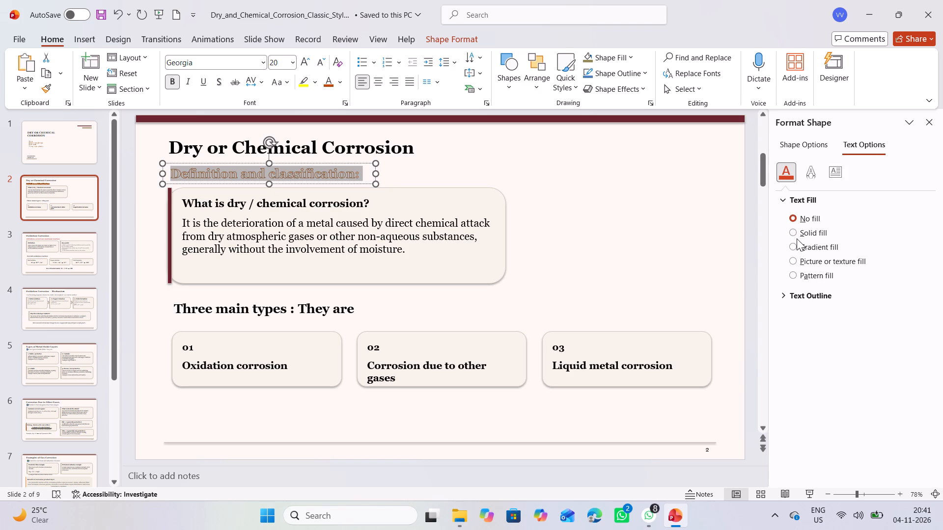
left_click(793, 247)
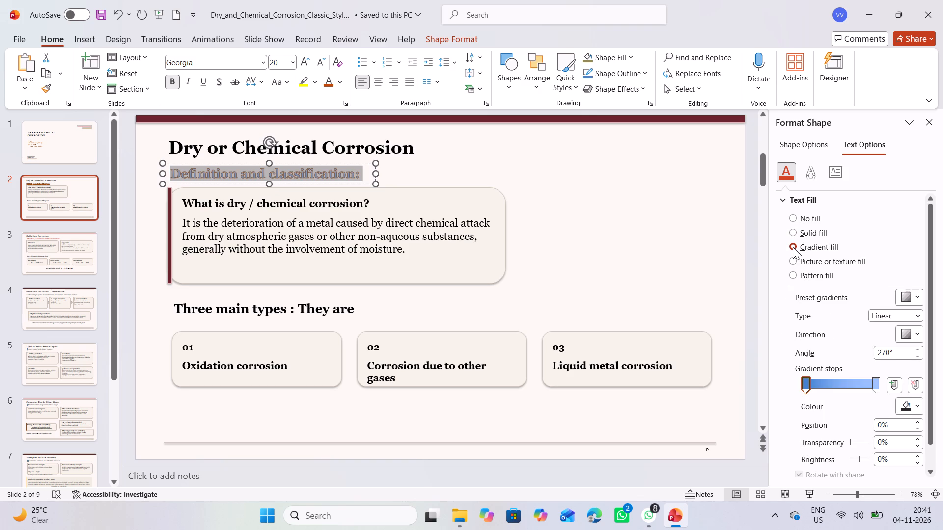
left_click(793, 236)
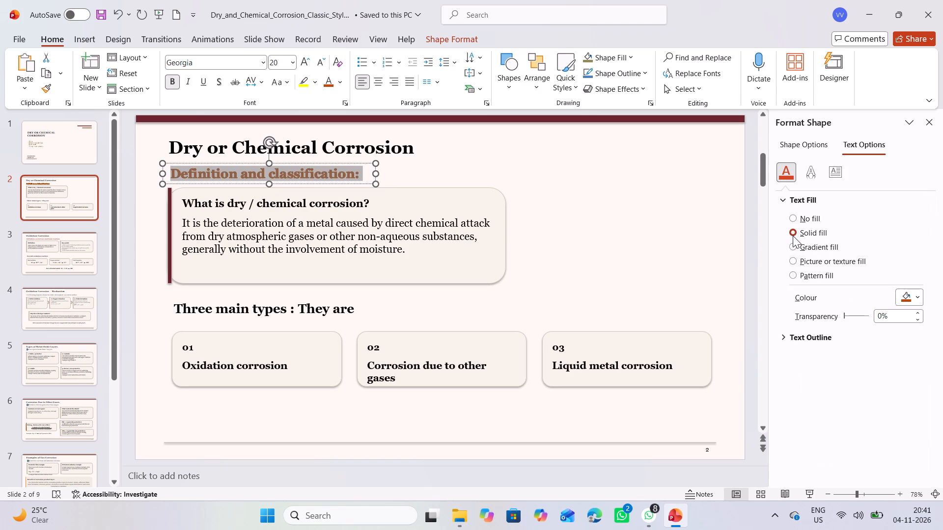
Compare the subheadings on slides 2 and 3, and check the custom font colour values of "Definition and classification:".
left_click(691, 246)
scroll(691, 246, "down", 1)
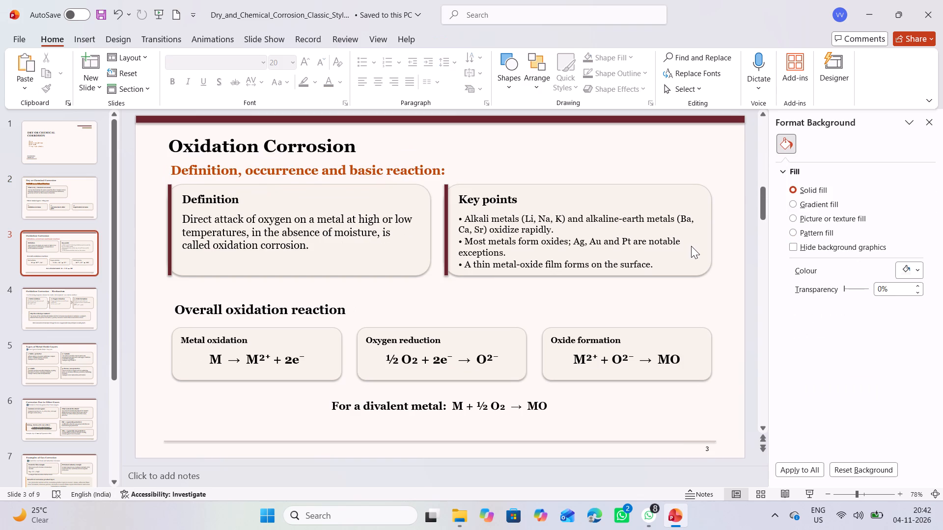
scroll(691, 246, "up", 1)
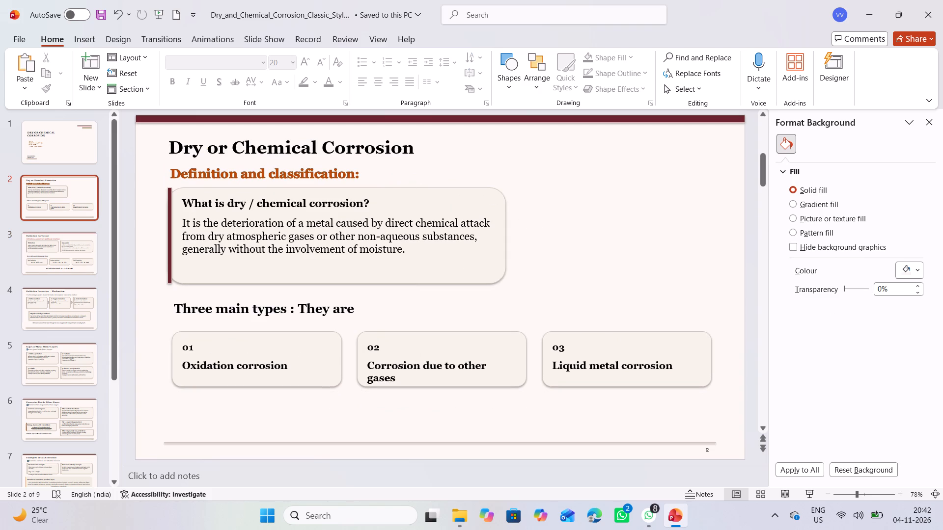
left_click(170, 172)
left_click(169, 172)
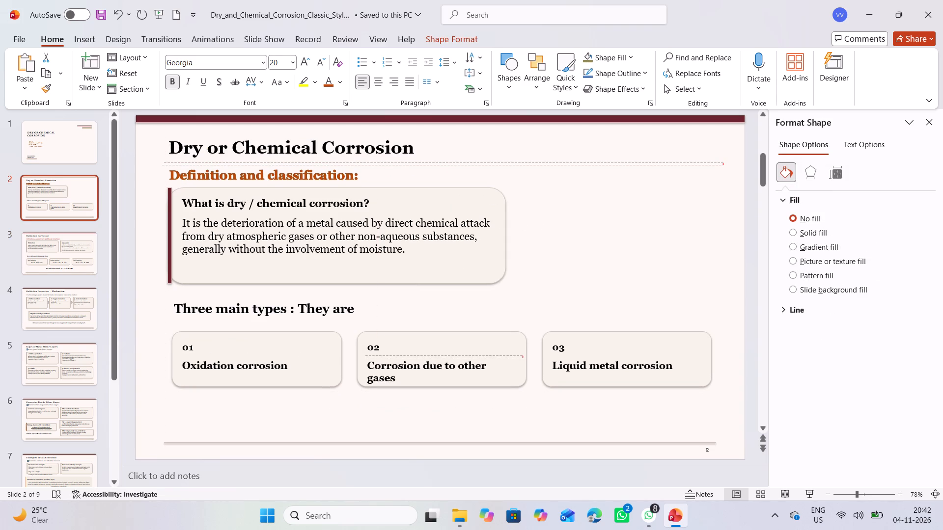
left_click(171, 172)
left_click_drag(171, 172, 358, 173)
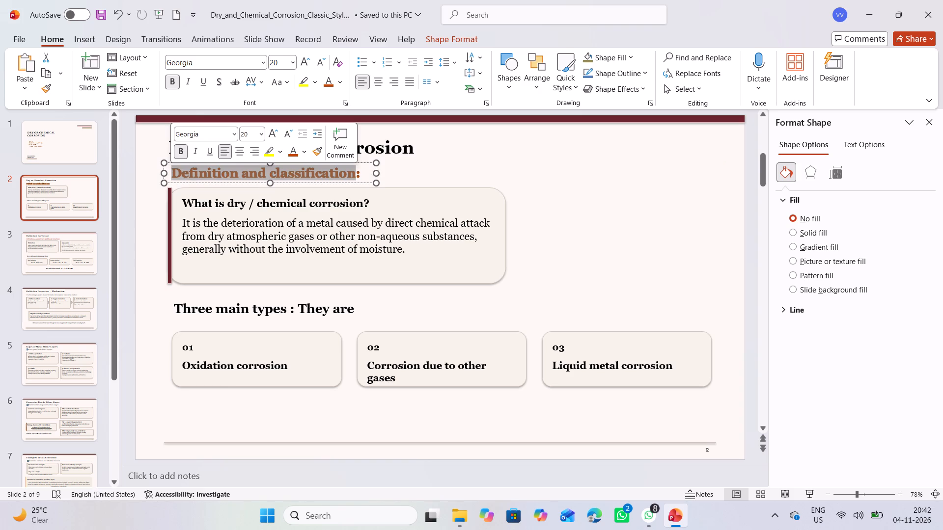
left_click_drag(358, 173, 361, 172)
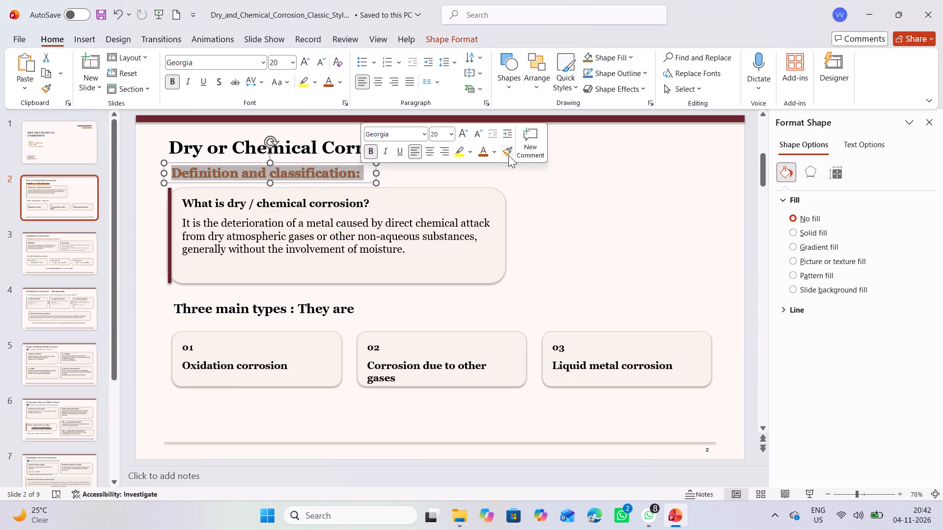
left_click(494, 152)
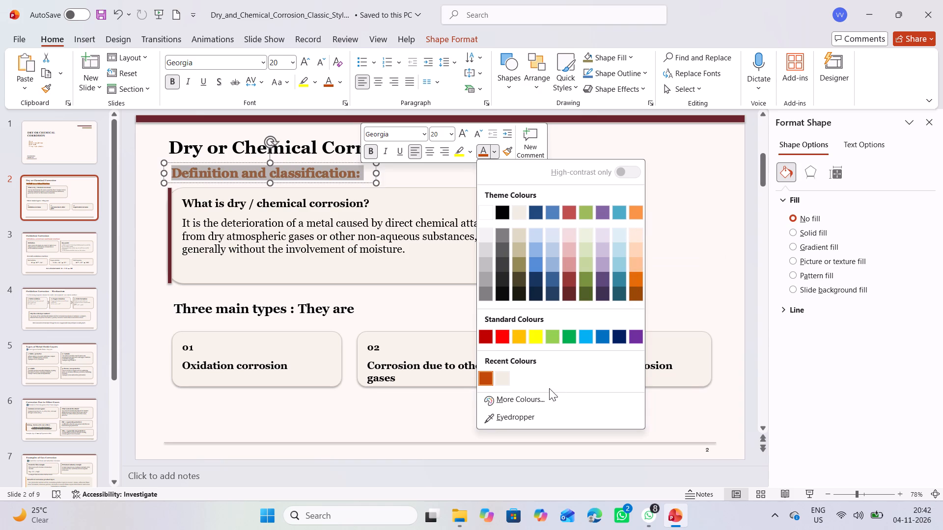
left_click(533, 399)
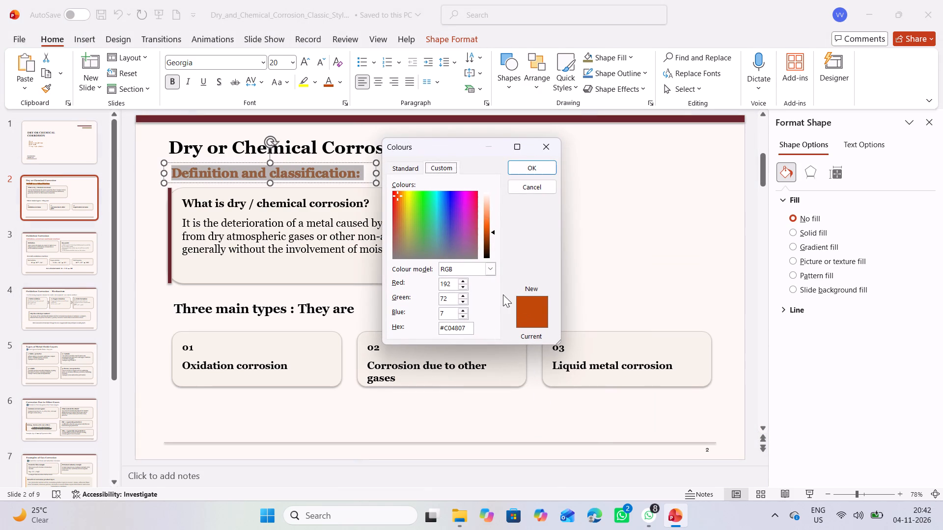
left_click(530, 305)
left_click(410, 166)
left_click(439, 166)
left_click(529, 170)
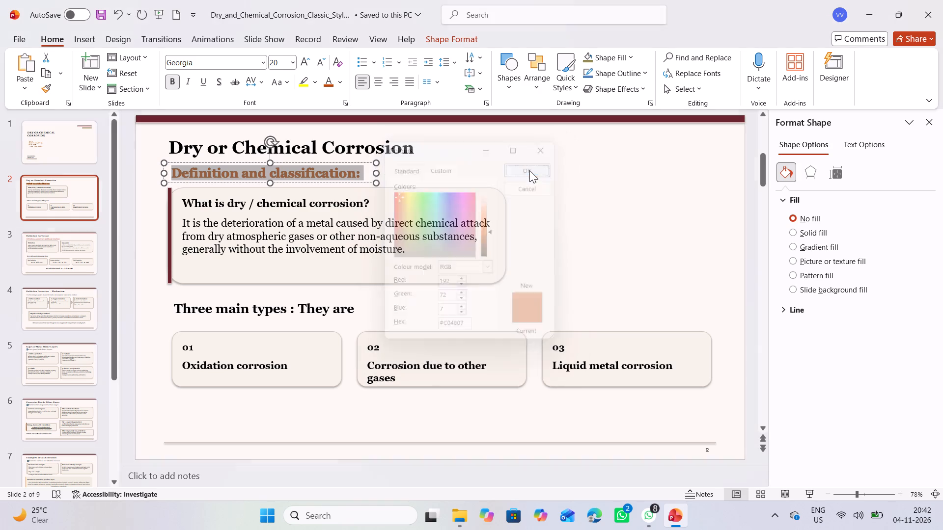
left_click(541, 185)
scroll(541, 189, "down", 1)
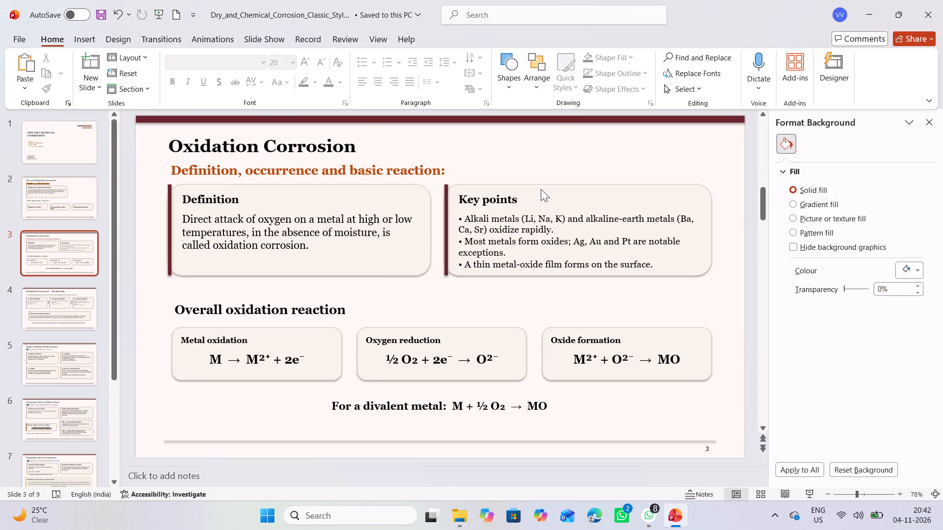
scroll(541, 189, "up", 1)
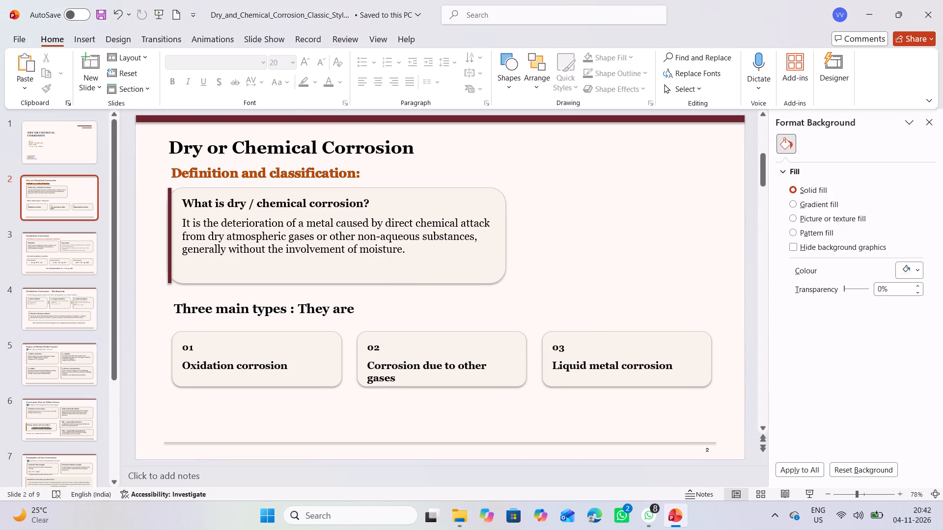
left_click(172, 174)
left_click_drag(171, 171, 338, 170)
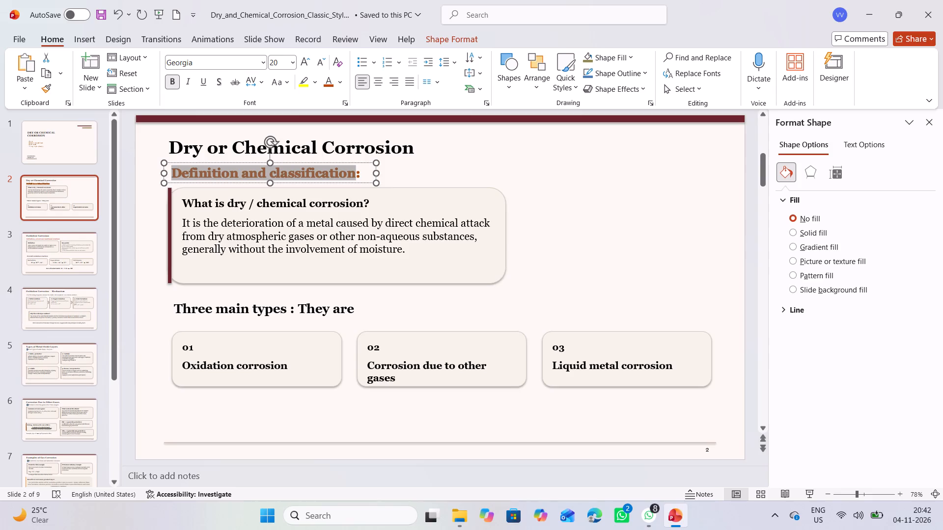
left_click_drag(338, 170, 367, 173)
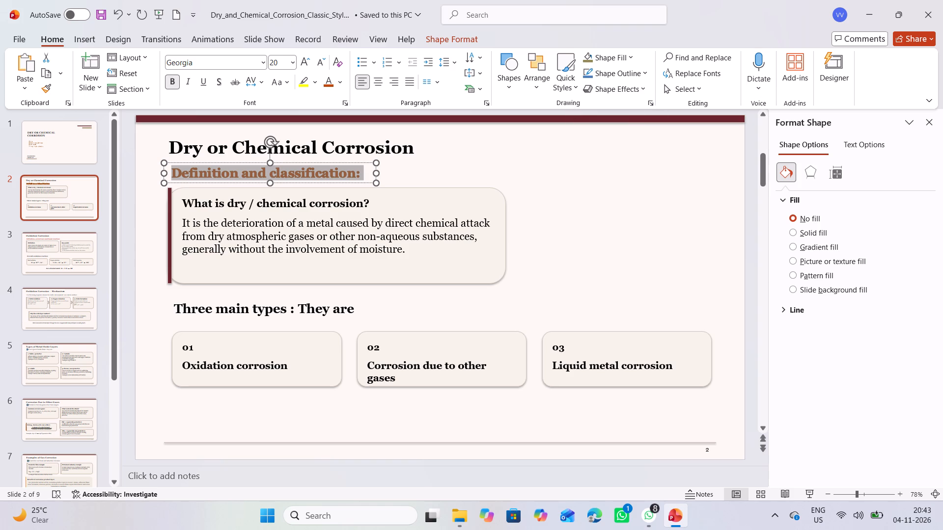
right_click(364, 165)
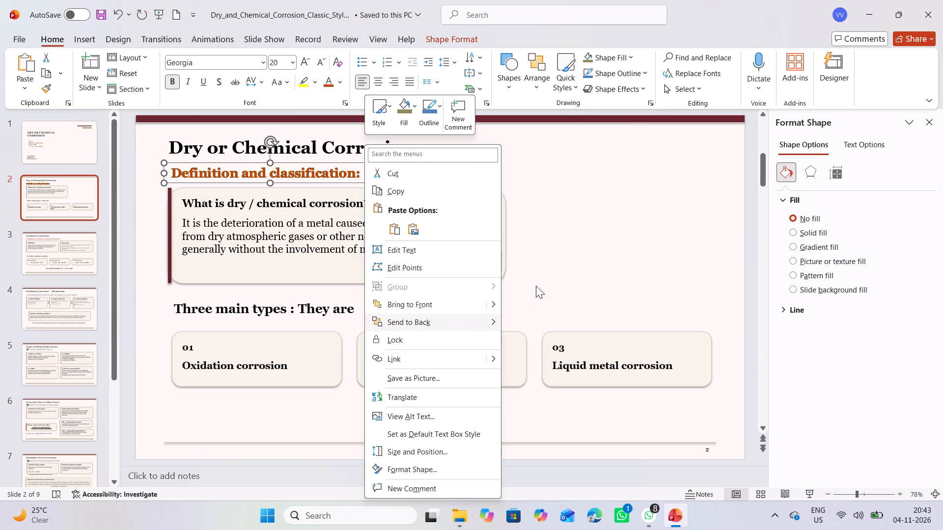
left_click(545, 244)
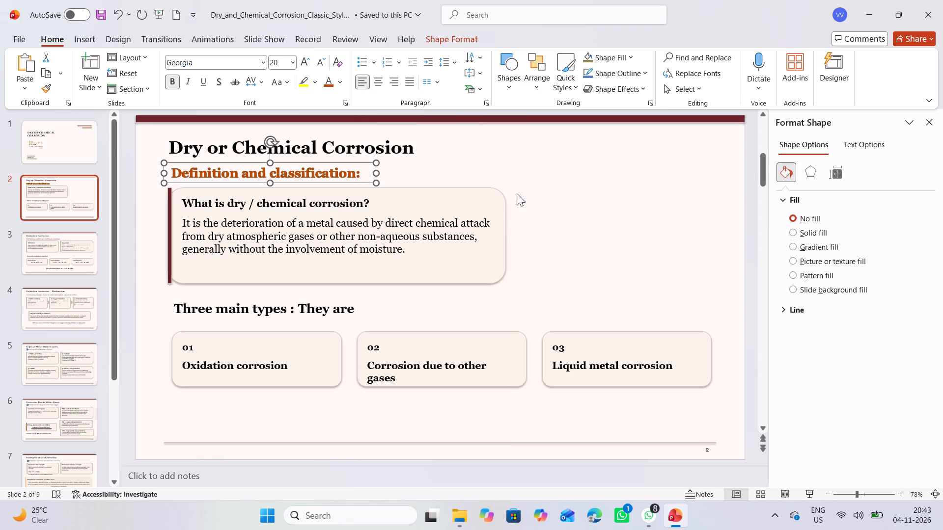
Compare the subheadings on slides 2 and 3, and review the subheadings and card text on slides 4 to 6.
left_click(548, 194)
scroll(548, 194, "down", 1)
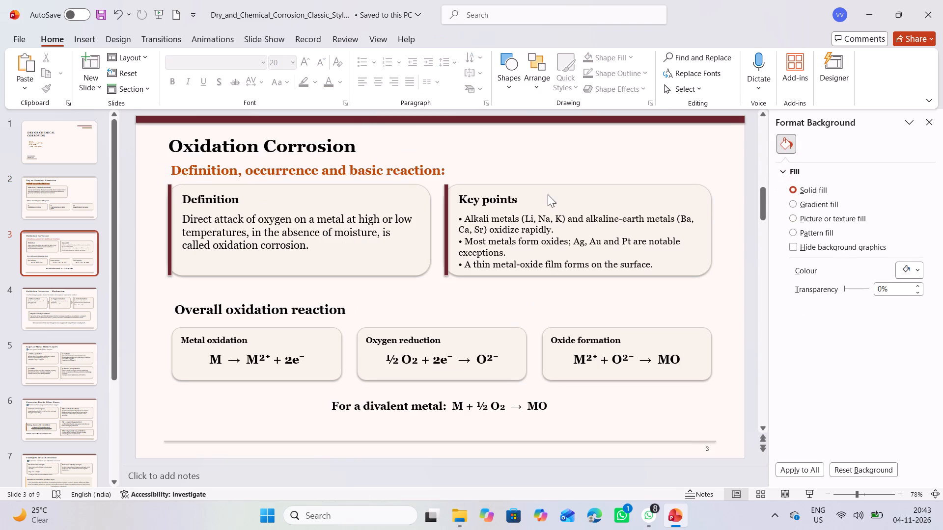
scroll(548, 194, "up", 1)
scroll(548, 194, "down", 1)
scroll(548, 194, "up", 1)
scroll(548, 194, "down", 1)
scroll(548, 194, "up", 1)
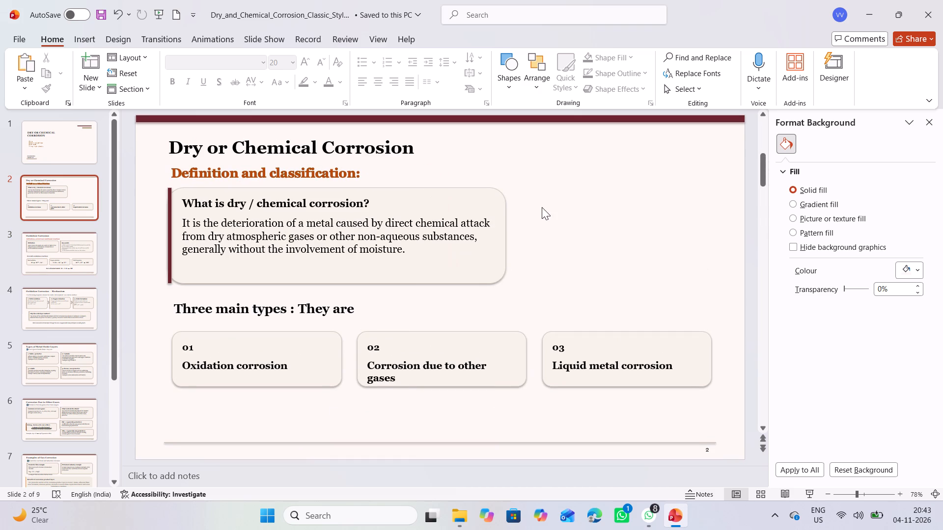
scroll(541, 214, "down", 1)
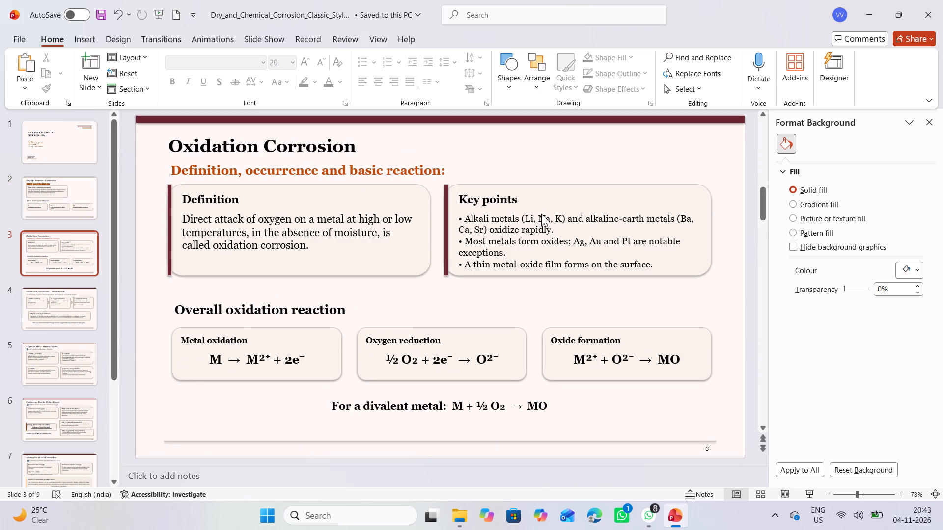
scroll(541, 214, "down", 2)
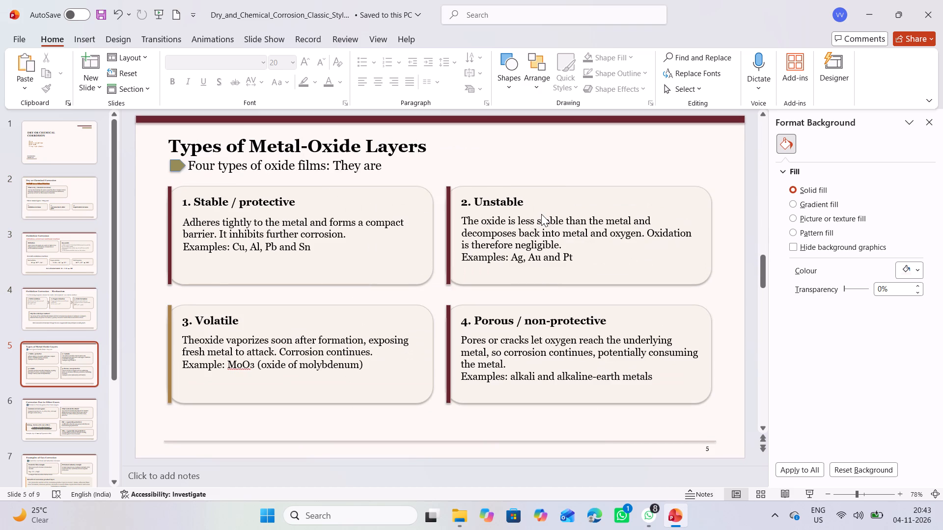
scroll(541, 214, "down", 1)
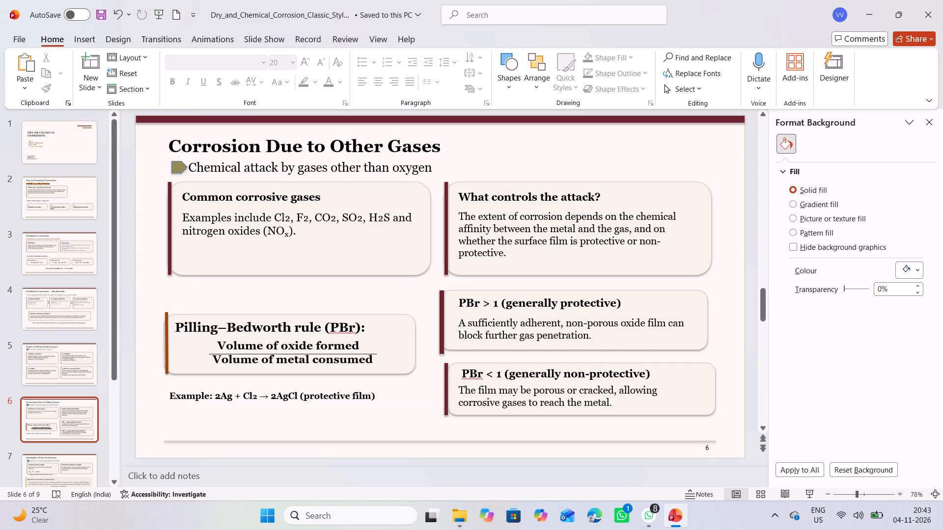
scroll(541, 214, "up", 2)
scroll(541, 214, "down", 2)
scroll(541, 214, "up", 1)
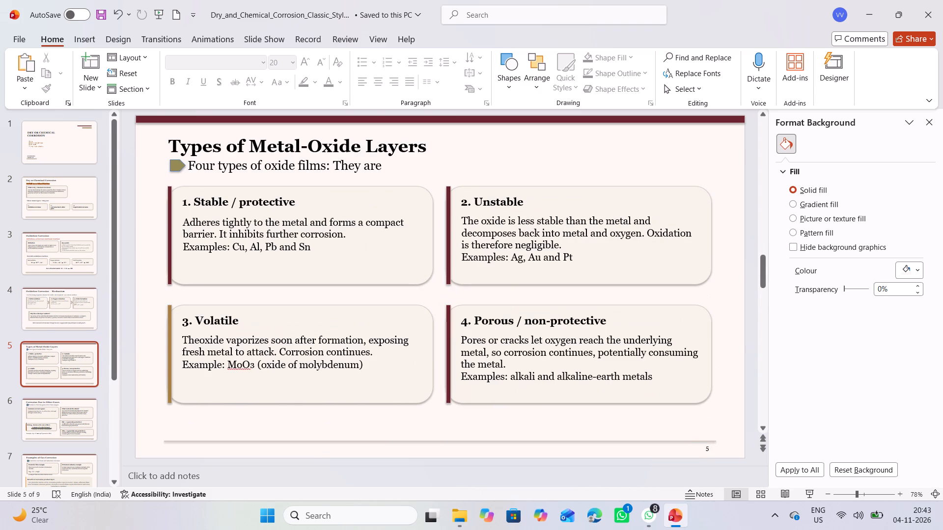
scroll(541, 214, "up", 1)
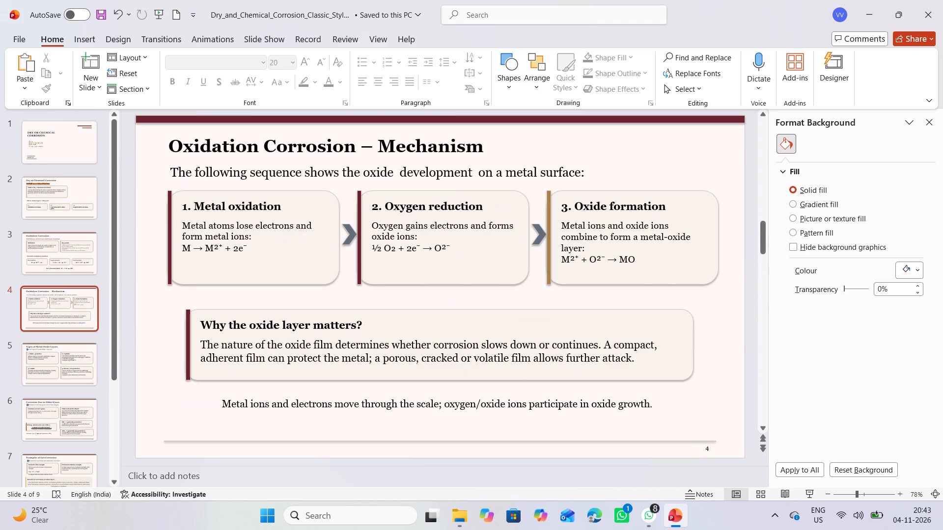
Set the body text of the "1. Metal oxidation" card on the Oxidation Corrosion – Mechanism slide to font size 16.
left_click(177, 225)
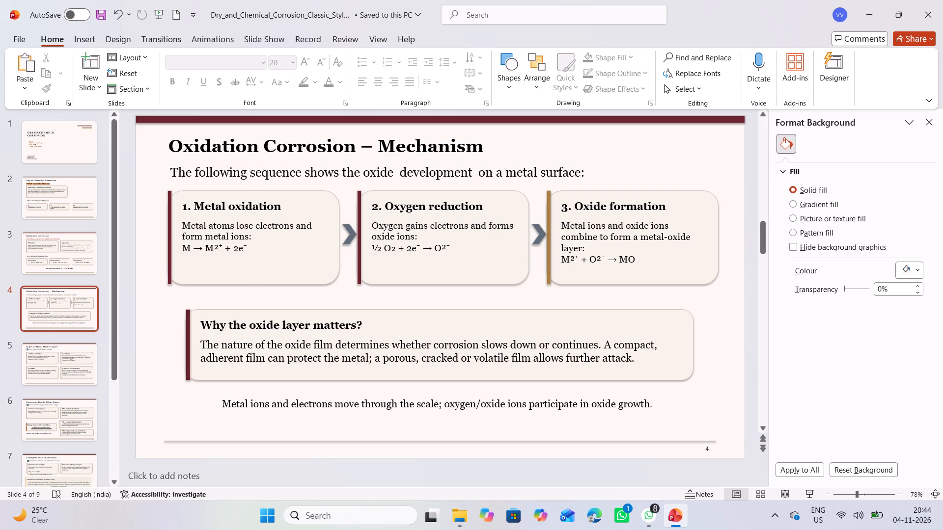
left_click(184, 223)
left_click_drag(183, 221, 255, 248)
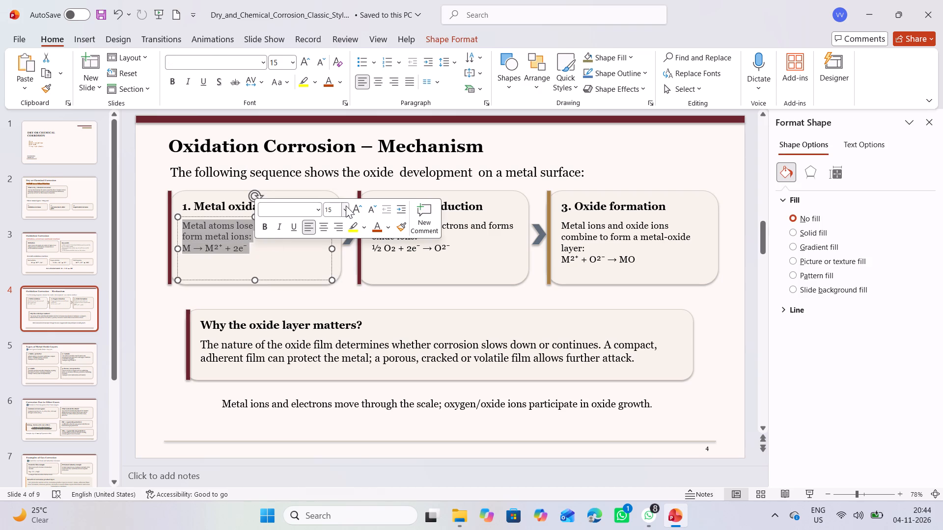
left_click(345, 208)
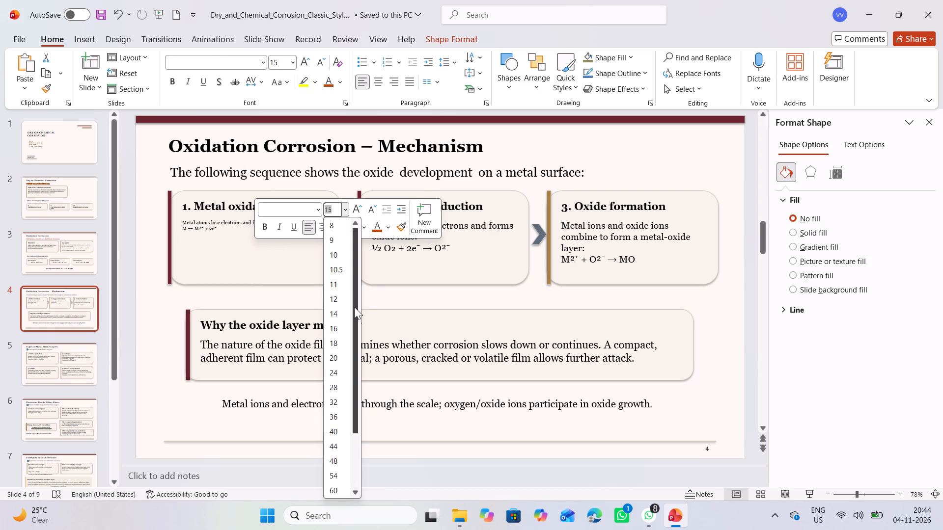
left_click(344, 324)
Set the body text of the "2. Oxygen reduction" card on the Oxidation Corrosion – Mechanism slide to font size 16.
left_click(394, 279)
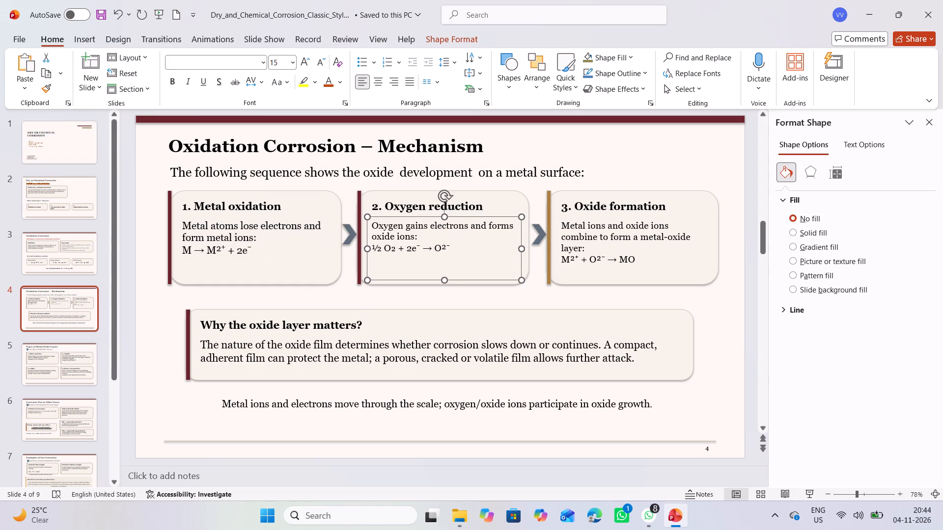
left_click(372, 225)
left_click_drag(372, 225, 419, 248)
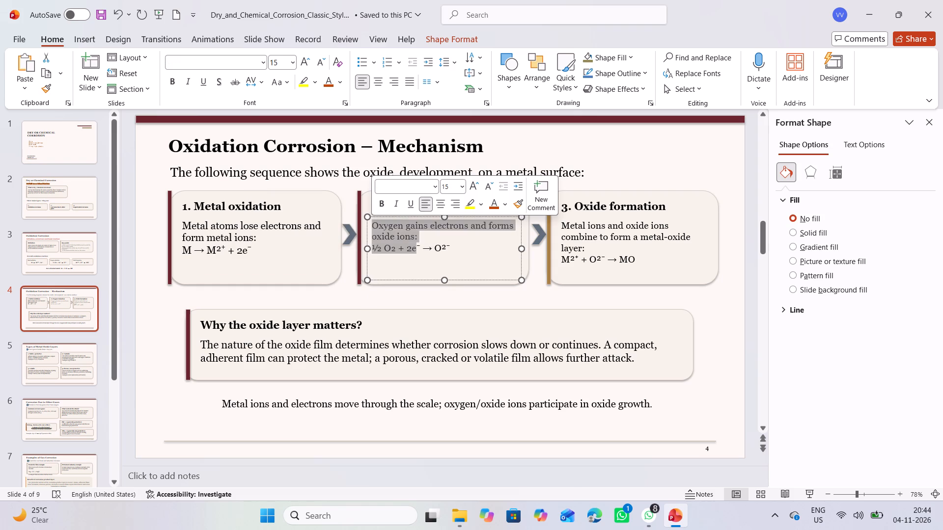
left_click_drag(419, 248, 454, 251)
left_click(544, 210)
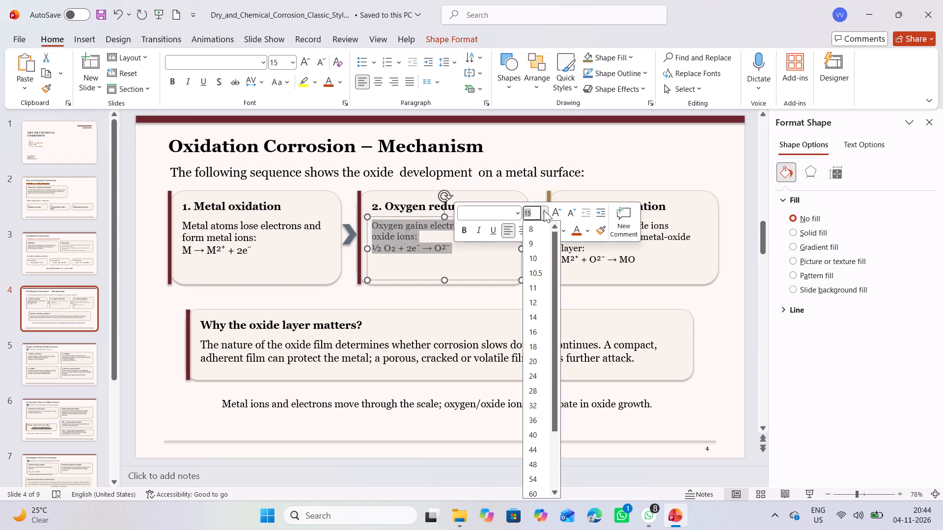
left_click(546, 328)
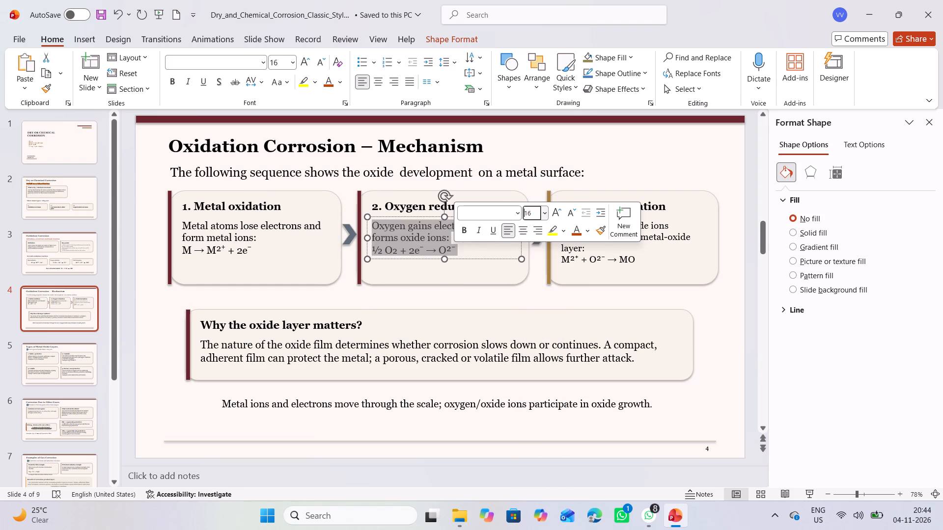
left_click(510, 294)
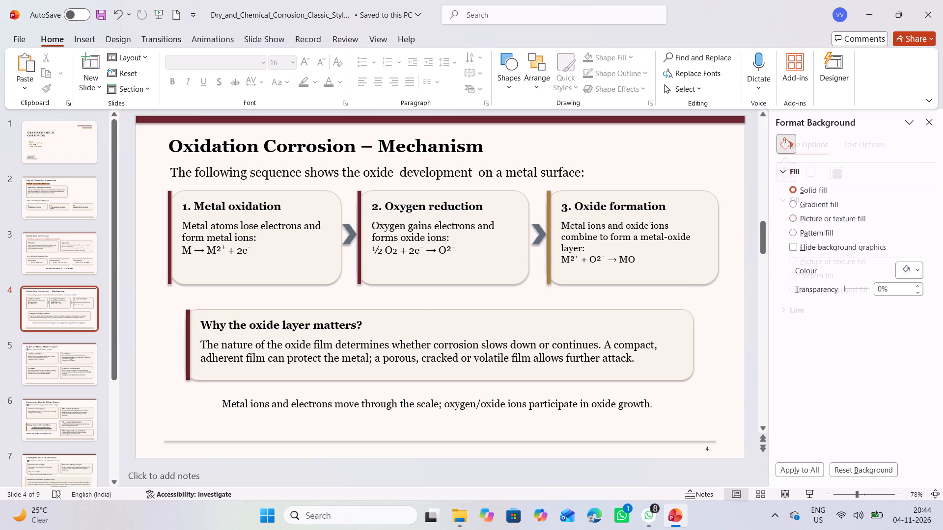
Nudge the "Definition and classification:" subheading on the Dry or Chemical Corrosion slide slightly upward, closer to the slide title.
scroll(517, 201, "up", 2)
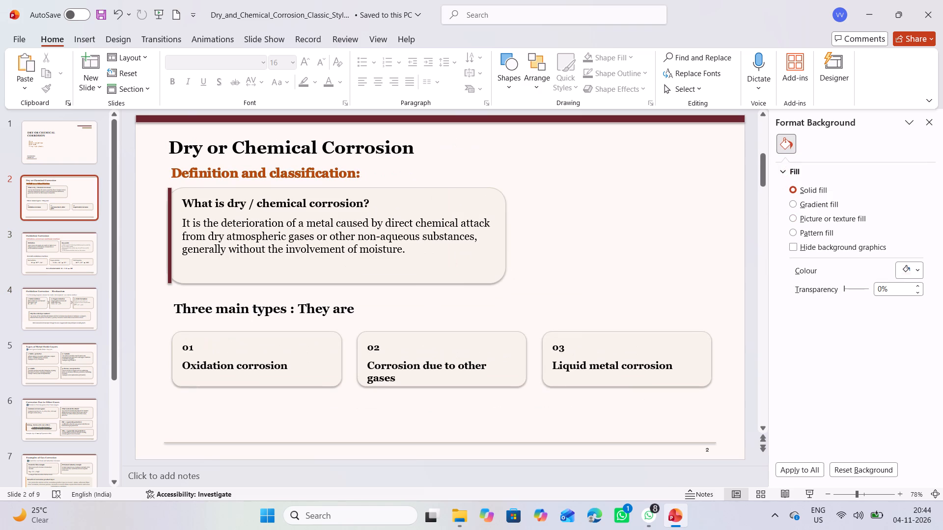
scroll(517, 201, "down", 1)
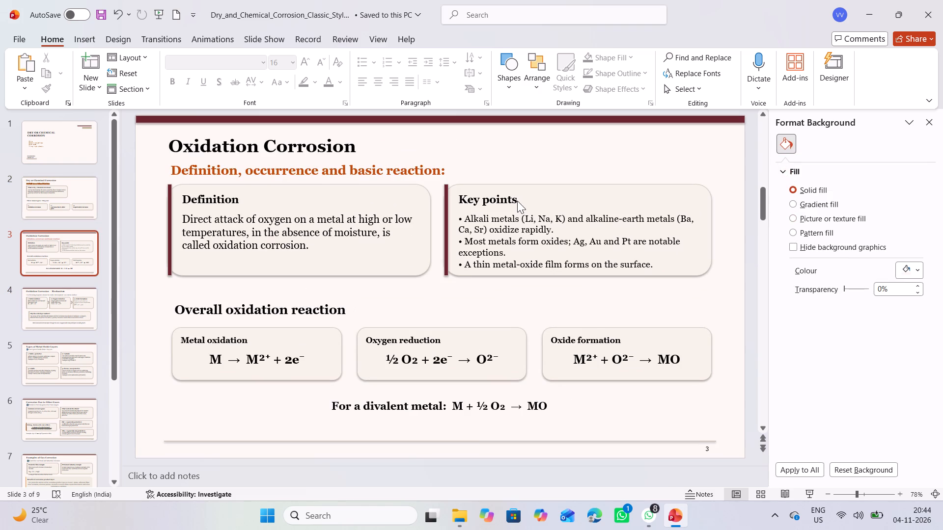
scroll(517, 201, "up", 1)
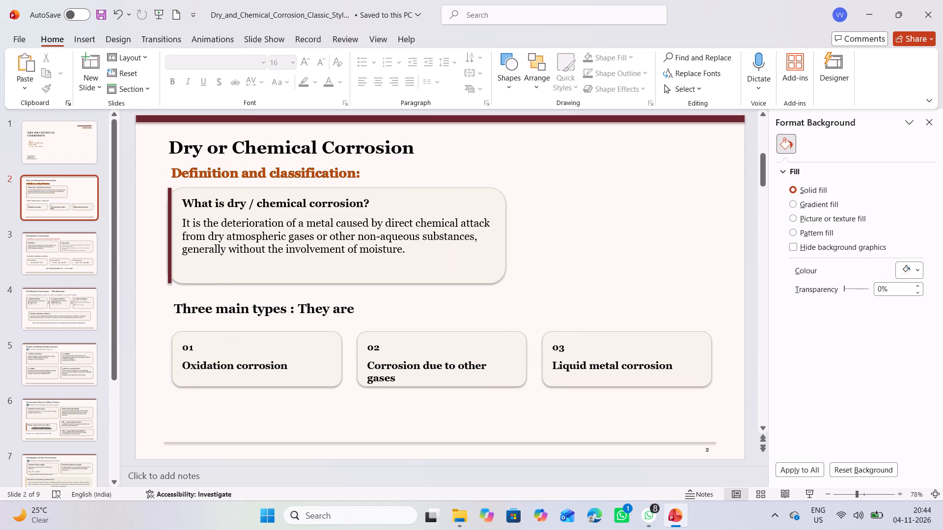
left_click_drag(170, 171, 177, 171)
left_click_drag(175, 171, 171, 172)
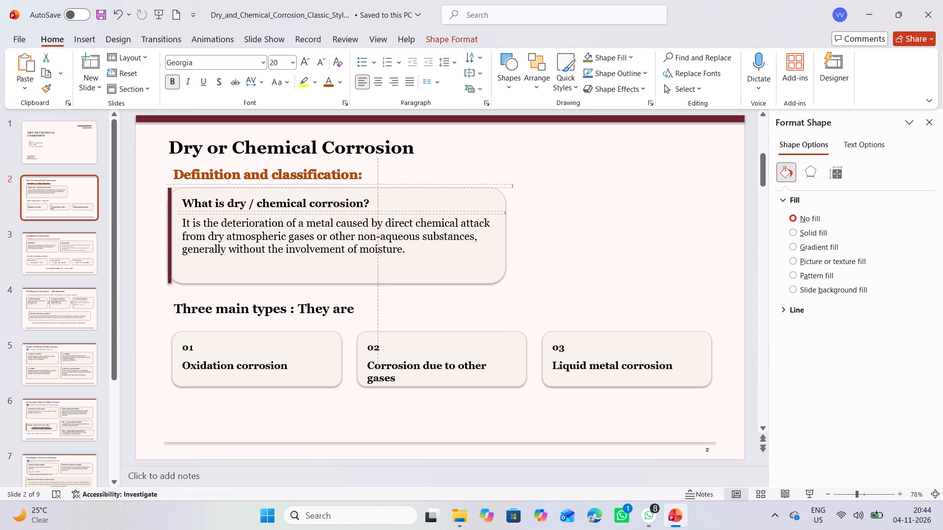
left_click_drag(171, 172, 168, 169)
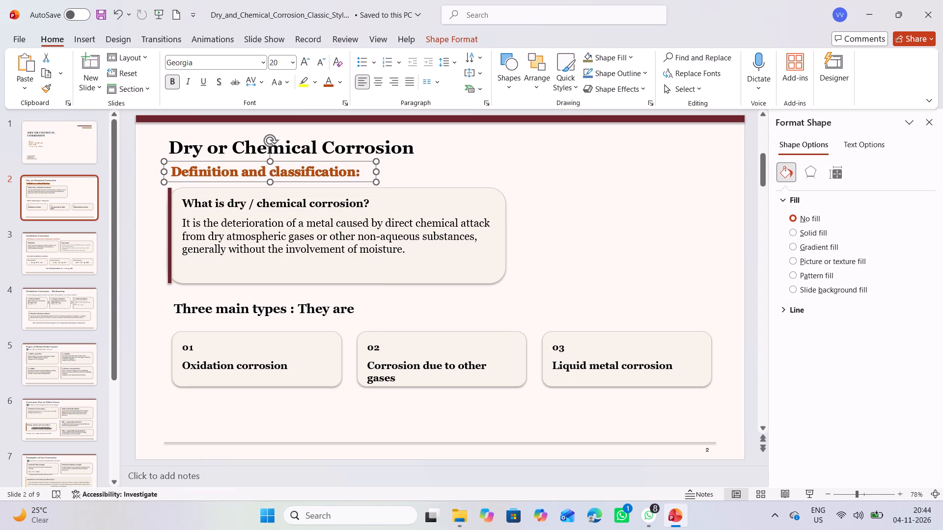
Give the "Definition and classification:" subheading box on the Dry or Chemical Corrosion slide a solid outline with a width of 2.25 pt.
left_click(171, 168)
left_click_drag(172, 168, 329, 157)
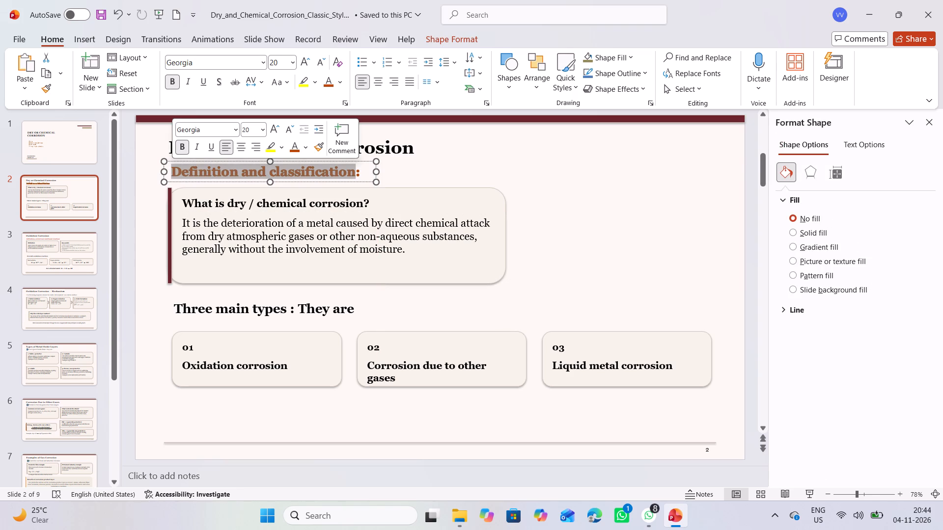
left_click_drag(329, 157, 371, 164)
right_click(371, 164)
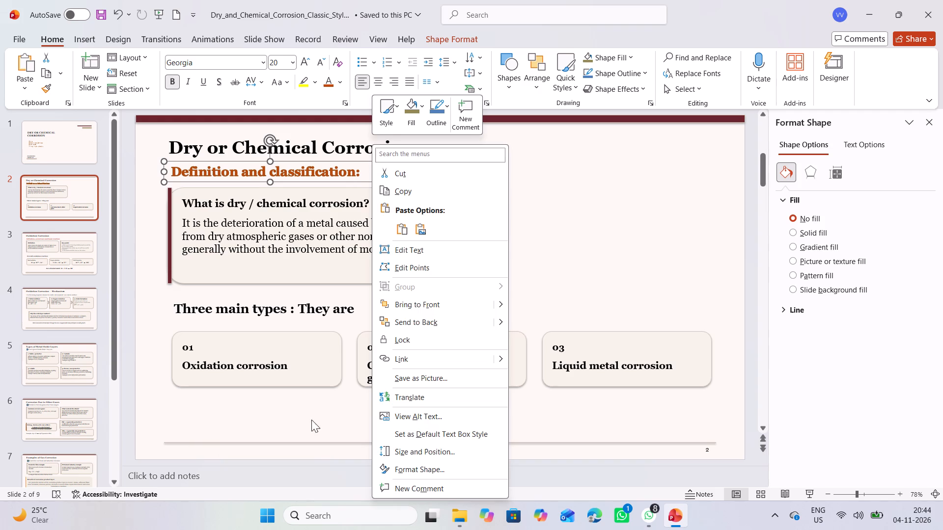
left_click(397, 246)
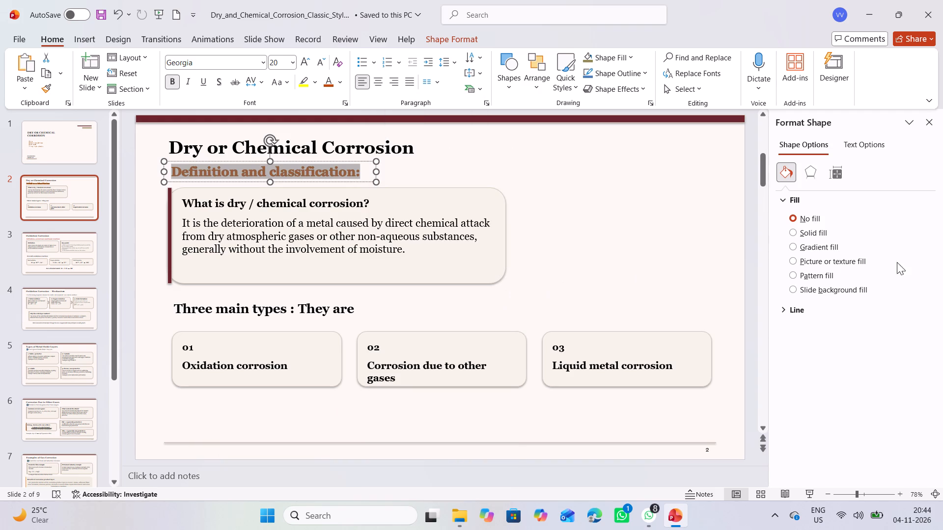
left_click(827, 314)
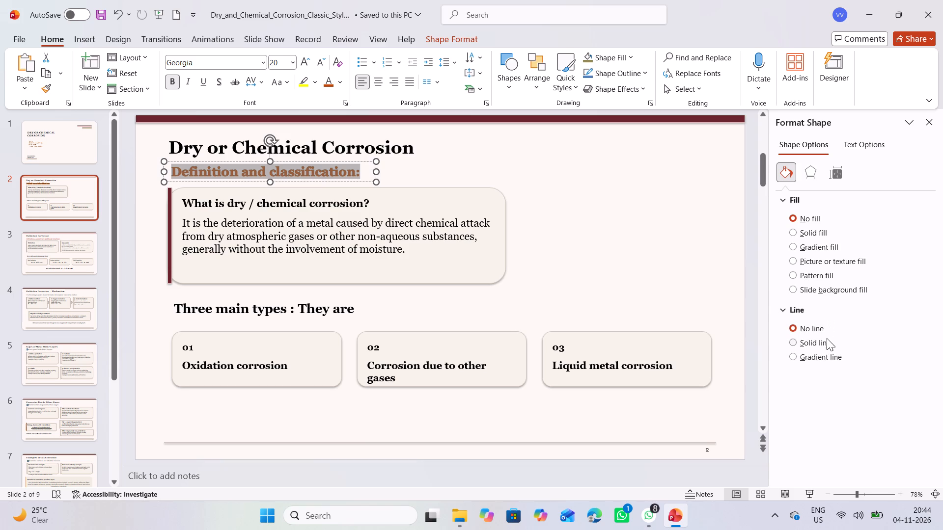
left_click(820, 341)
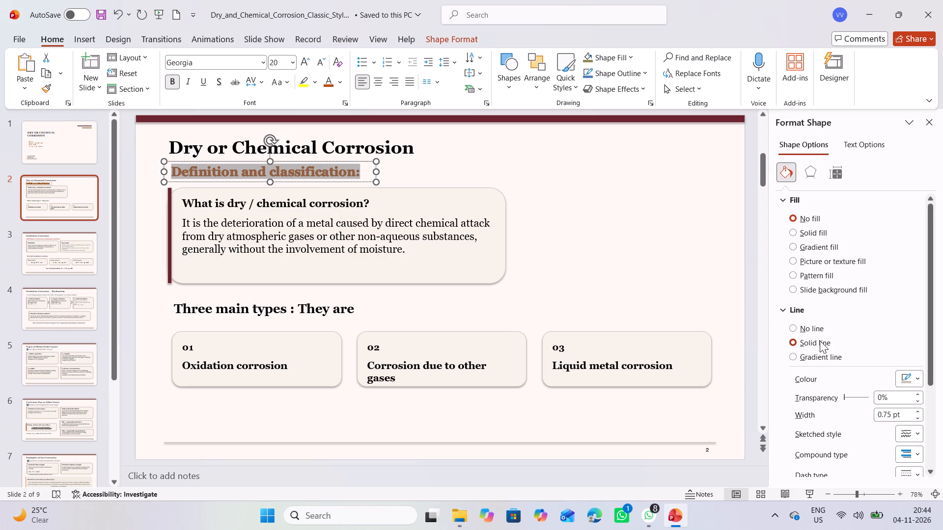
left_click(915, 410)
left_click(915, 410)
double_click(915, 410)
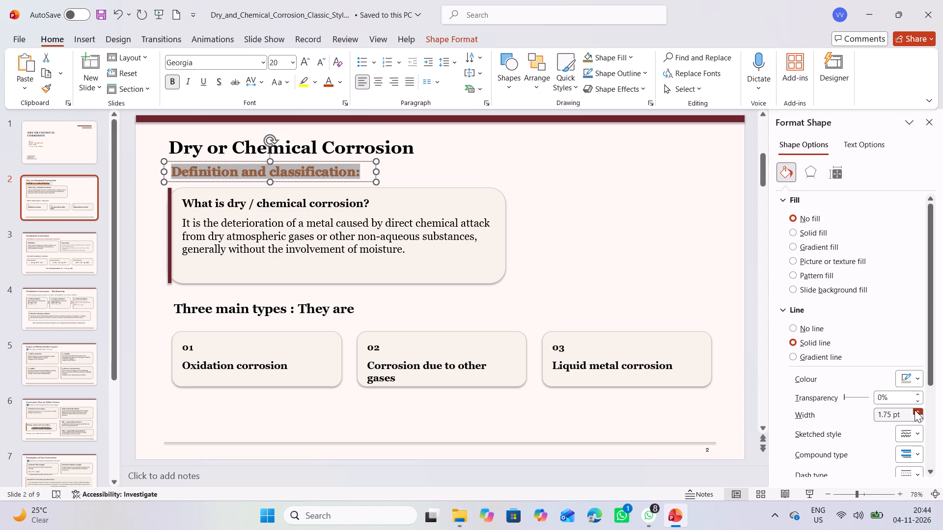
left_click(915, 410)
left_click(915, 410)
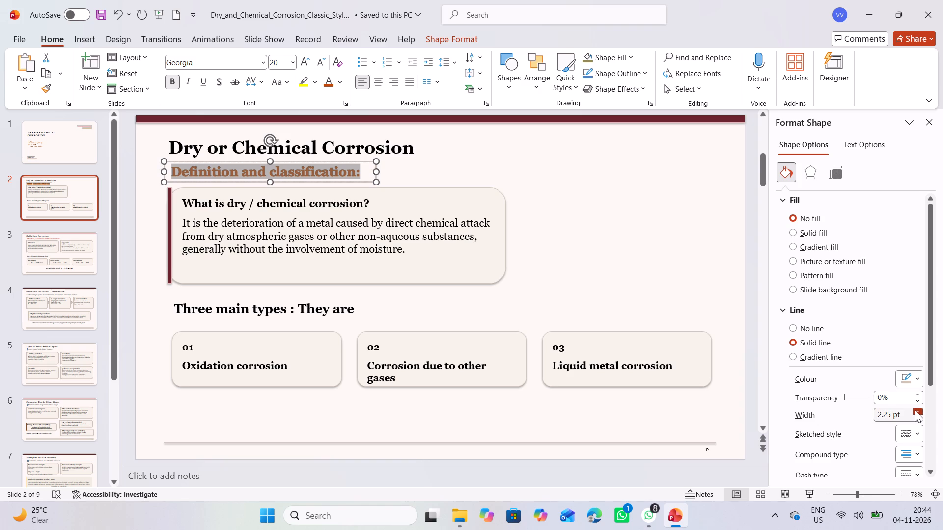
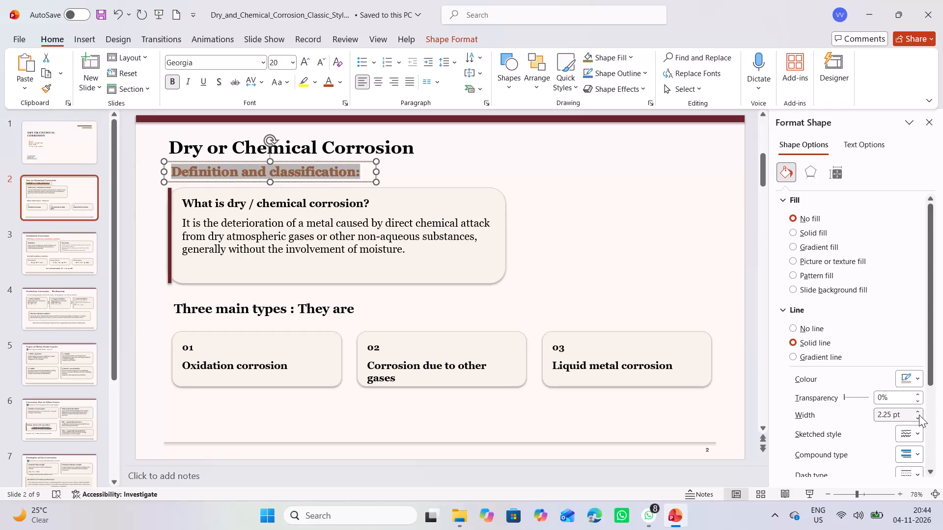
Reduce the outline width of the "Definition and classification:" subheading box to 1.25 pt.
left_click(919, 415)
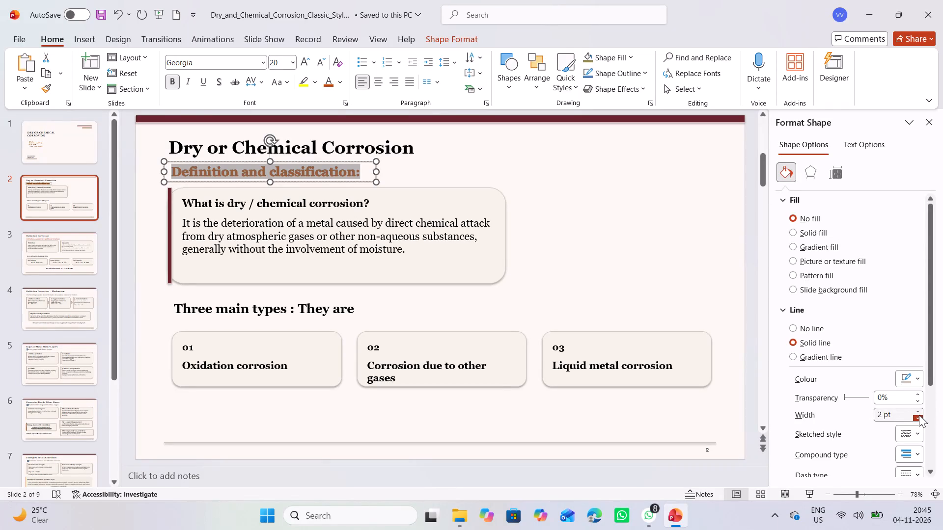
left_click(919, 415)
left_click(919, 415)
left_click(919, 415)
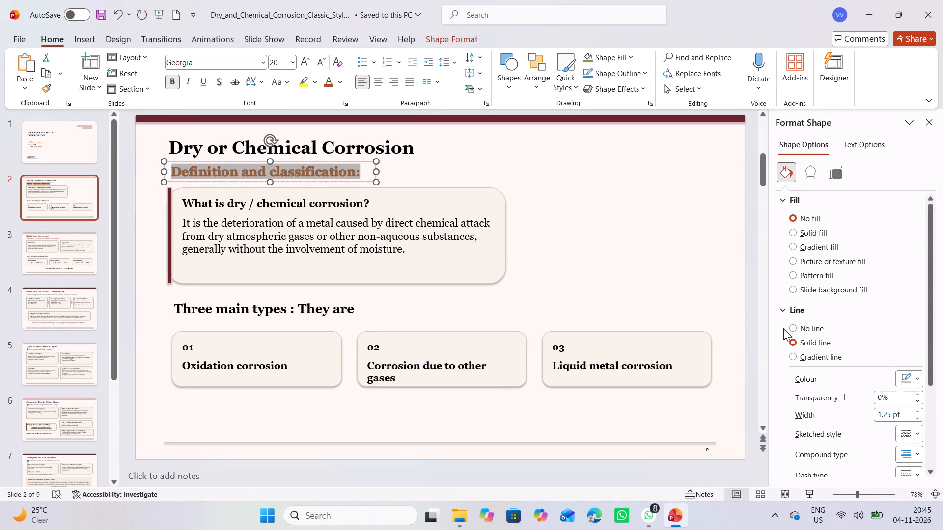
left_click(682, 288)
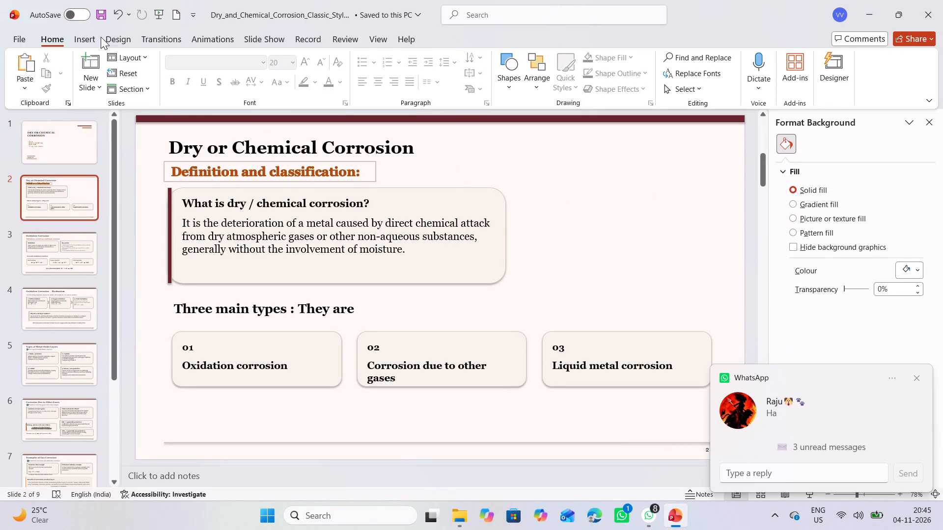
Undo the subheading's outline and position changes and the font size change of the "2. Oxygen reduction" body text.
left_click(118, 12)
double_click(118, 12)
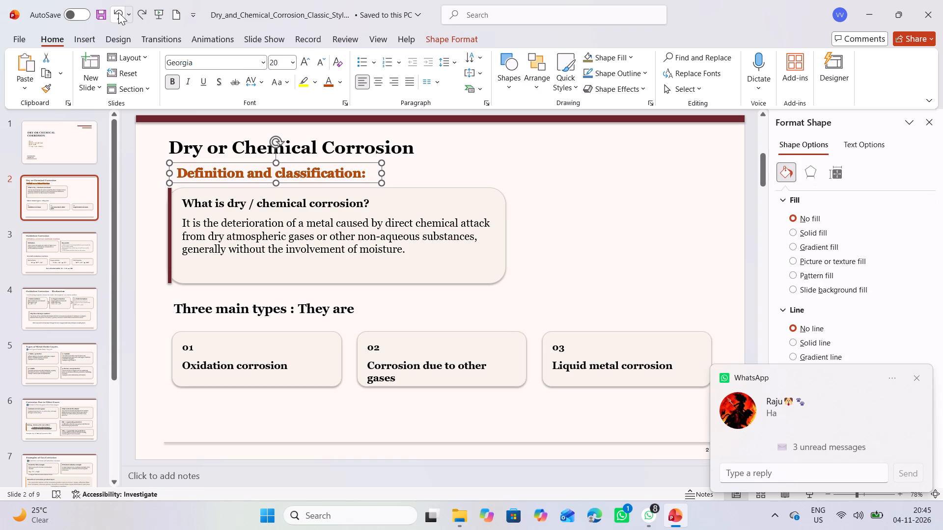
left_click(118, 12)
left_click(118, 12)
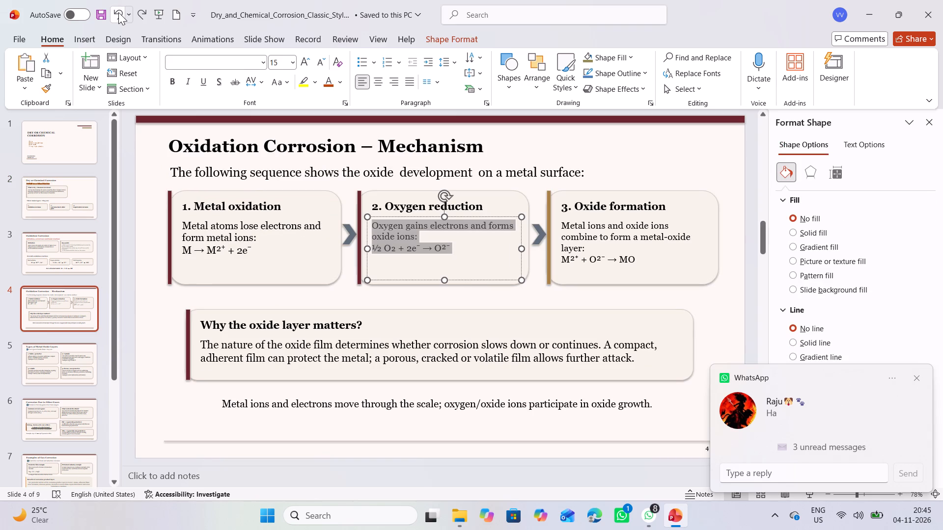
left_click(152, 210)
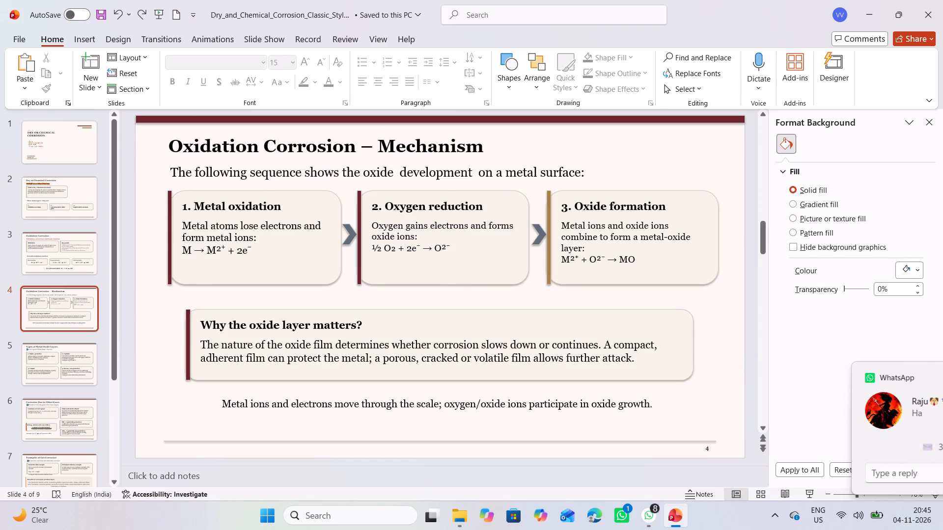
Set the body text of the "2. Oxygen reduction" card on the Oxidation Corrosion – Mechanism slide to font size 16.
left_click(371, 224)
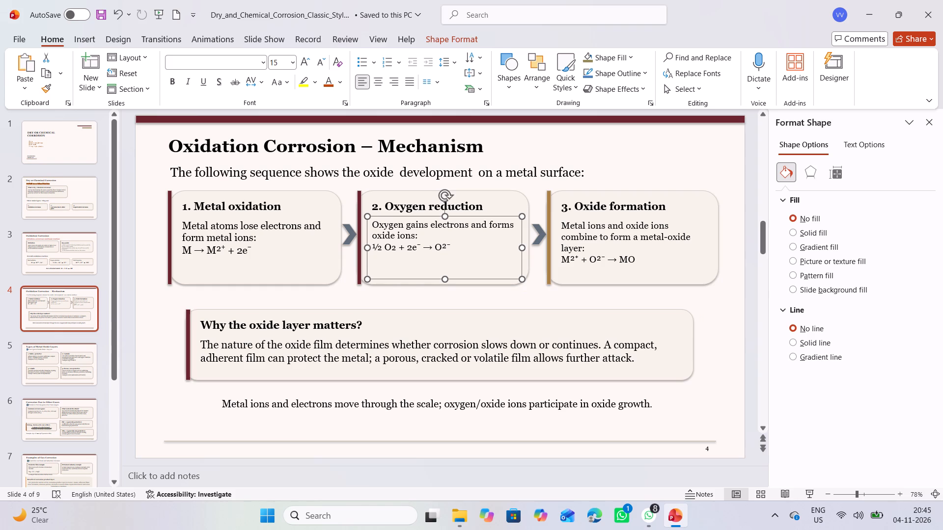
left_click(372, 223)
left_click_drag(372, 223, 450, 249)
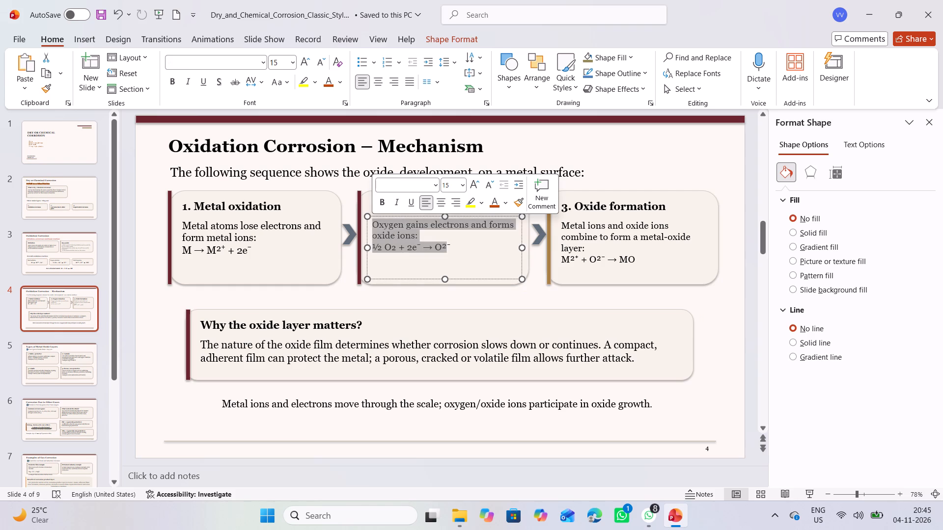
left_click_drag(450, 249, 451, 249)
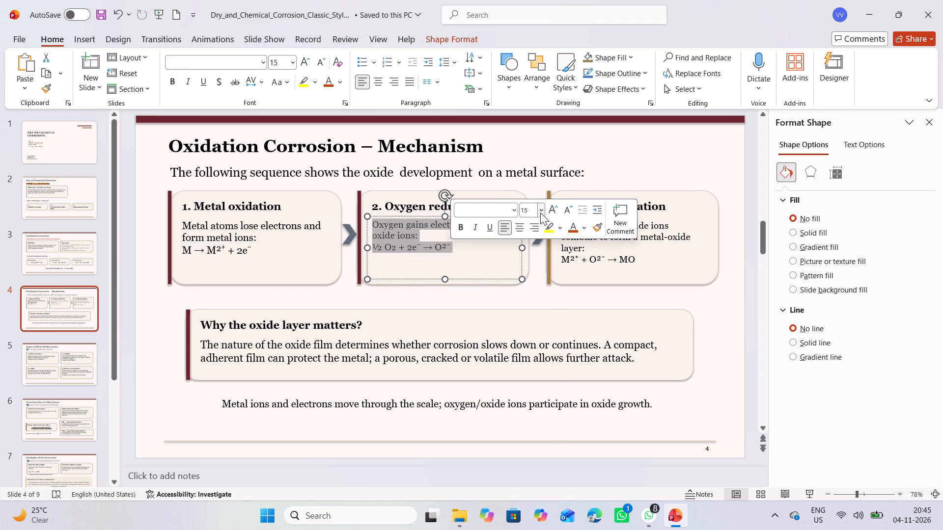
left_click(540, 212)
left_click(535, 325)
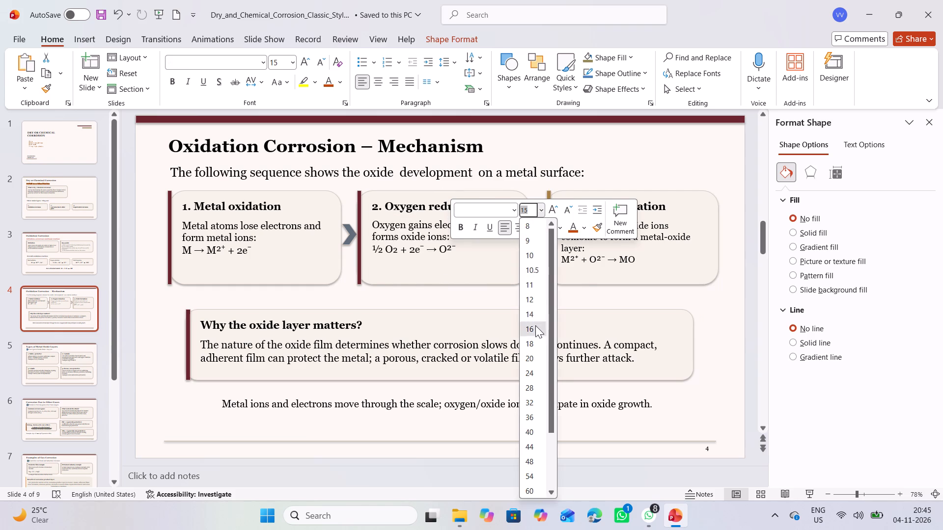
left_click(467, 299)
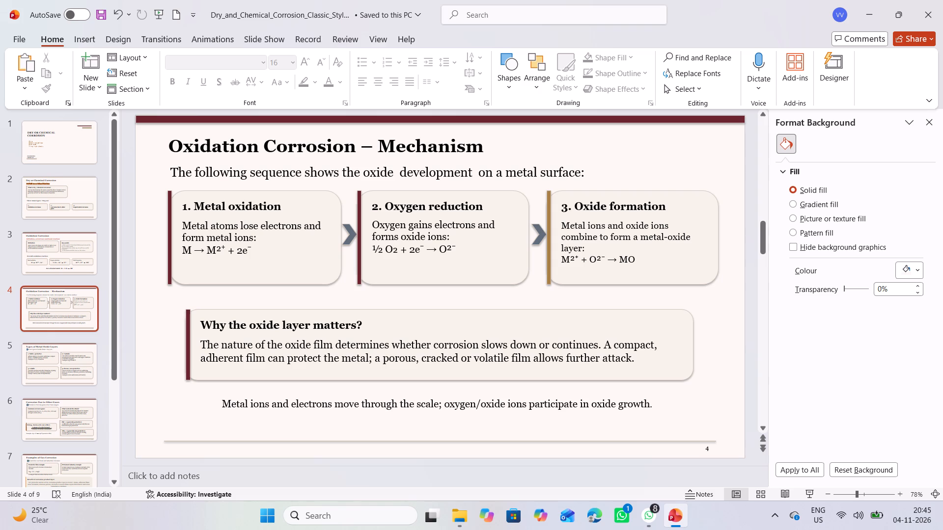
Insert a blank line above the equation in each of the three numbered cards on the Oxidation Corrosion – Mechanism slide.
left_click(182, 247)
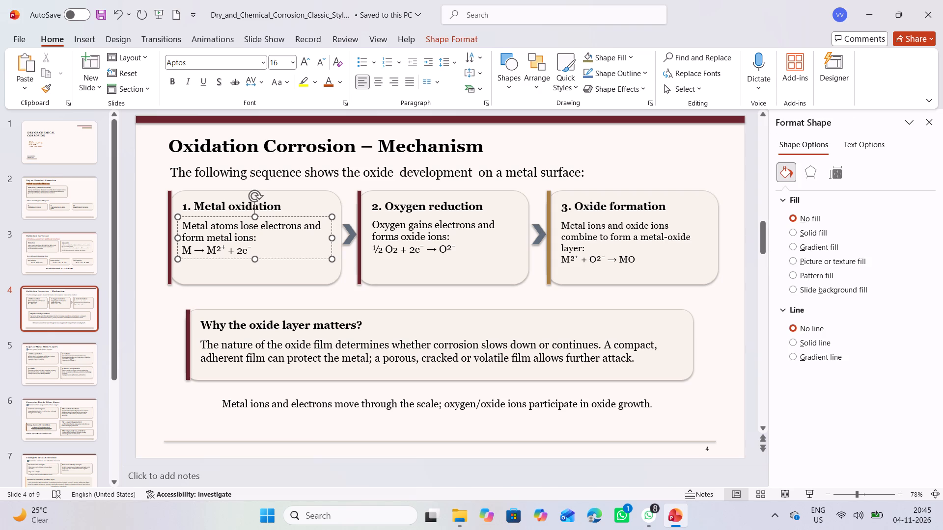
key("Return")
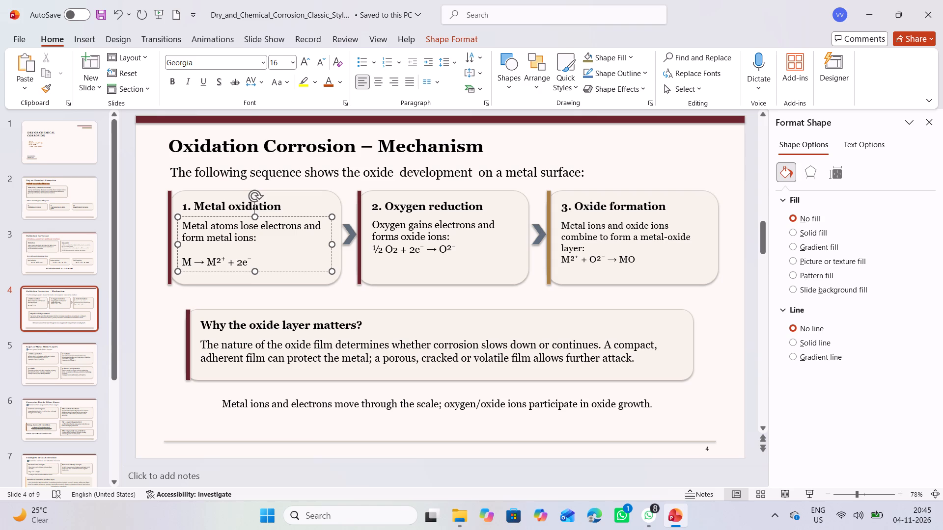
left_click(370, 247)
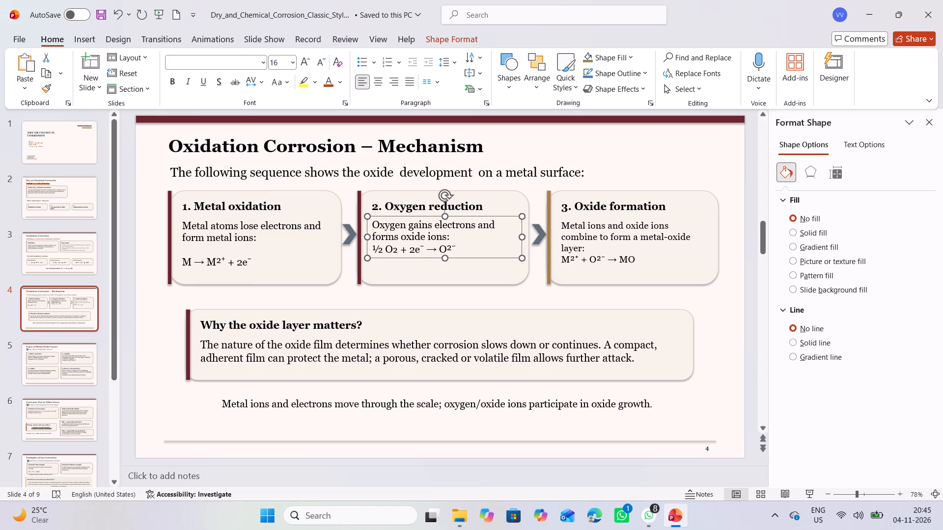
left_click(370, 247)
left_click(370, 247)
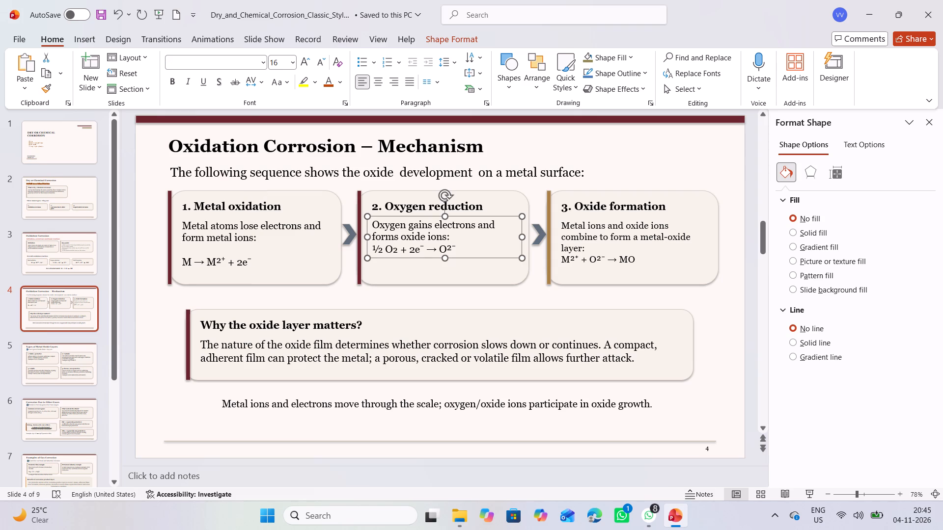
left_click(370, 248)
left_click(371, 248)
left_click(373, 248)
key("Return")
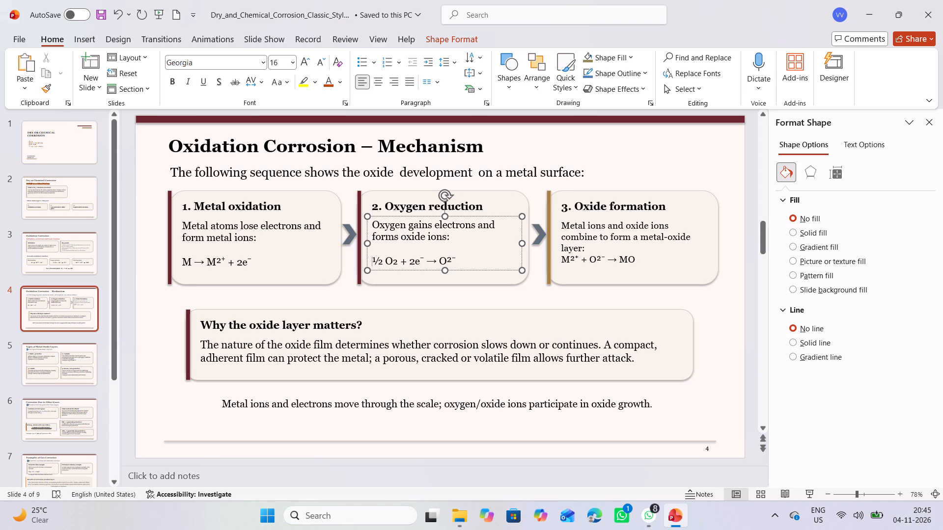
left_click(559, 258)
left_click(560, 258)
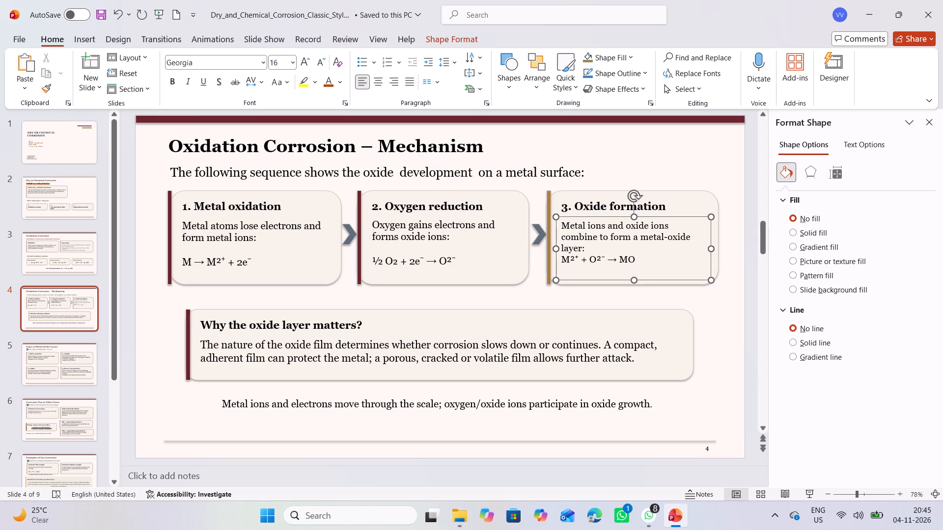
left_click(561, 258)
key("Return")
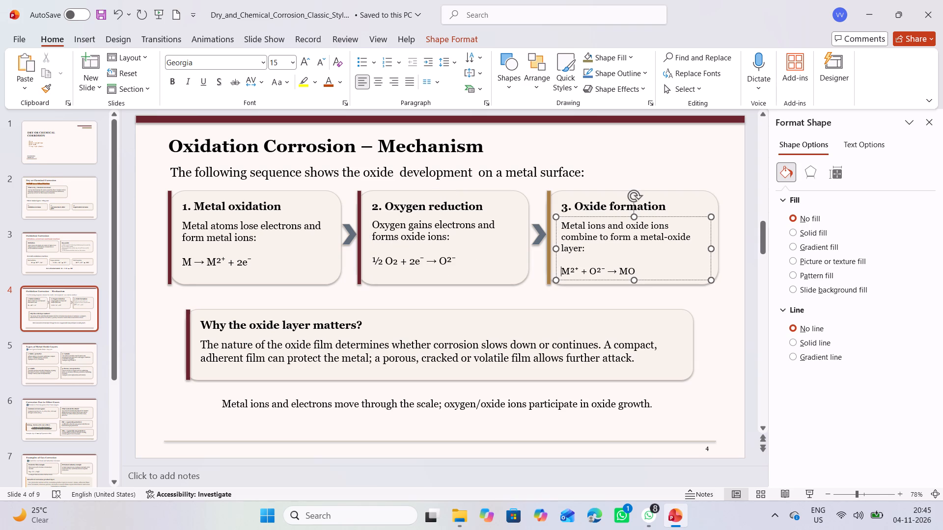
left_click(526, 288)
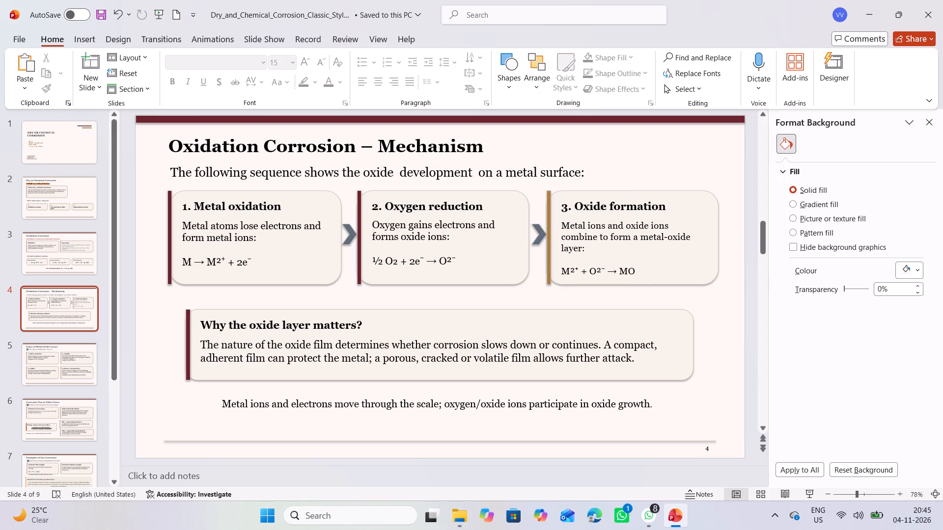
Review the remaining slides through to the thank-you slide and return to the Oxidation Corrosion – Mechanism slide.
scroll(564, 218, "down", 1)
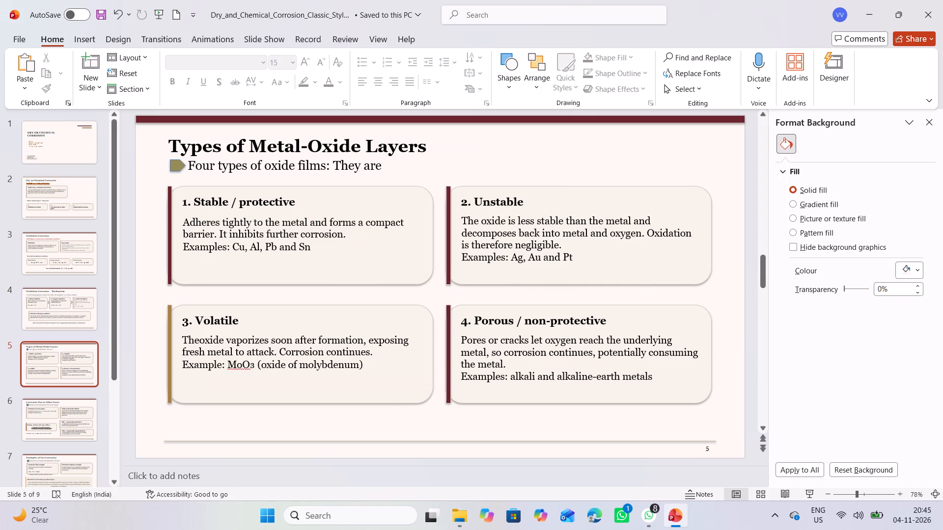
scroll(564, 218, "down", 2)
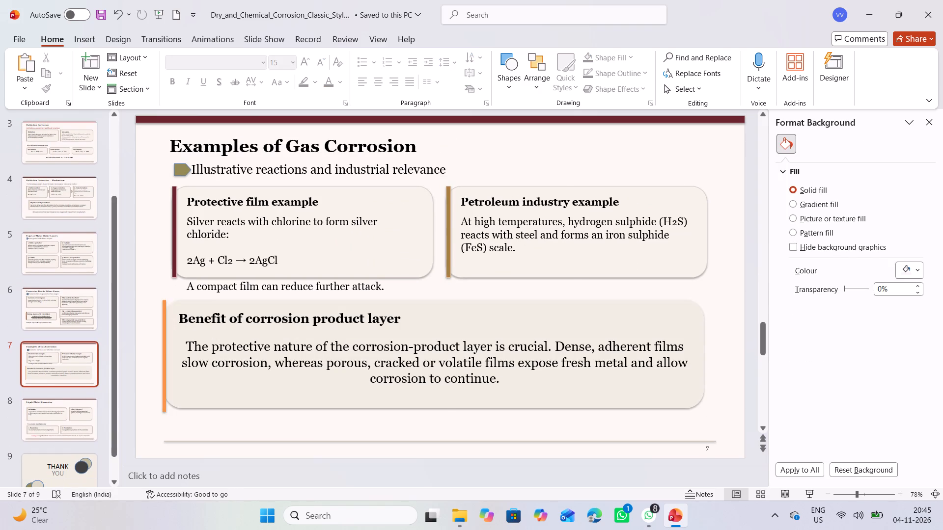
scroll(564, 218, "down", 2)
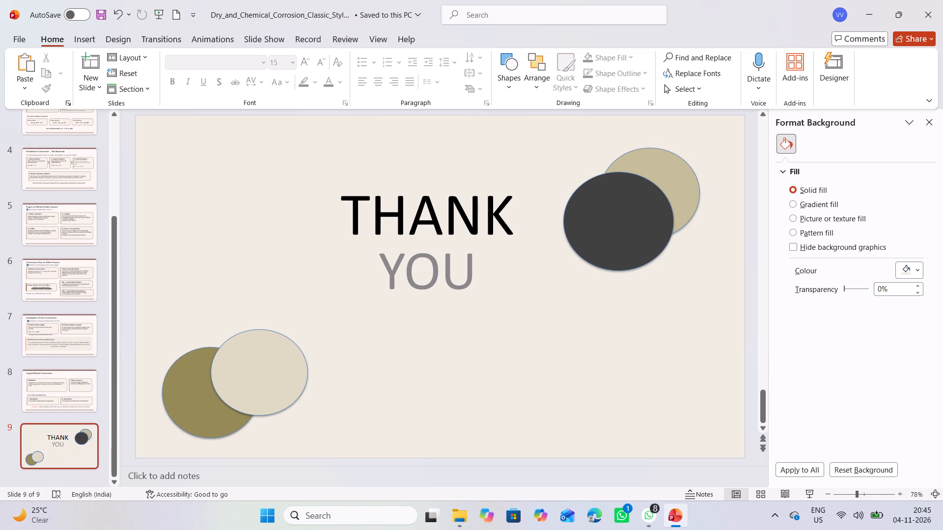
scroll(564, 218, "up", 2)
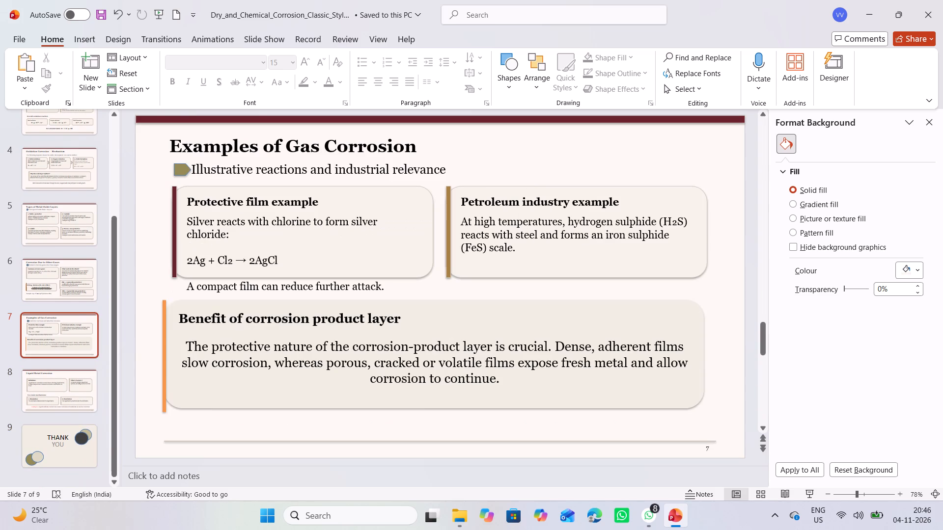
scroll(564, 218, "up", 3)
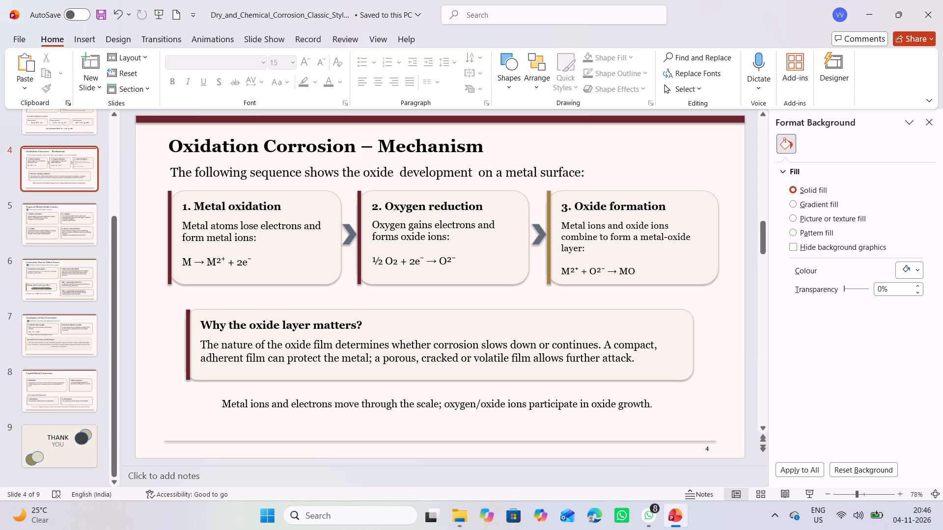
Set the explanatory sentence above the equation in the "3. Oxide formation" card to font size 16.
left_click(560, 224)
left_click(560, 224)
left_click_drag(560, 224, 561, 224)
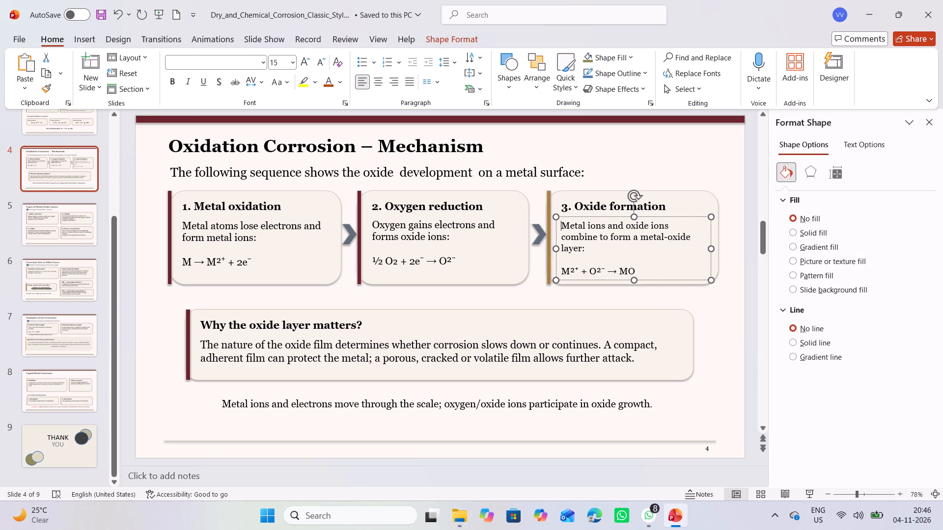
left_click_drag(561, 224, 568, 230)
left_click_drag(561, 224, 562, 224)
left_click_drag(562, 224, 598, 247)
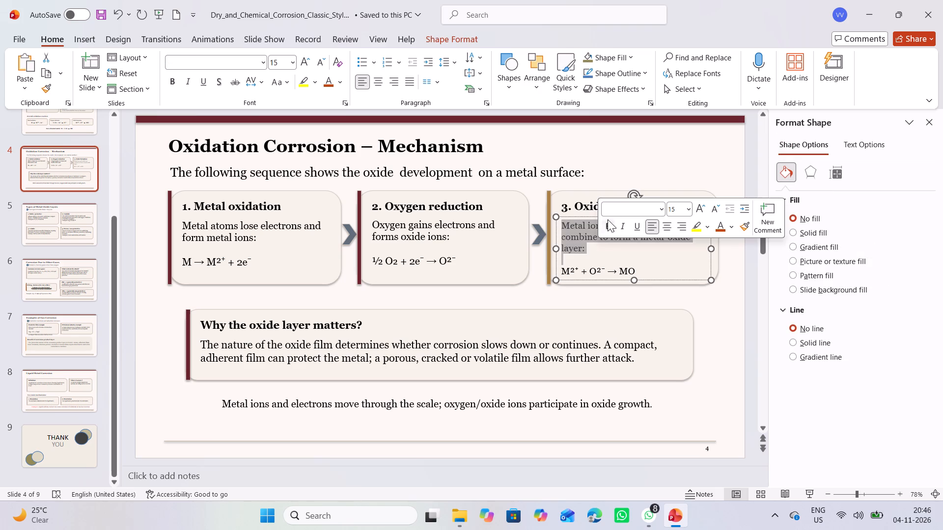
left_click(687, 213)
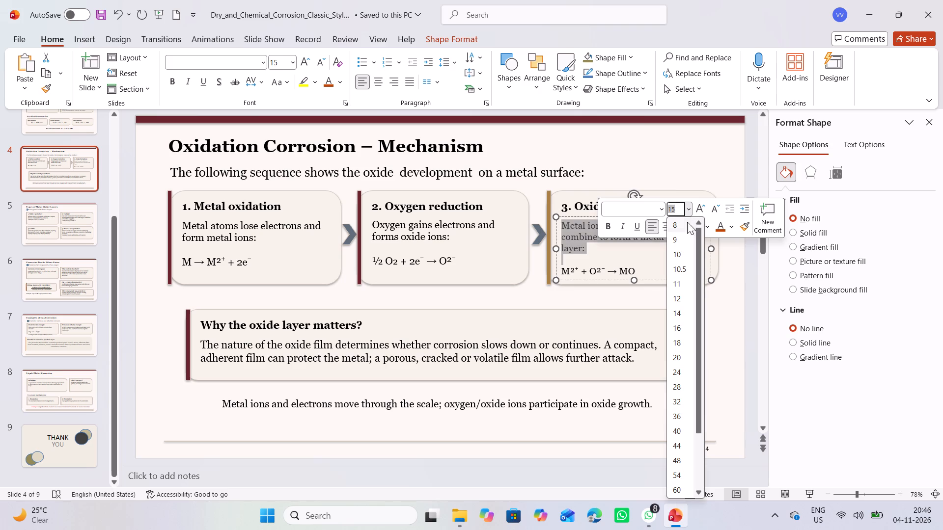
left_click(677, 327)
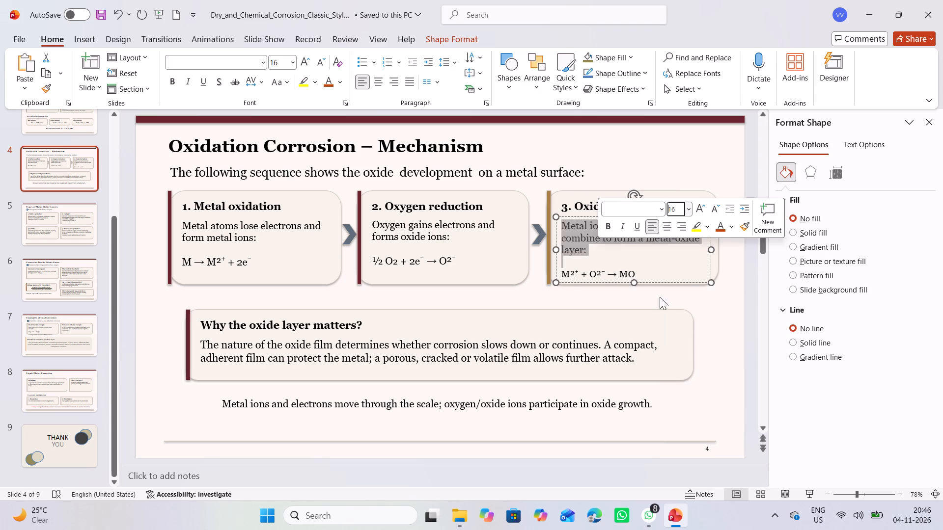
Remove the blank line above the equation in the "3. Oxide formation" card on the Oxidation Corrosion – Mechanism slide.
left_click(652, 270)
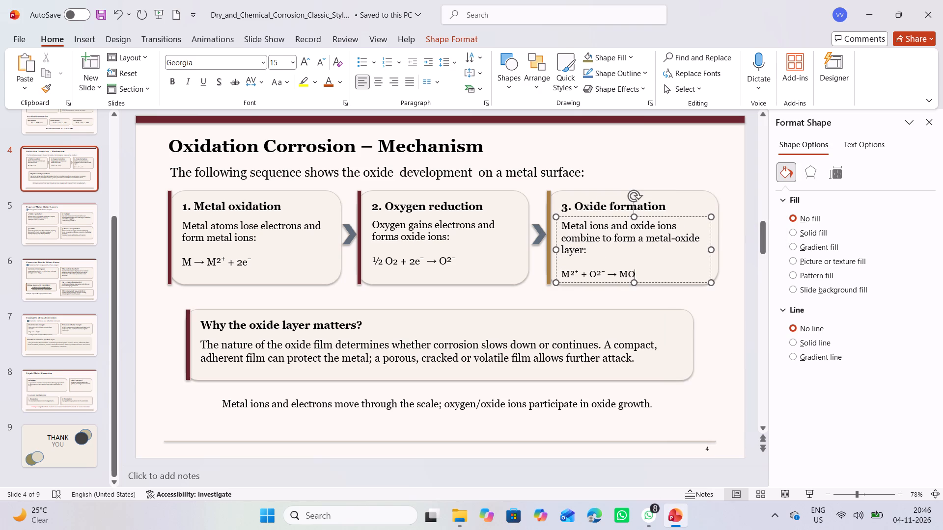
left_click(560, 272)
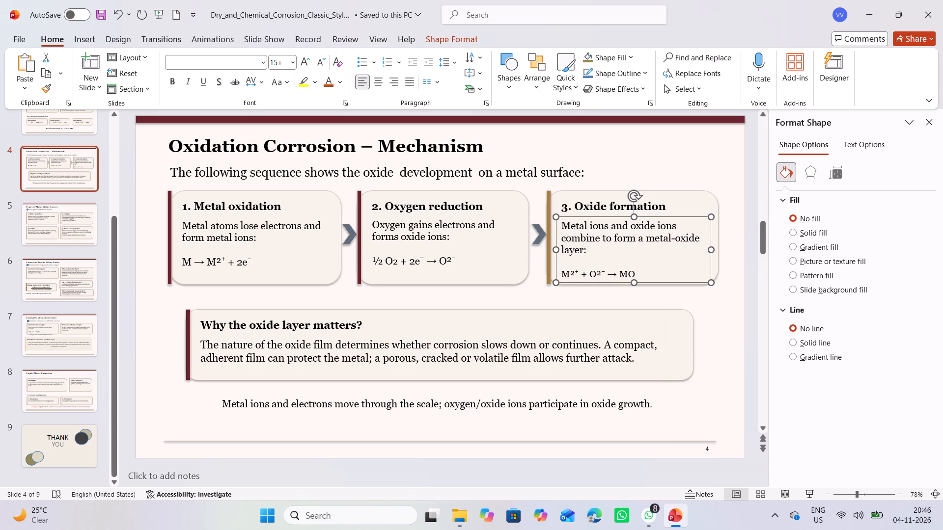
left_click(560, 272)
left_click(652, 272)
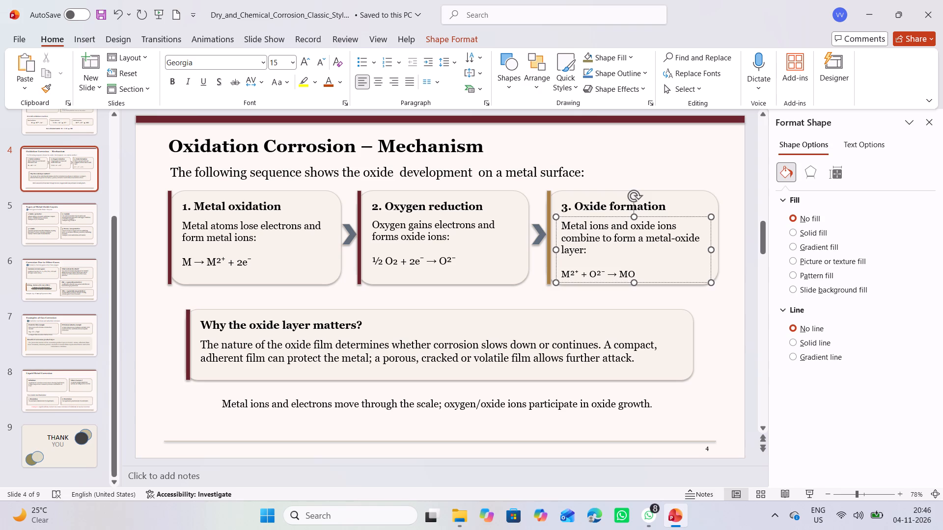
key("Left")
key("Left")
key("Left")
key("Left")
key("Left")
key("Left")
key("Left")
key("Left")
key("Left")
key("Left")
key("Left")
key("Left")
key("Left")
key("Left")
key("BackSpace")
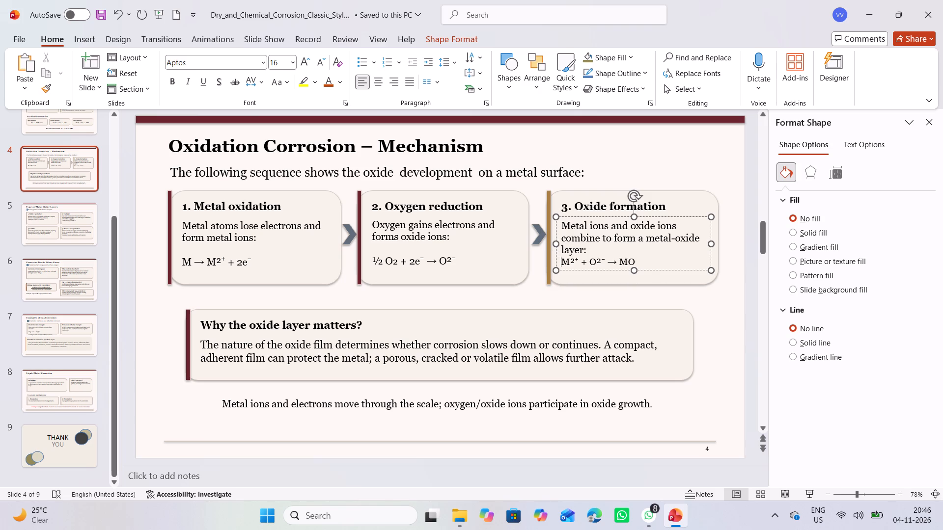
key("Up")
key("BackSpace")
key("Return")
left_click(527, 293)
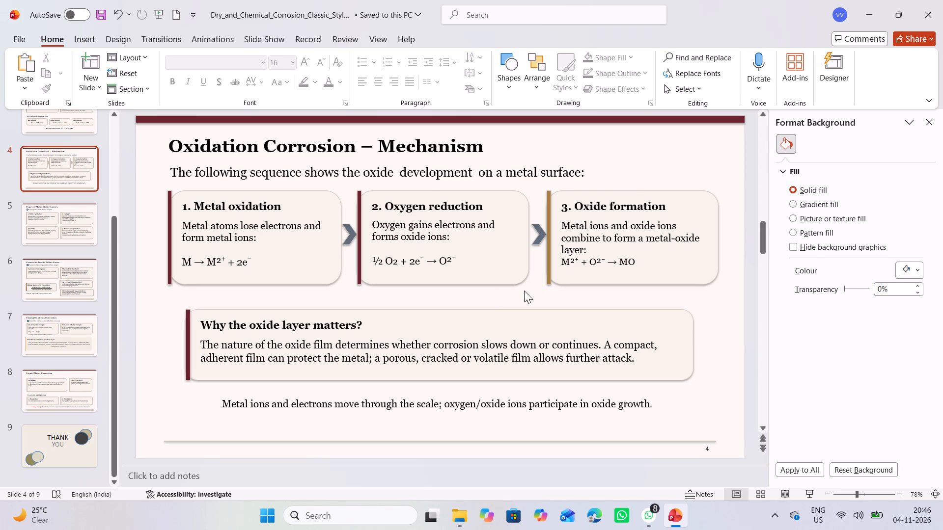
left_click(560, 261)
left_click(560, 261)
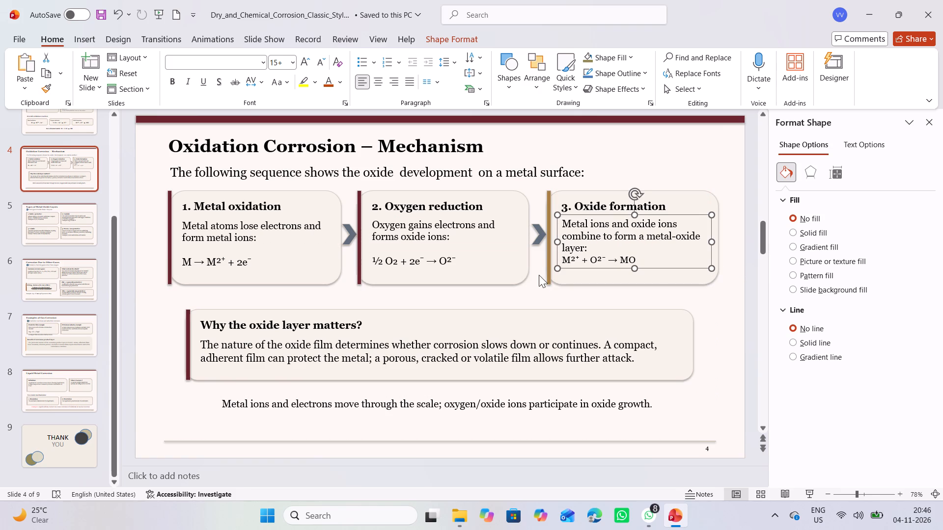
left_click(527, 290)
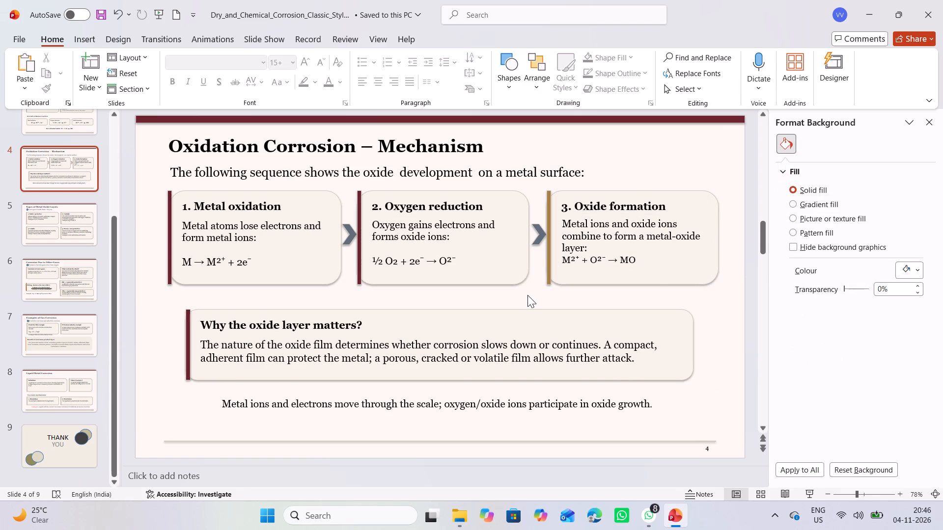
Review the slides through to the thank-you slide and return to the Dry or Chemical Corrosion slide.
scroll(527, 295, "down", 1)
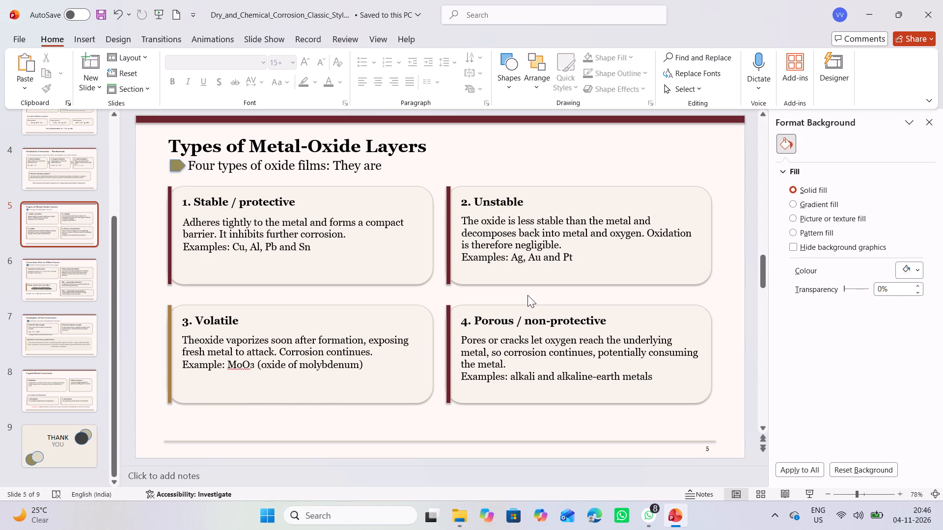
scroll(527, 295, "down", 2)
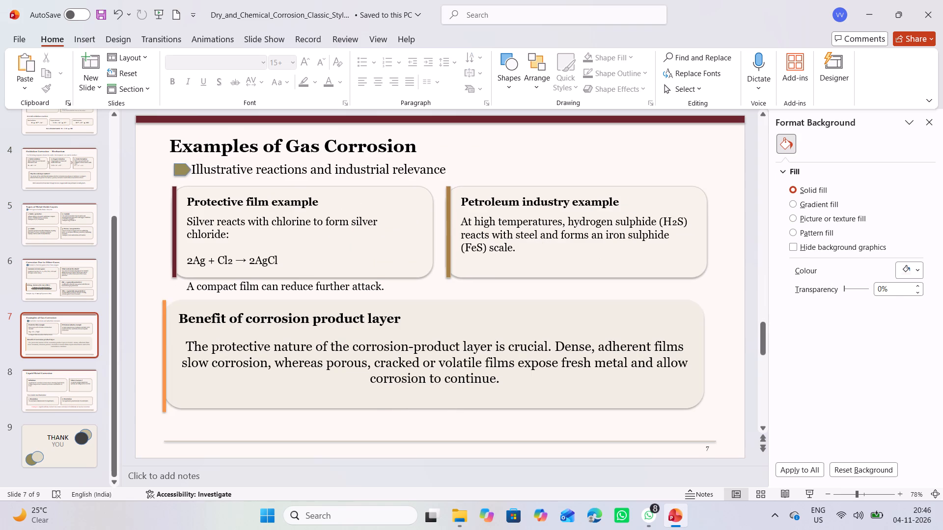
scroll(527, 295, "down", 2)
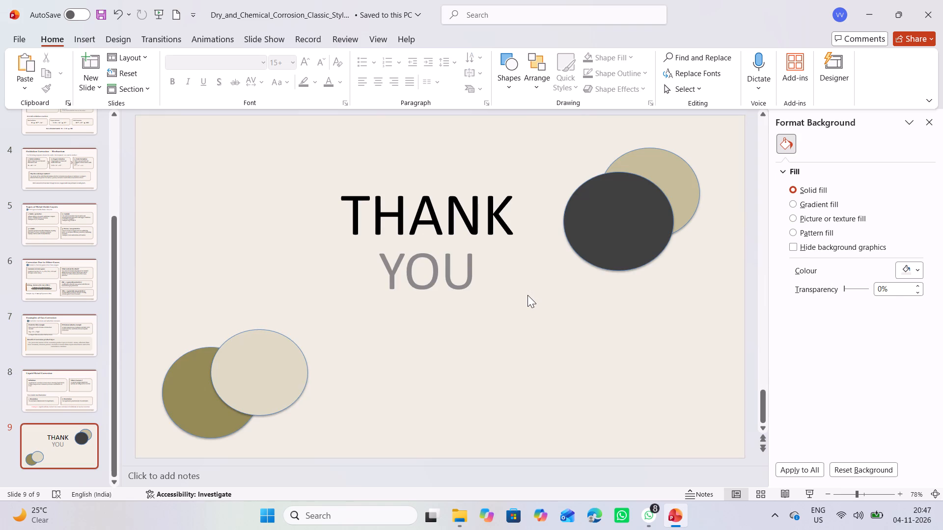
scroll(527, 295, "up", 1)
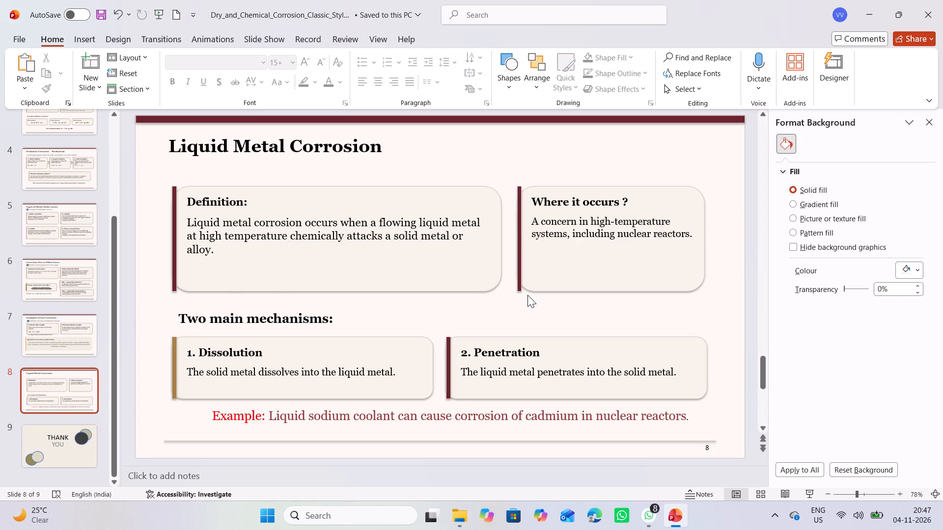
scroll(527, 295, "up", 3)
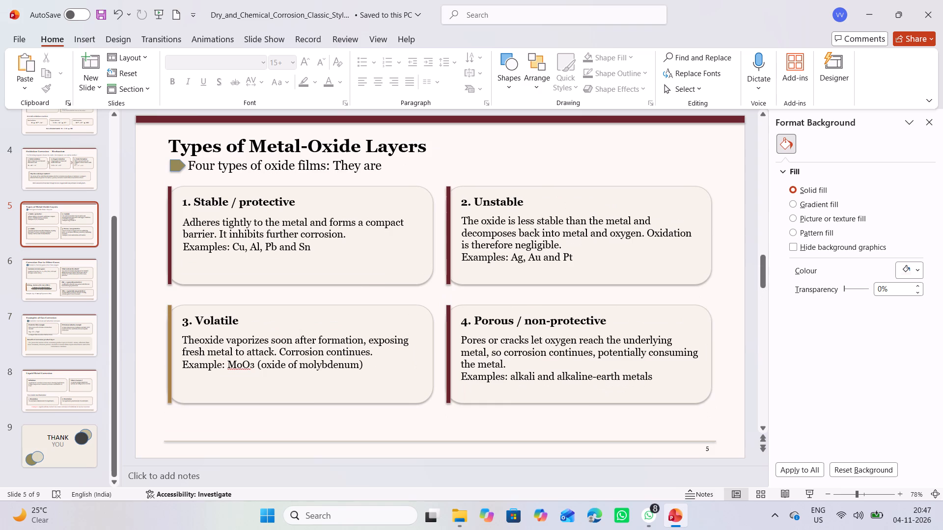
scroll(527, 295, "up", 2)
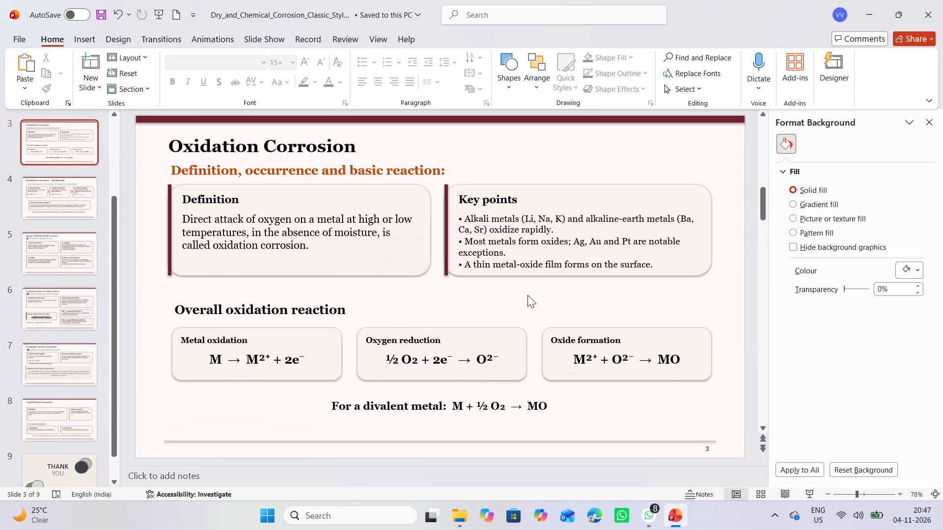
scroll(527, 295, "up", 1)
scroll(527, 295, "down", 1)
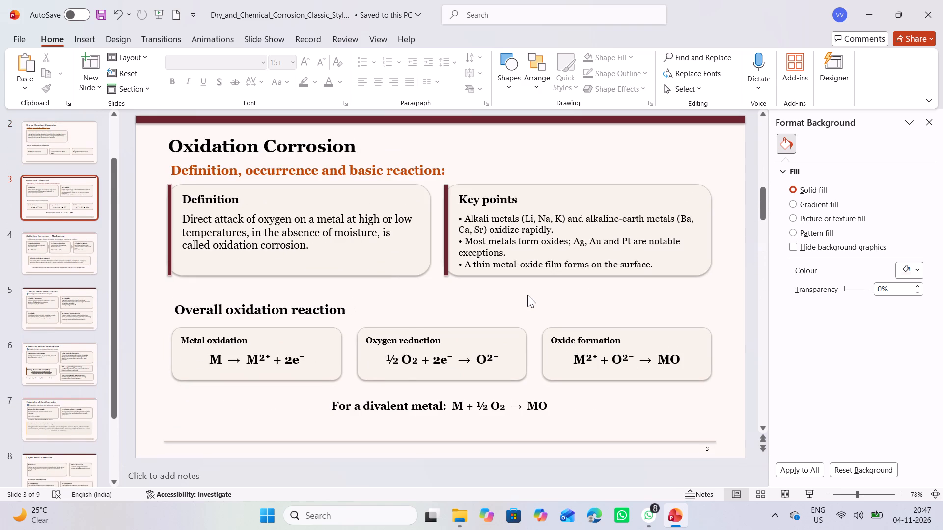
scroll(527, 295, "up", 1)
scroll(527, 295, "down", 1)
scroll(469, 180, "up", 1)
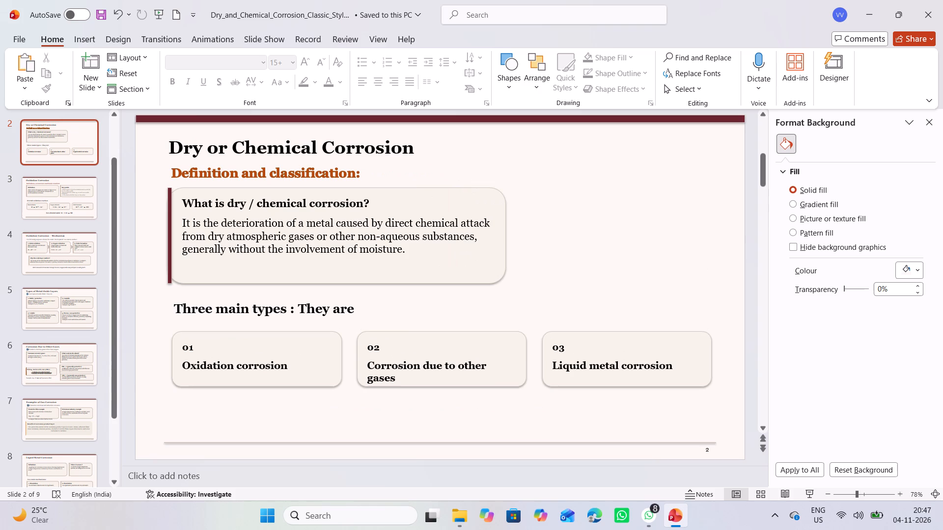
Set the "Definition and classification:" subheading on the Dry or Chemical Corrosion slide to the custom font colour #B24807.
left_click(359, 172)
left_click(360, 172)
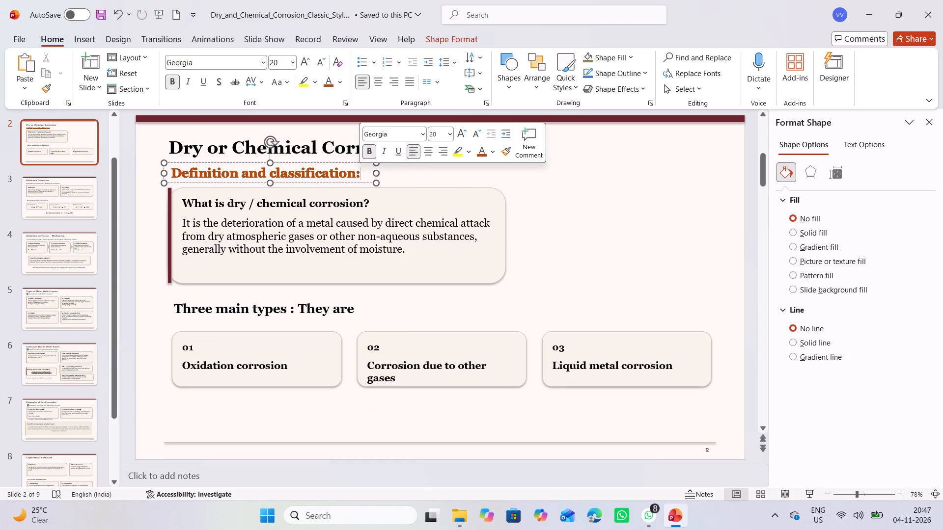
left_click(169, 170)
left_click(169, 170)
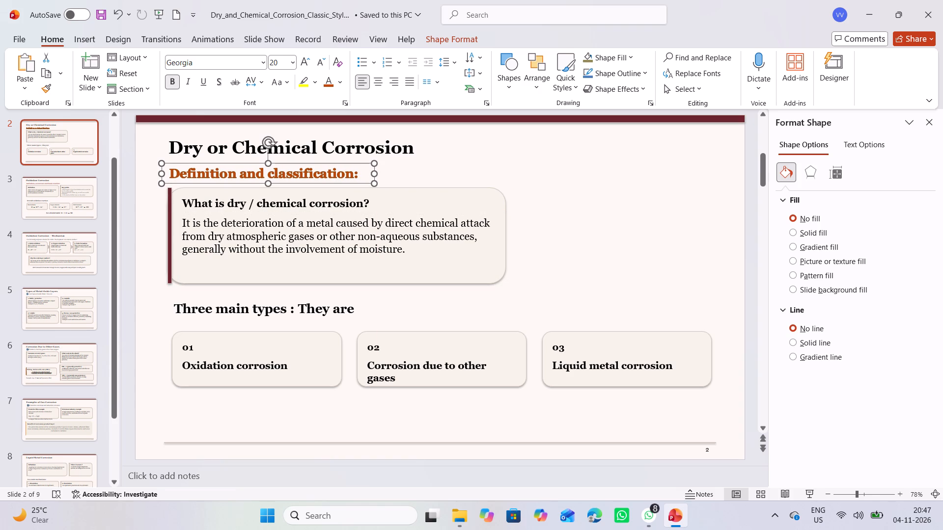
left_click(169, 170)
left_click_drag(169, 170, 329, 178)
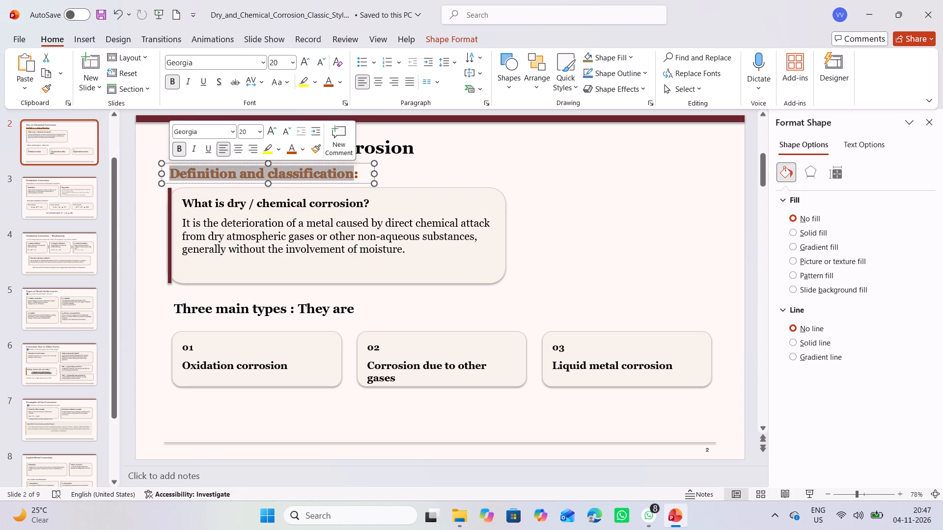
left_click_drag(329, 178, 367, 176)
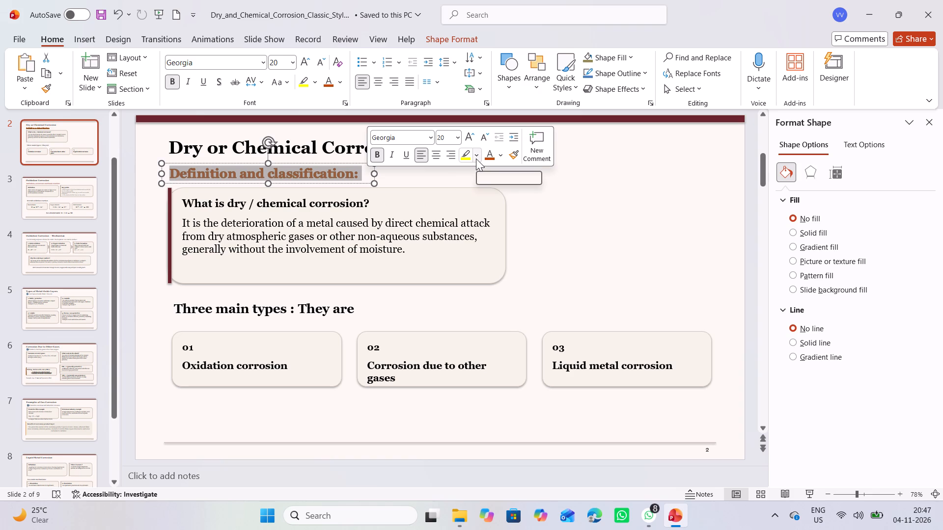
left_click(502, 159)
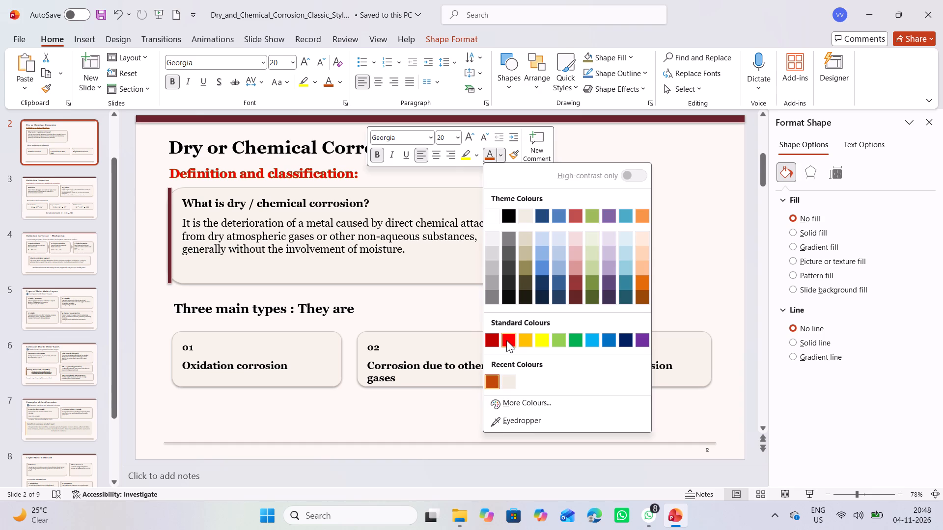
left_click(501, 400)
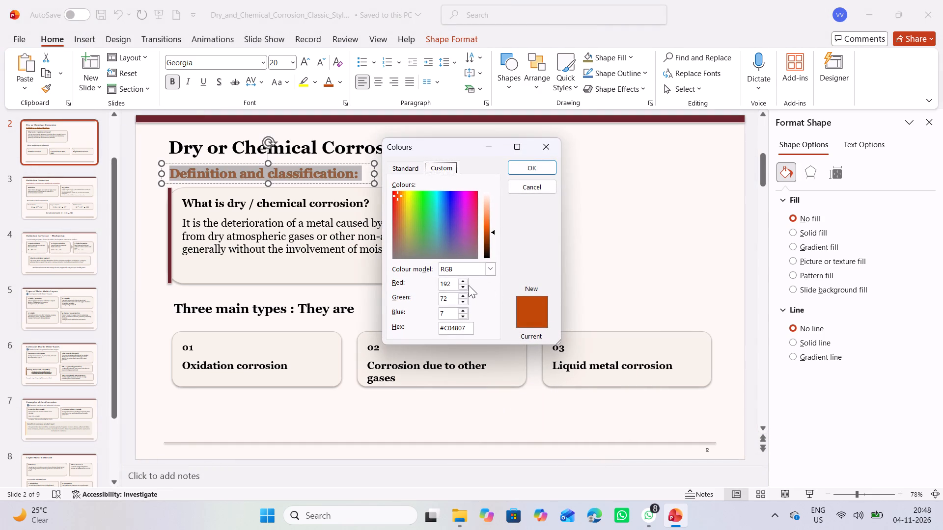
triple_click(465, 286)
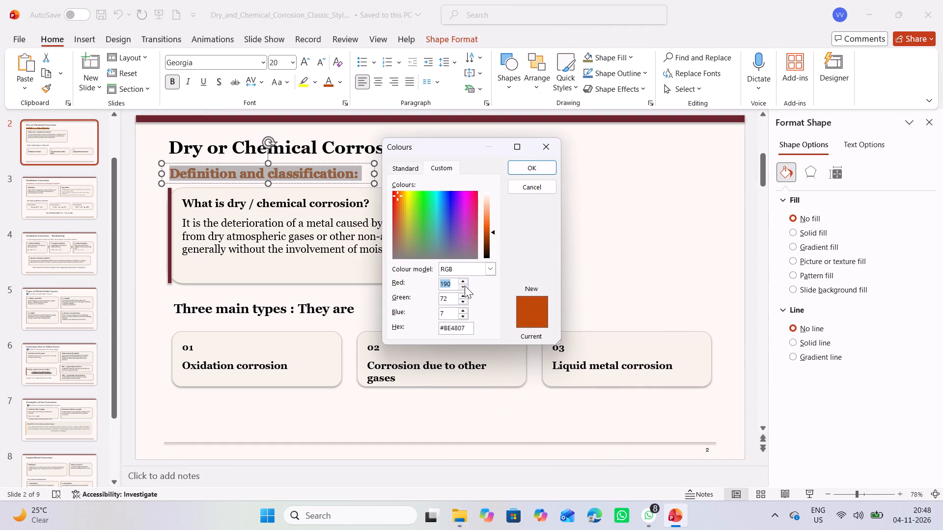
triple_click(465, 286)
left_click(465, 286)
triple_click(465, 286)
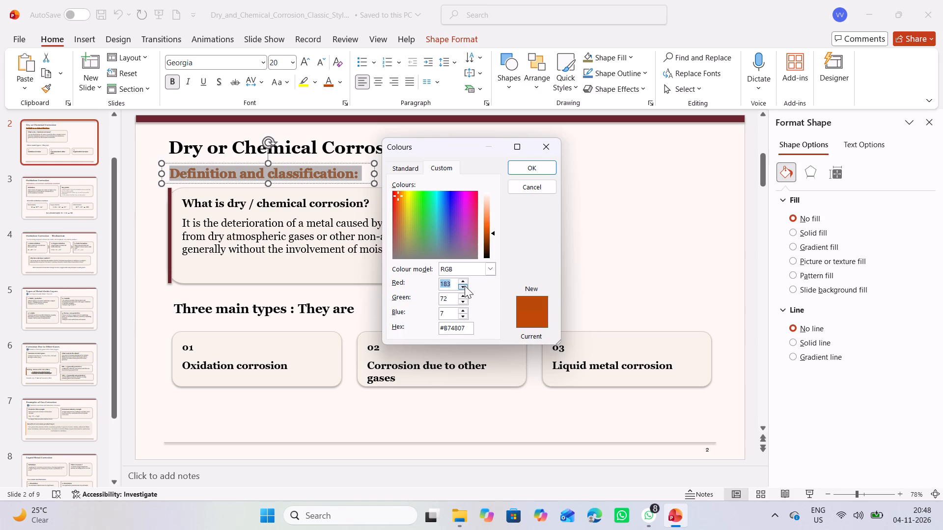
triple_click(465, 286)
left_click(465, 286)
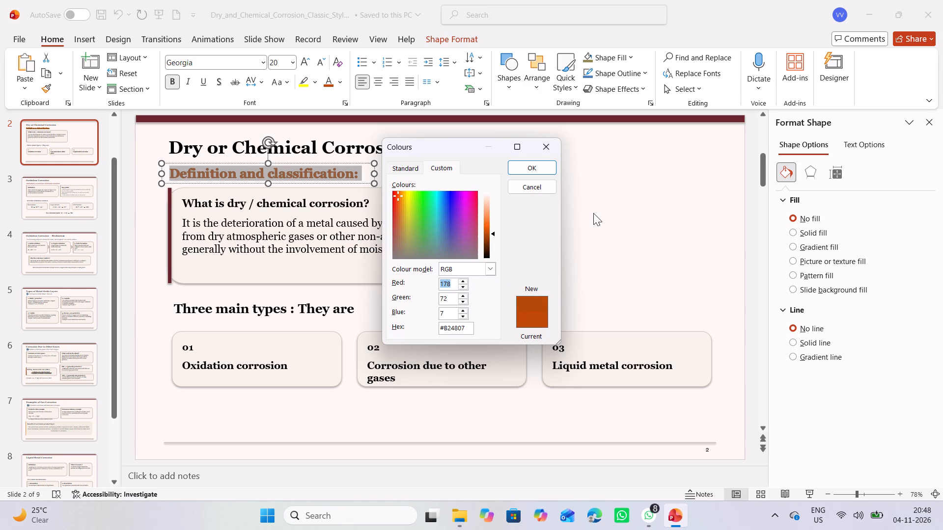
left_click(593, 213)
left_click(541, 163)
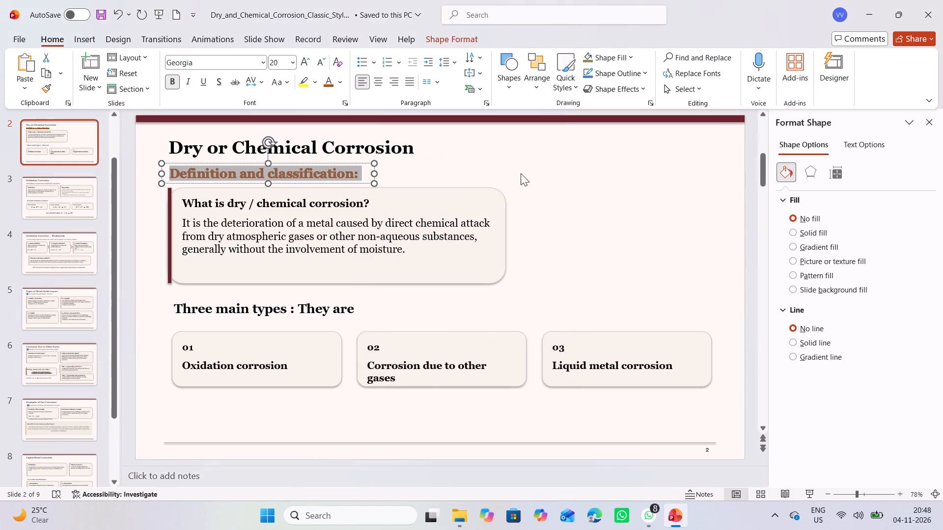
left_click(469, 190)
left_click(465, 171)
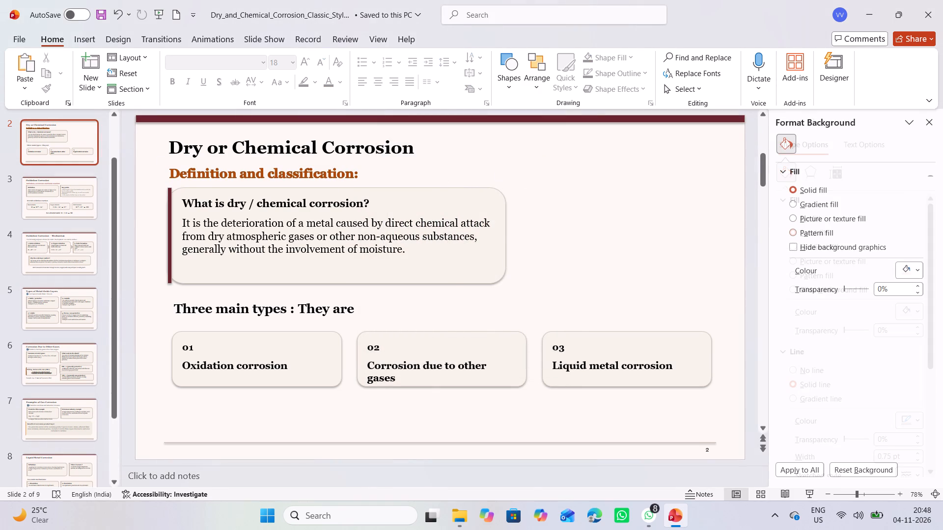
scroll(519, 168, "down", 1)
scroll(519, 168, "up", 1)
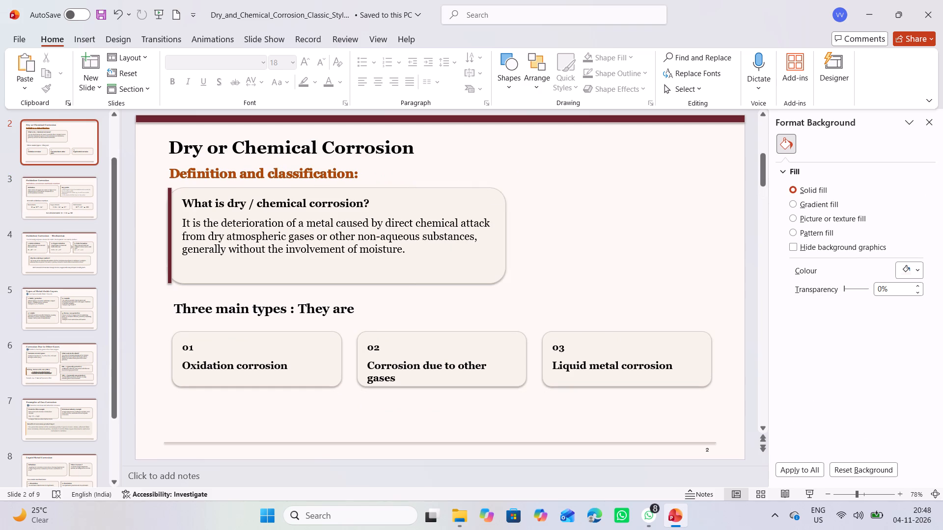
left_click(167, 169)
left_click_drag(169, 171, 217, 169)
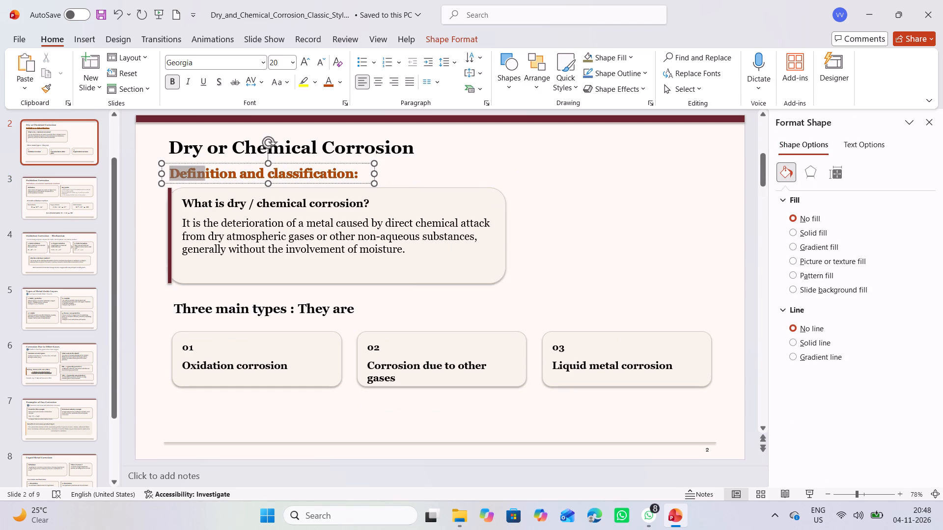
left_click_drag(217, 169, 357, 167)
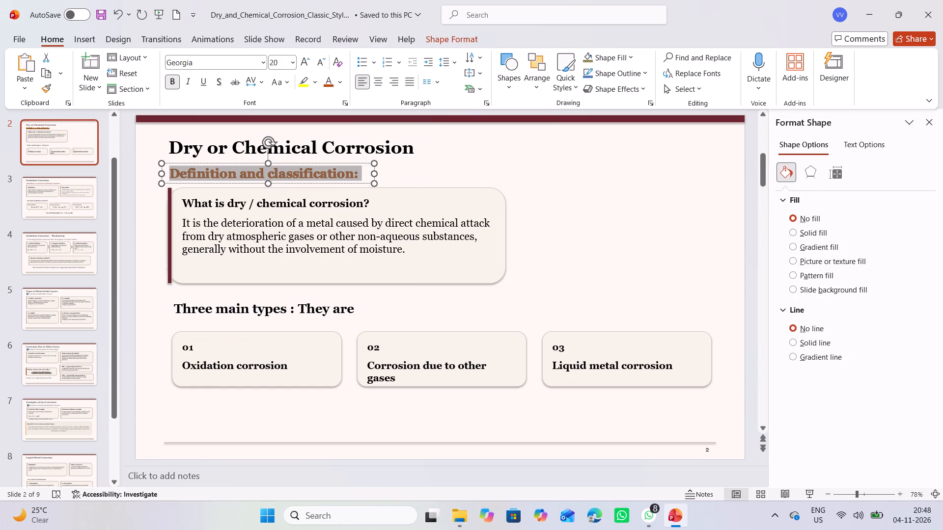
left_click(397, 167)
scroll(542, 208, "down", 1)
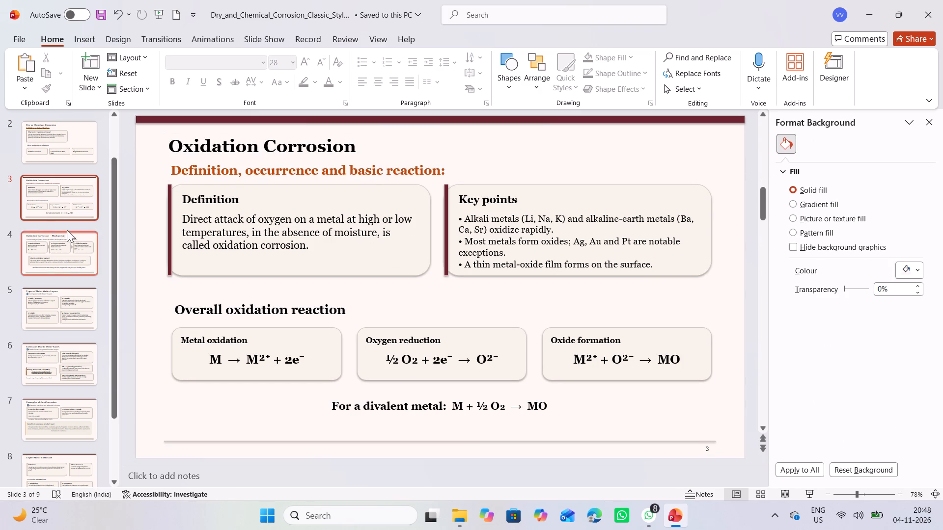
Set the "Definition, occurrence and basic reaction" subheading text on the Oxidation Corrosion slide to the standard dark red font colour.
left_click(170, 167)
left_click(171, 170)
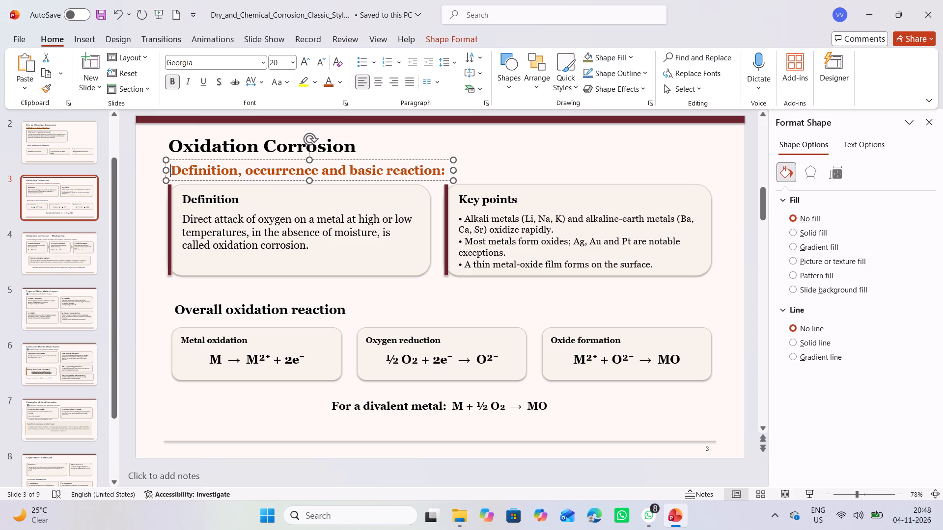
left_click_drag(171, 170, 445, 177)
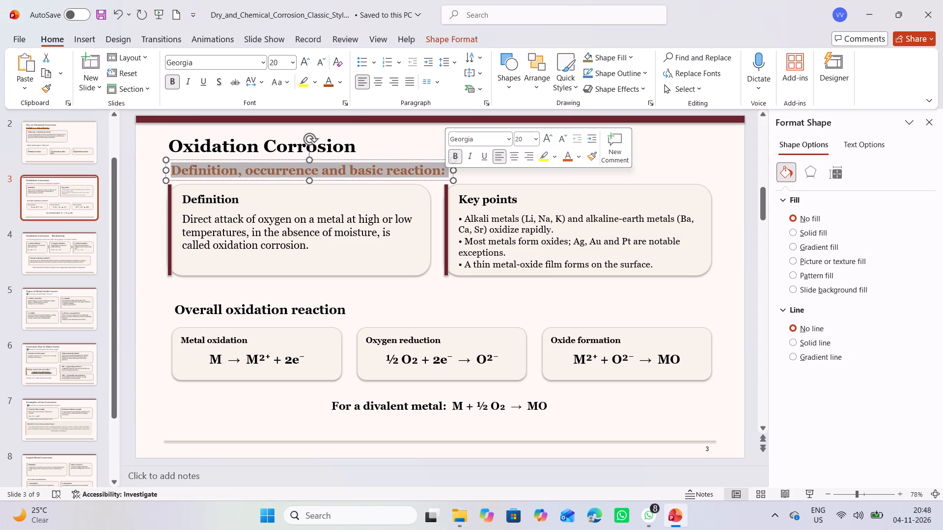
right_click(443, 168)
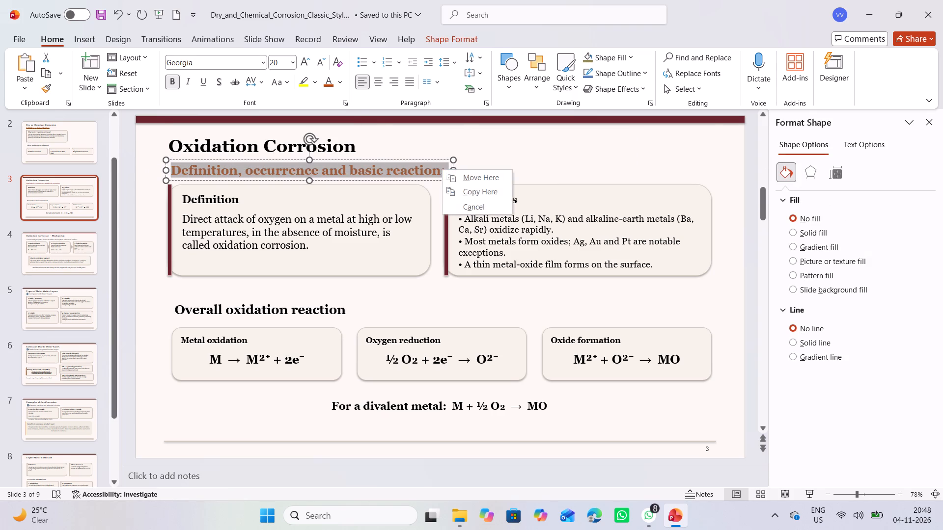
left_click(467, 157)
left_click(166, 169)
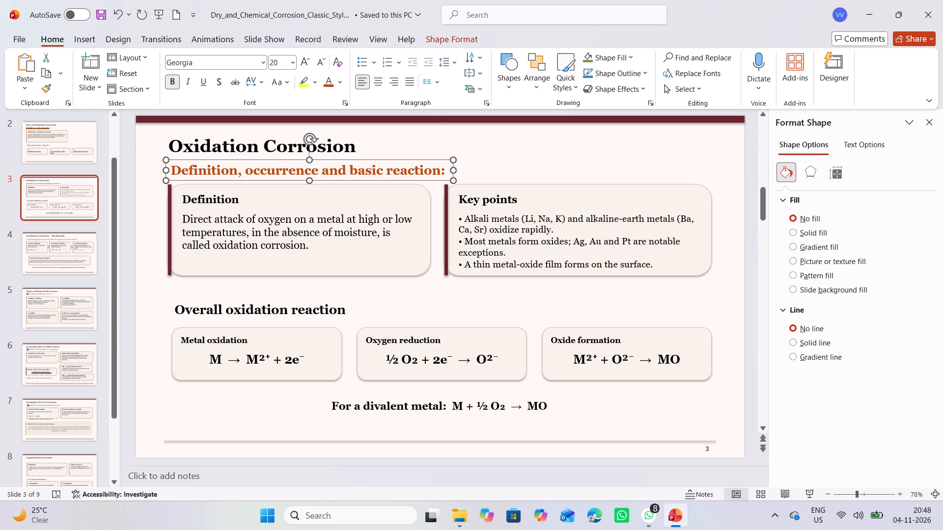
left_click(166, 170)
left_click(171, 169)
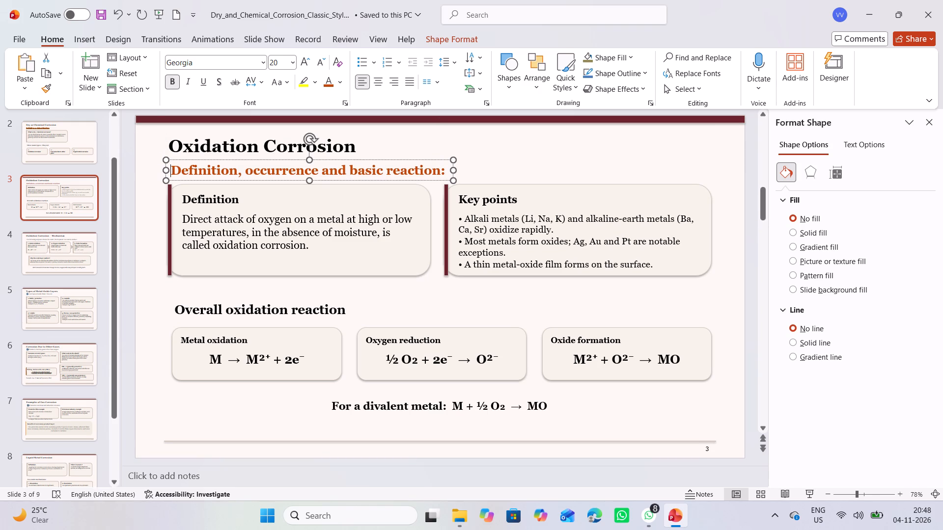
left_click_drag(171, 169, 412, 180)
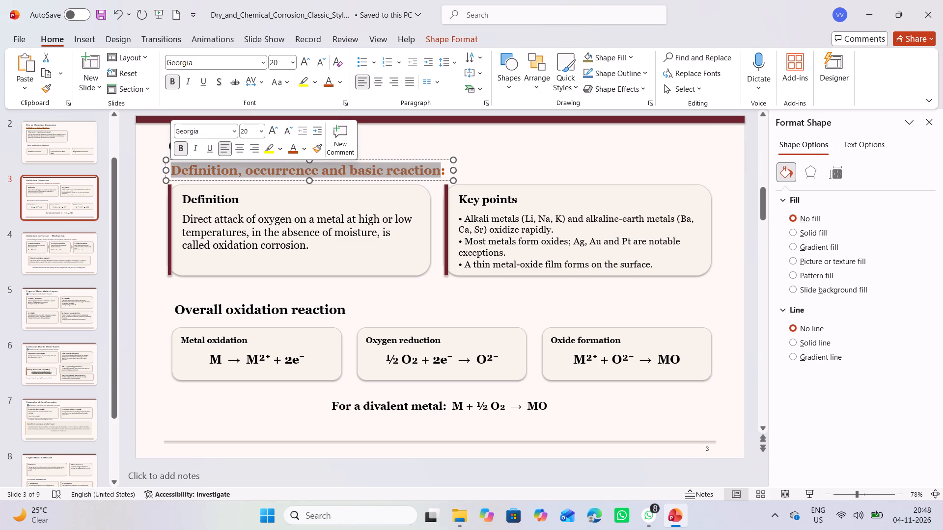
left_click_drag(412, 180, 431, 180)
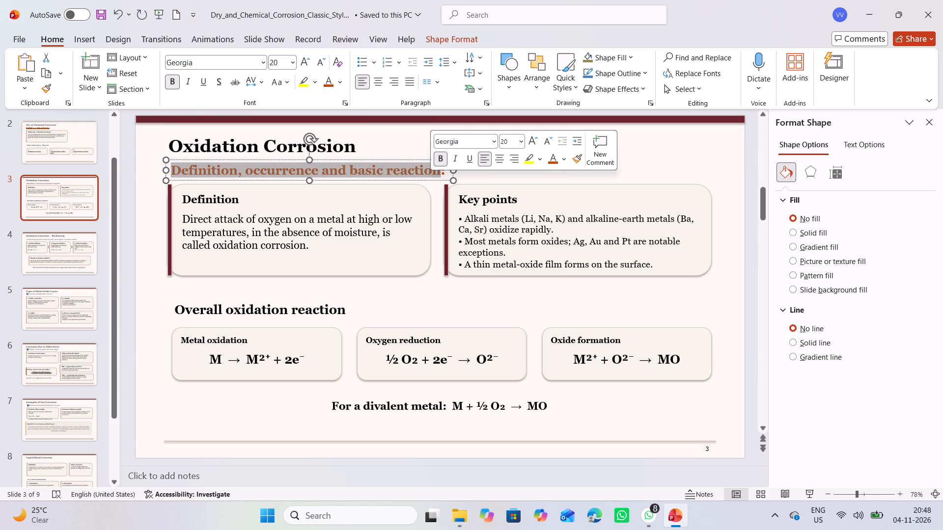
left_click(565, 160)
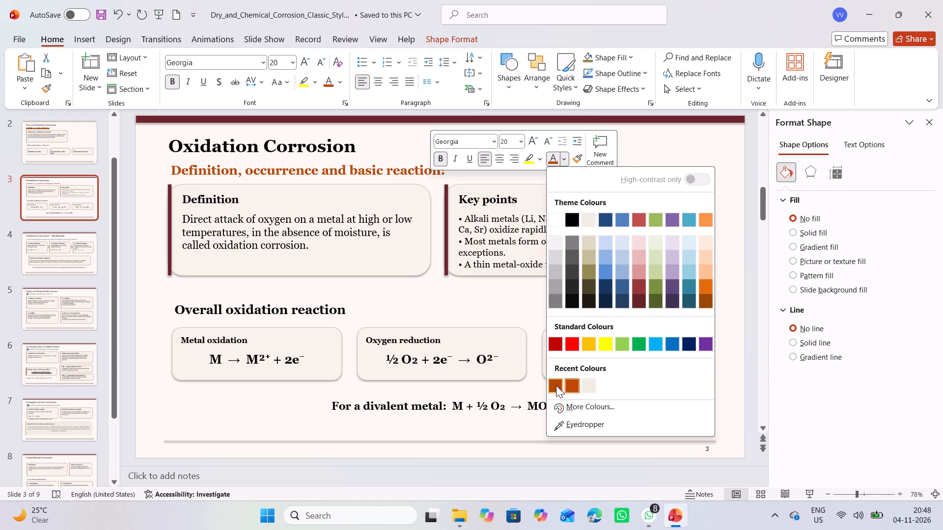
left_click(557, 347)
left_click(565, 315)
scroll(563, 313, "up", 1)
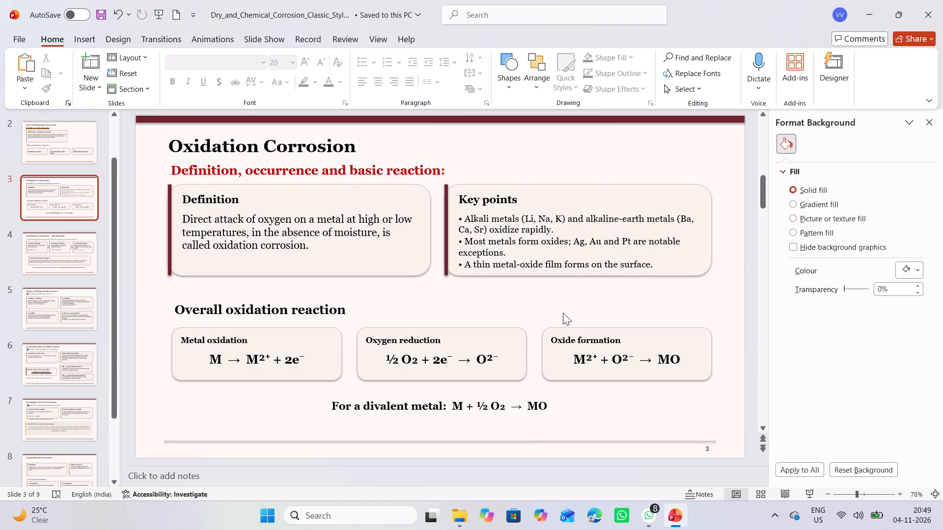
scroll(562, 313, "down", 1)
Apply the same dark red font colour to the whole Oxidation Corrosion subheading, including its colon.
left_click(172, 167)
left_click_drag(172, 167, 453, 168)
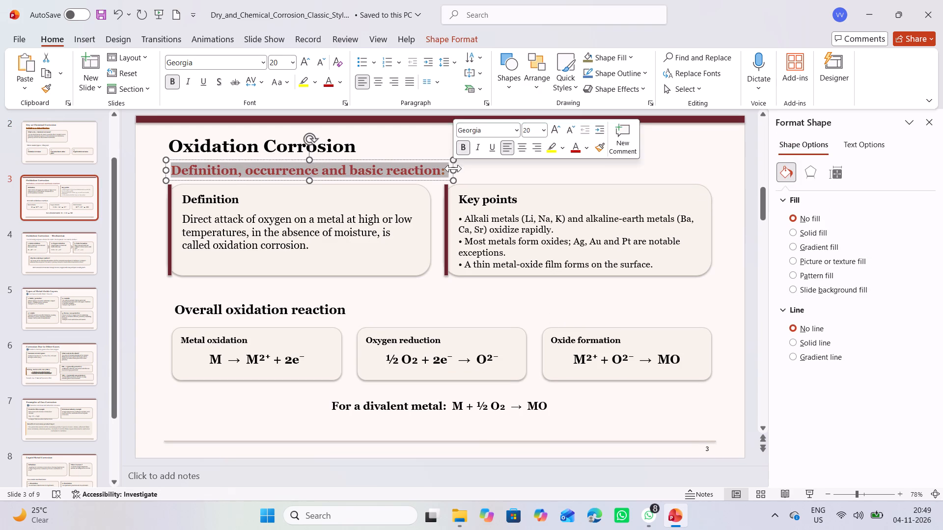
left_click(581, 145)
left_click(584, 151)
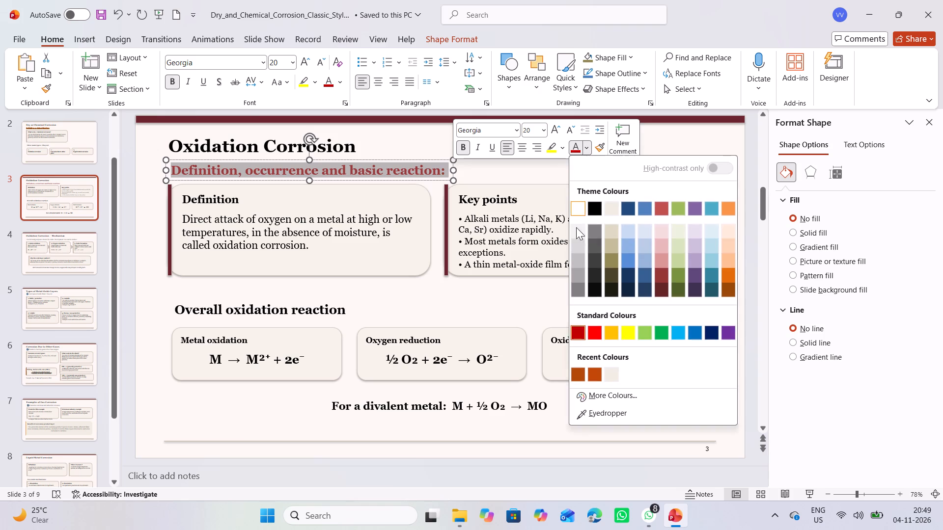
left_click(576, 369)
left_click(465, 303)
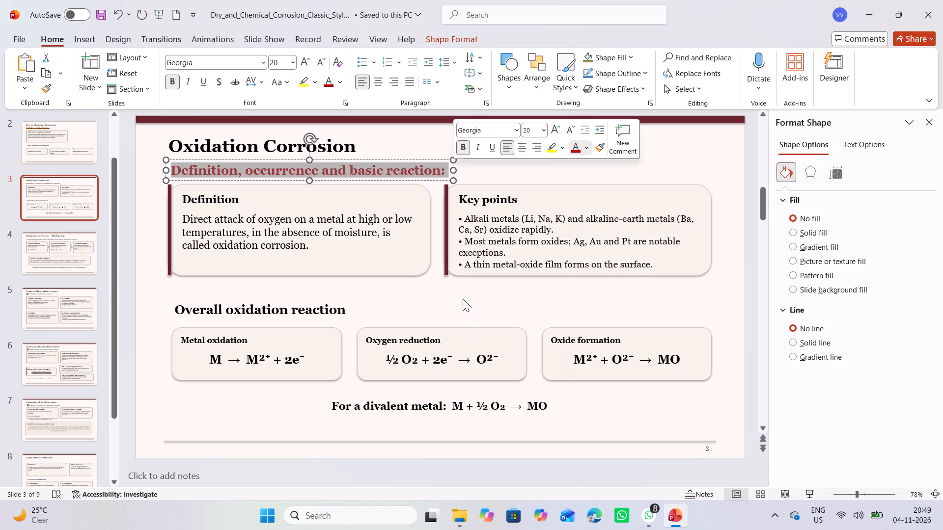
left_click(463, 299)
Set the "Definition and classification:" subheading on the Dry or Chemical Corrosion slide to the custom font colour #C01500.
scroll(455, 270, "up", 2)
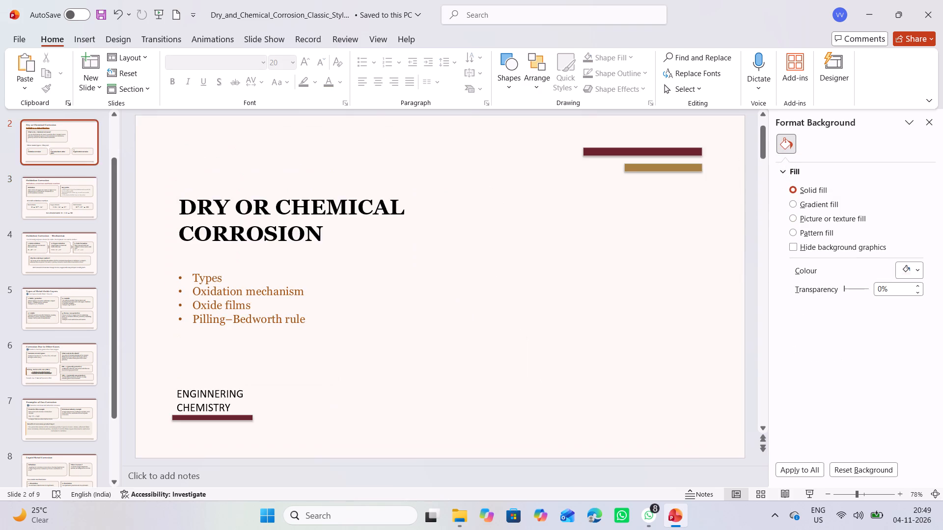
scroll(455, 271, "down", 2)
scroll(455, 271, "up", 1)
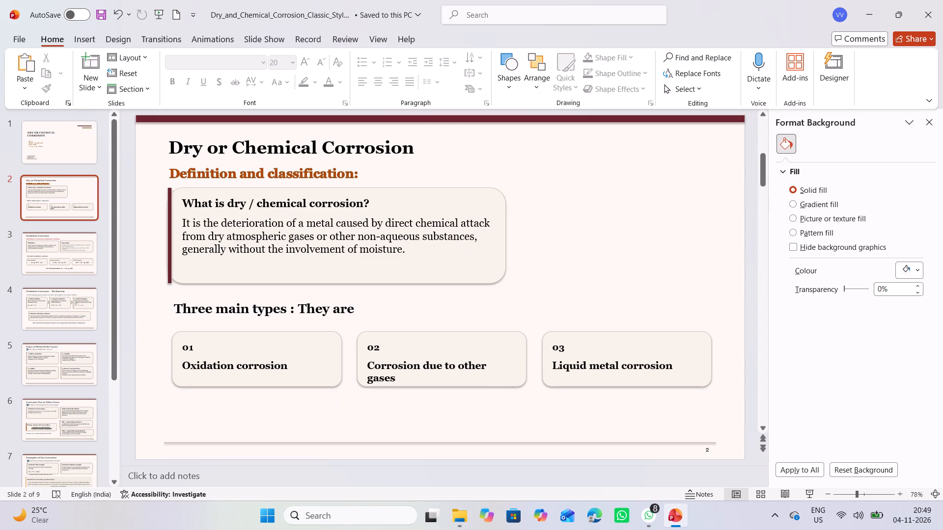
left_click(166, 172)
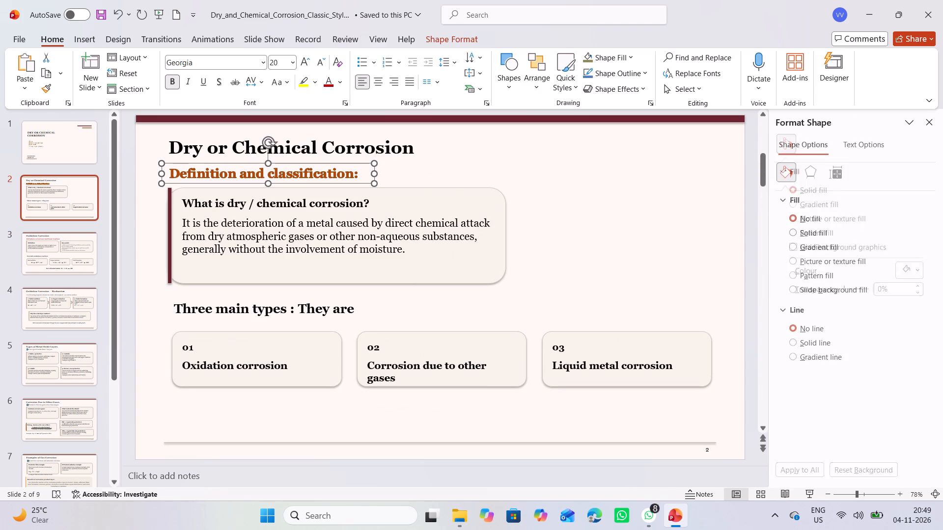
left_click(169, 172)
left_click_drag(169, 172, 234, 172)
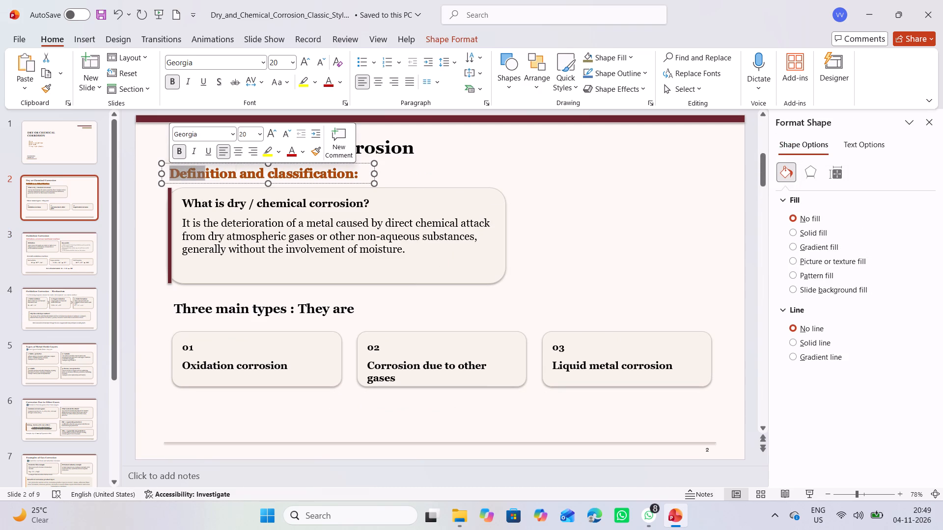
left_click_drag(234, 172, 366, 190)
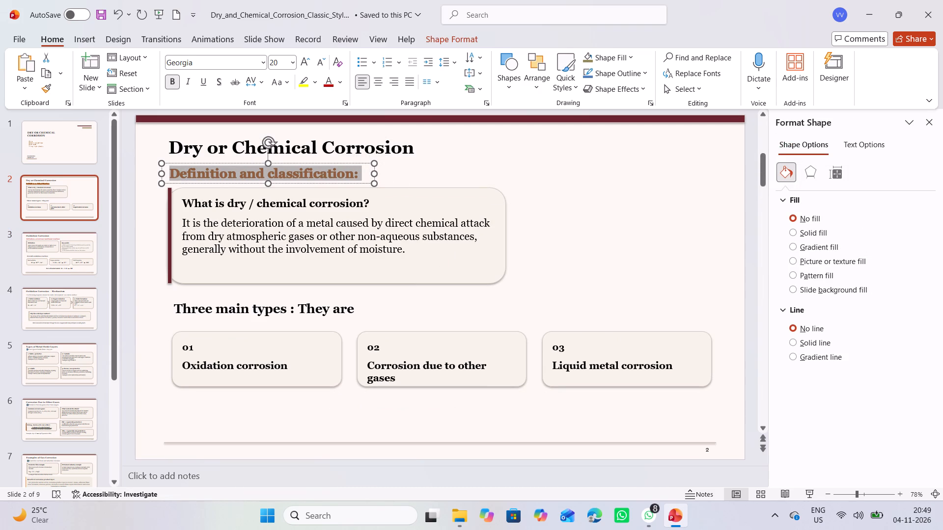
left_click(363, 175)
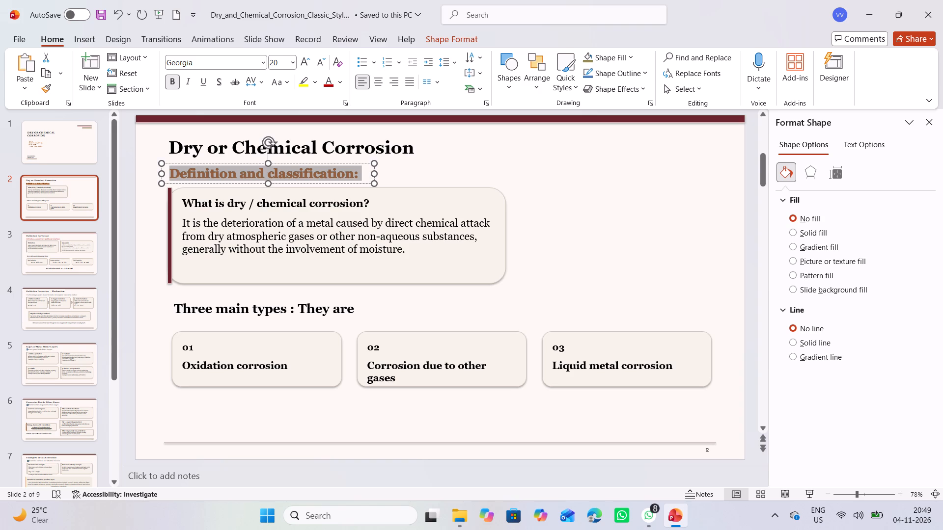
left_click(168, 172)
left_click_drag(168, 172, 192, 172)
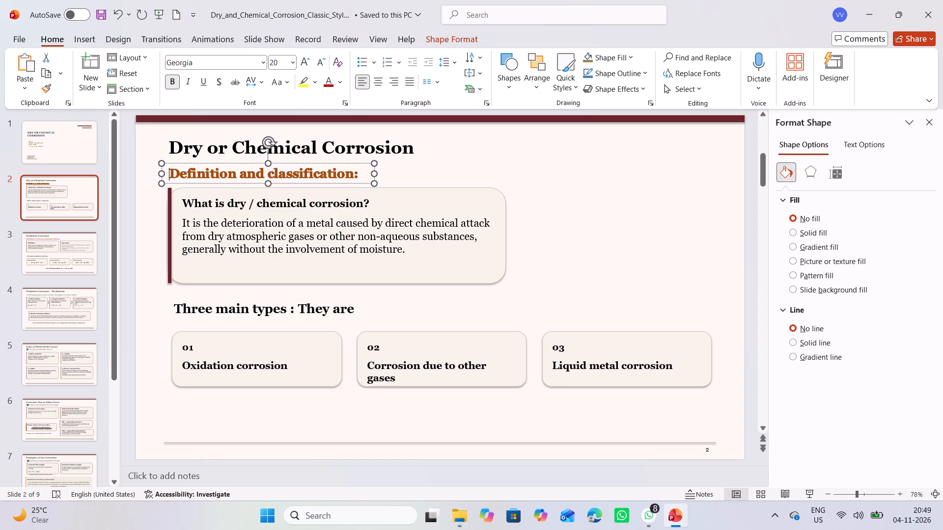
left_click_drag(192, 172, 219, 174)
left_click(169, 173)
left_click_drag(169, 173, 360, 179)
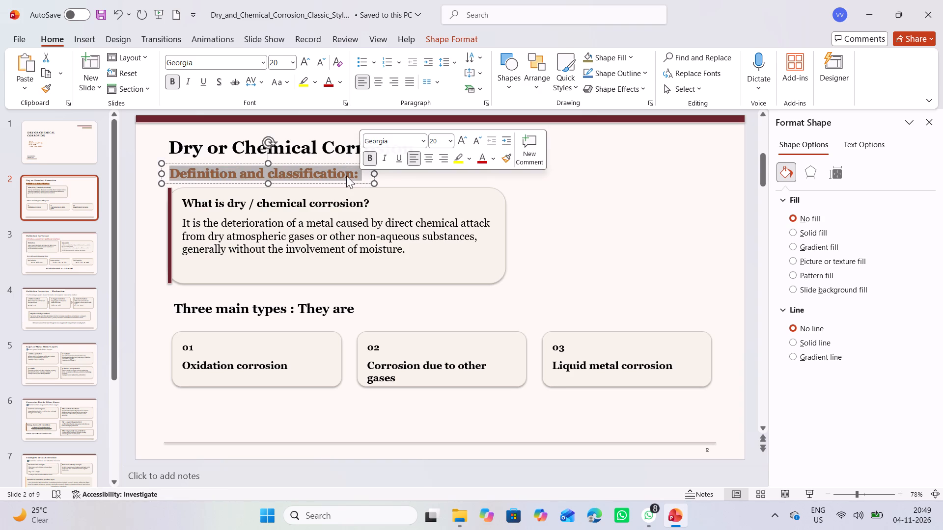
left_click(487, 160)
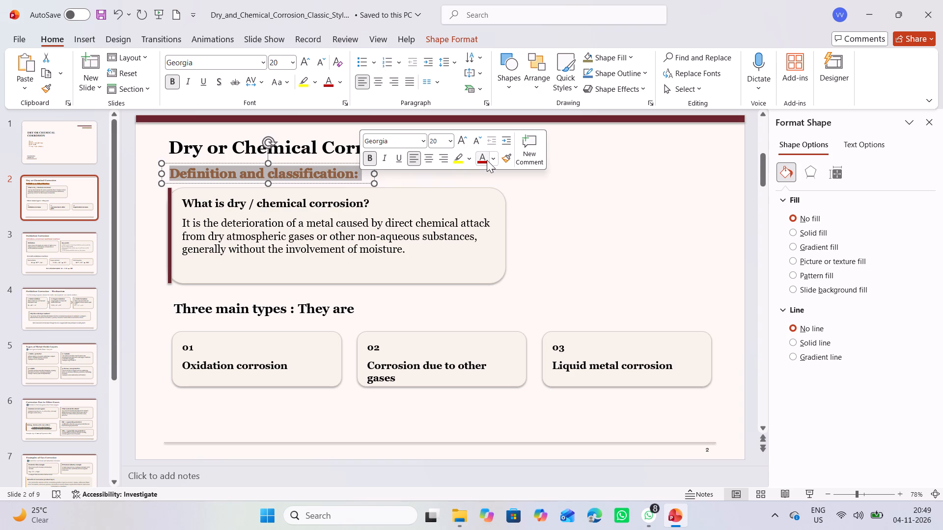
left_click(491, 161)
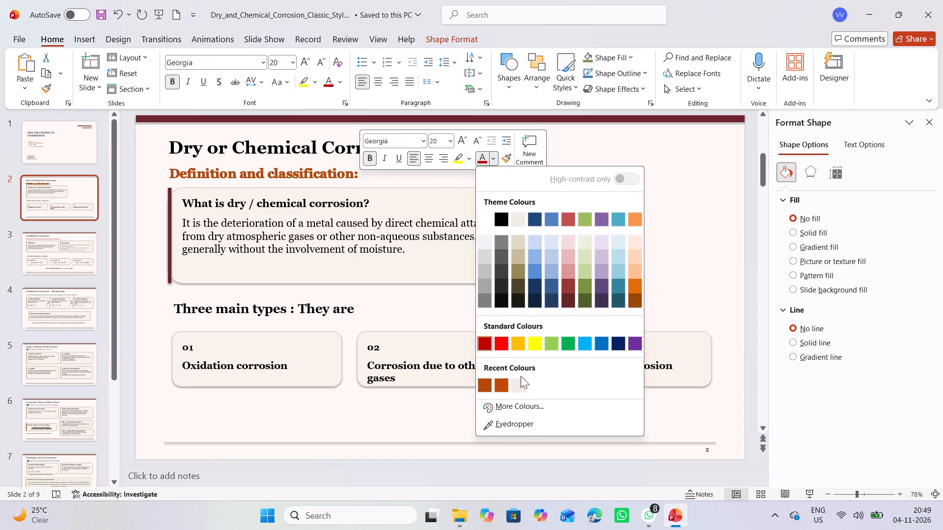
left_click(520, 402)
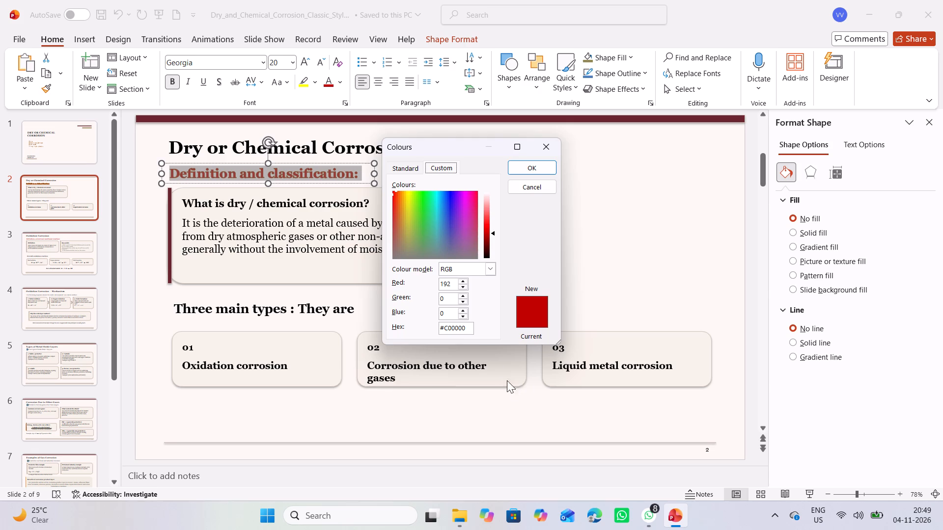
left_click(463, 301)
left_click(463, 301)
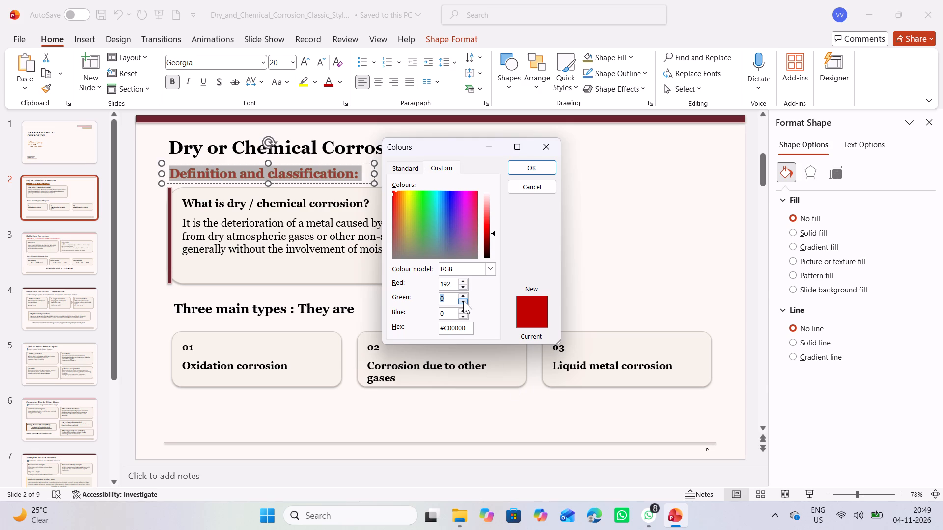
triple_click(463, 297)
triple_click(463, 297)
left_click(577, 283)
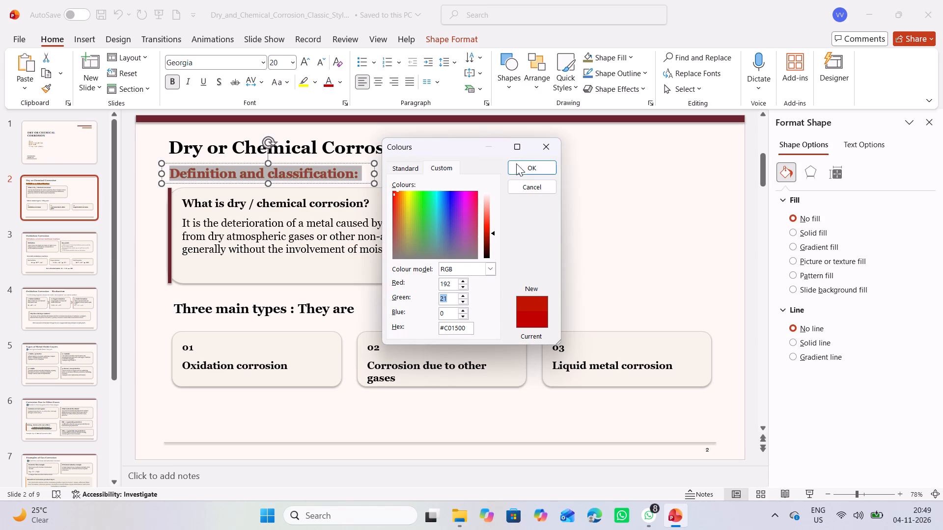
left_click(516, 164)
left_click(500, 178)
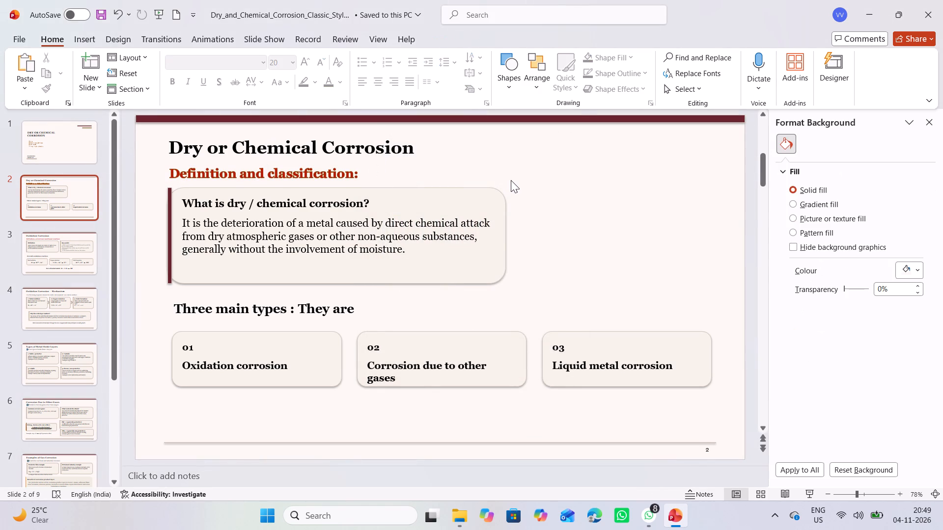
Compare the subheading colours on the first slides and review the deck through to the Liquid Metal Corrosion slide.
scroll(511, 181, "down", 1)
scroll(511, 181, "up", 1)
scroll(510, 183, "down", 1)
scroll(508, 184, "up", 1)
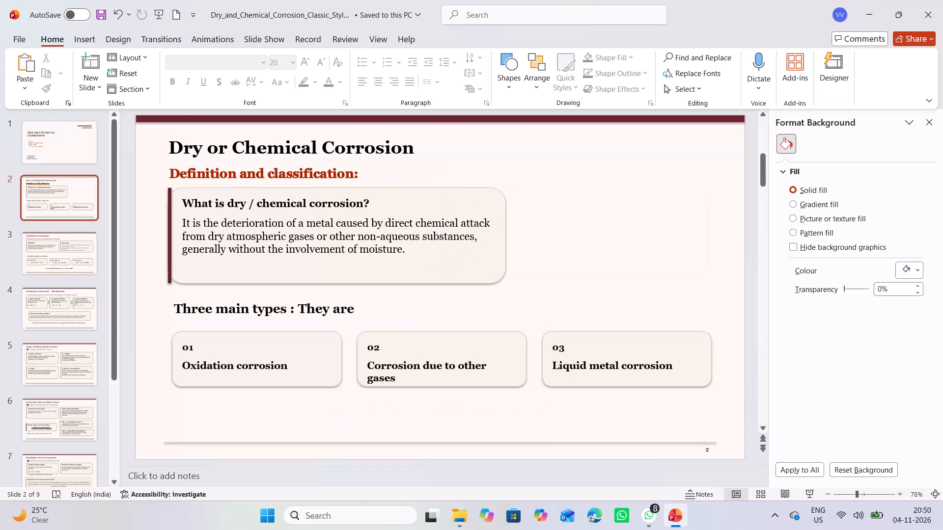
scroll(506, 184, "up", 1)
scroll(505, 185, "down", 2)
scroll(494, 189, "up", 1)
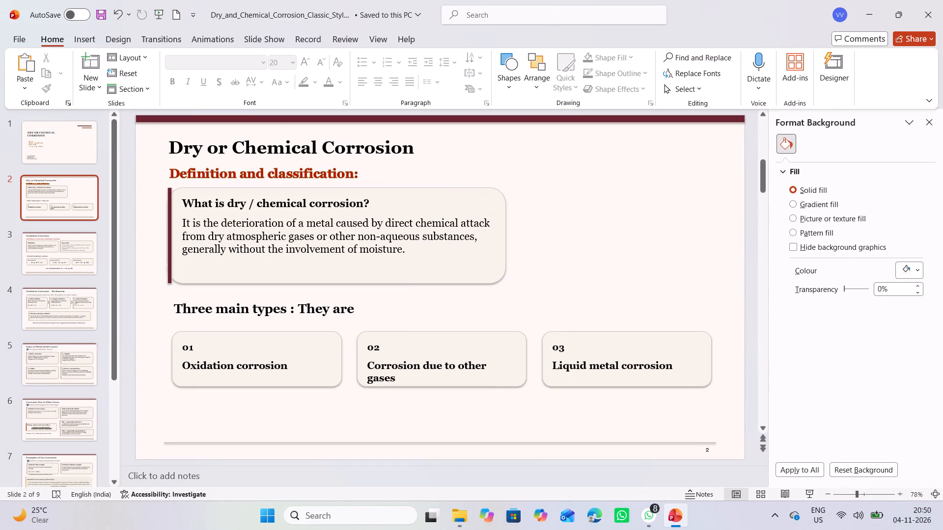
scroll(494, 189, "up", 1)
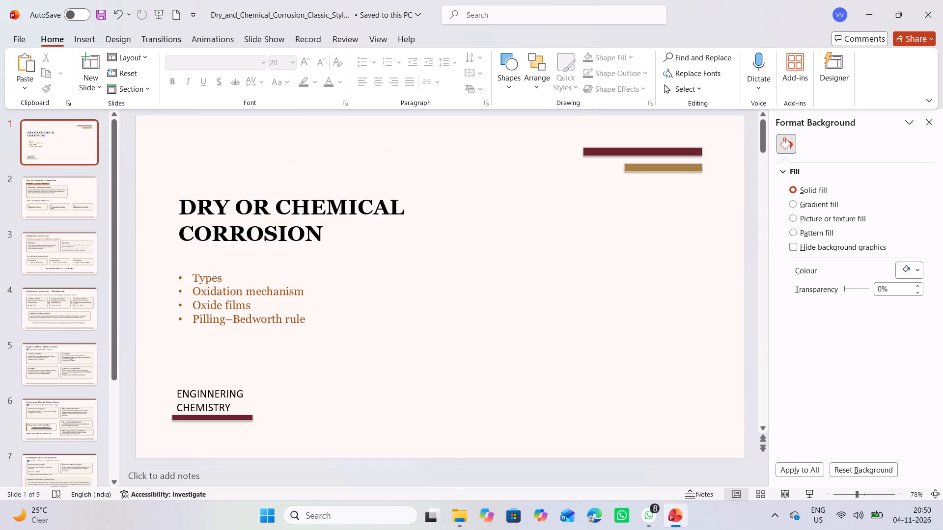
scroll(441, 280, "down", 2)
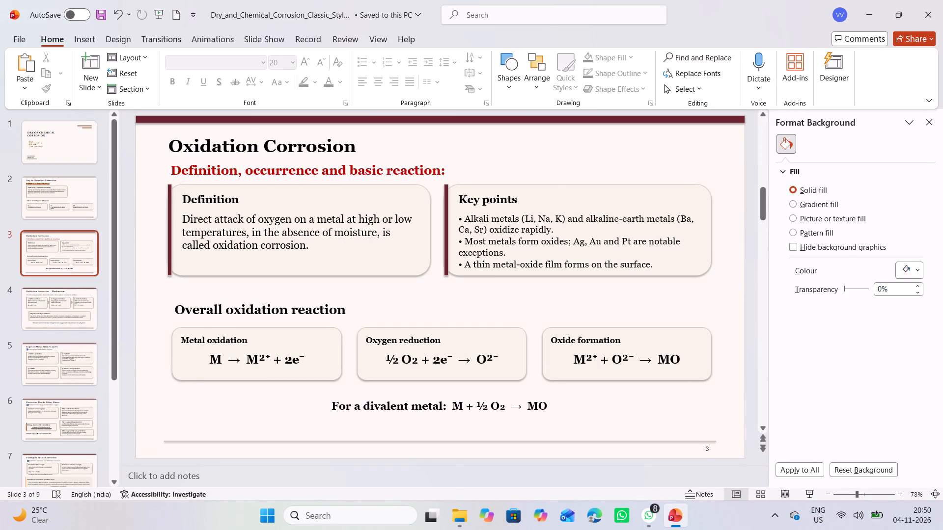
scroll(441, 280, "down", 3)
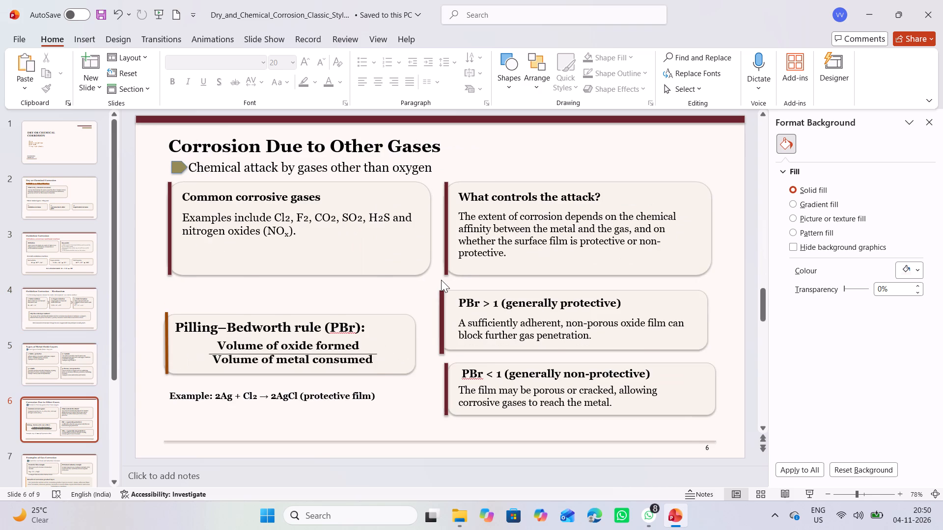
scroll(441, 280, "down", 2)
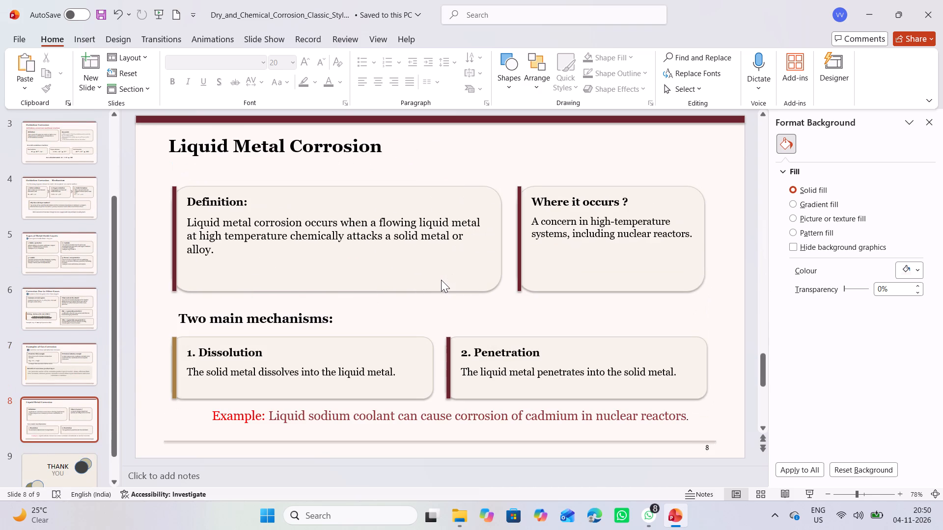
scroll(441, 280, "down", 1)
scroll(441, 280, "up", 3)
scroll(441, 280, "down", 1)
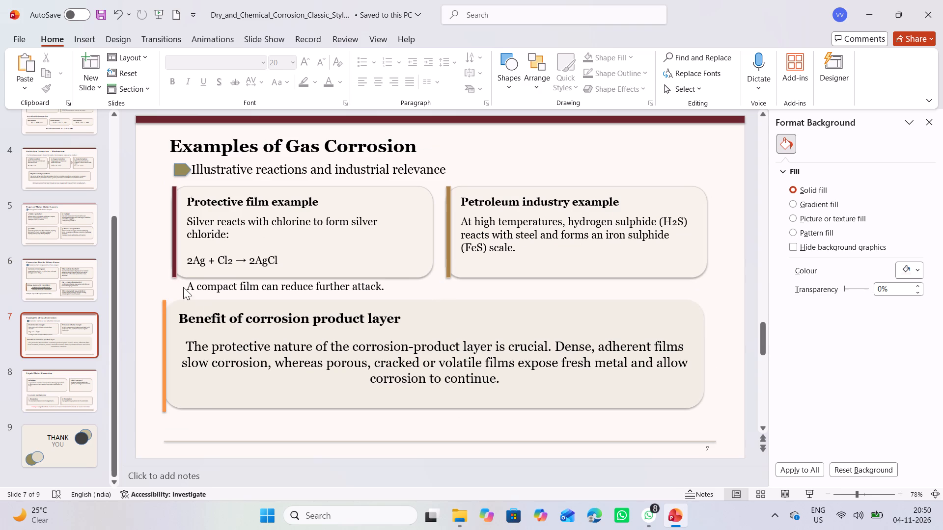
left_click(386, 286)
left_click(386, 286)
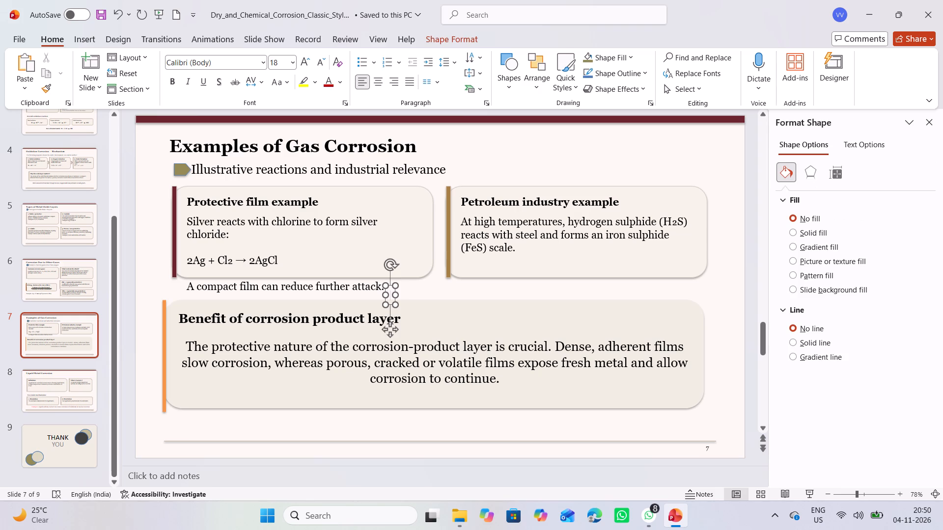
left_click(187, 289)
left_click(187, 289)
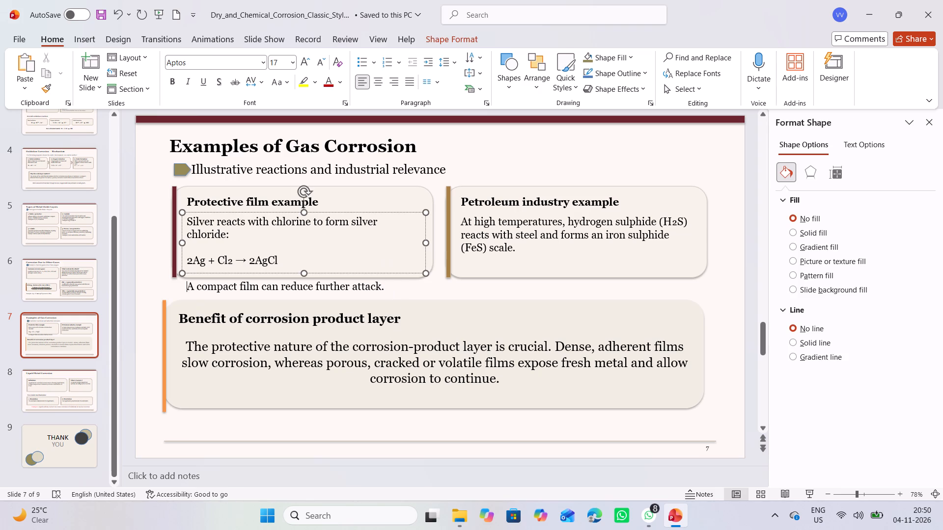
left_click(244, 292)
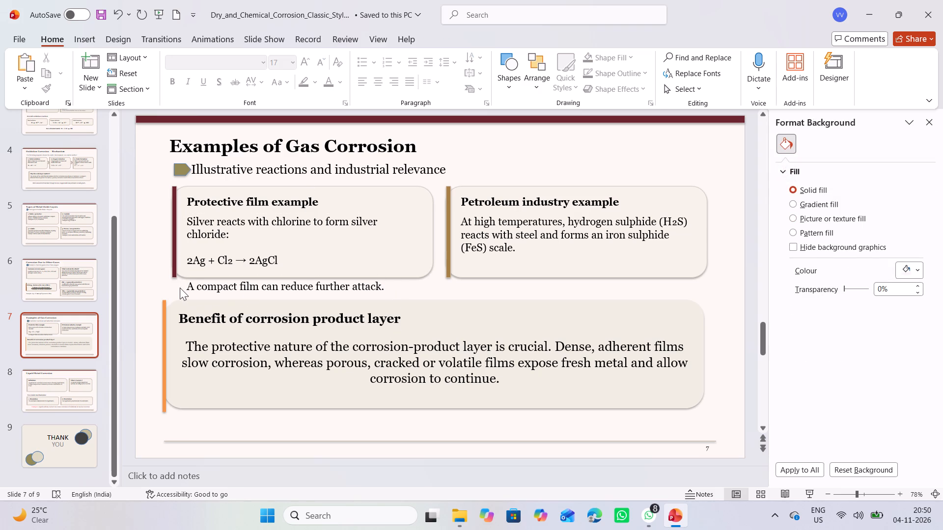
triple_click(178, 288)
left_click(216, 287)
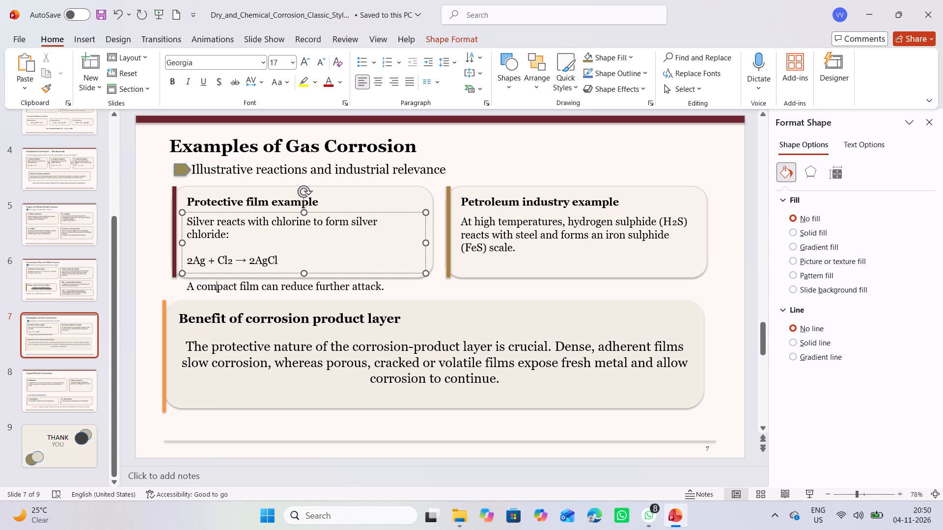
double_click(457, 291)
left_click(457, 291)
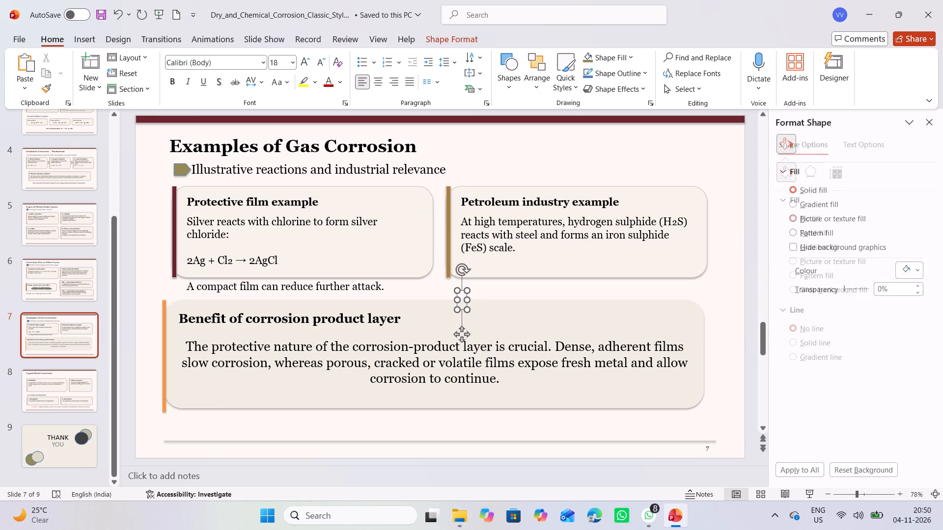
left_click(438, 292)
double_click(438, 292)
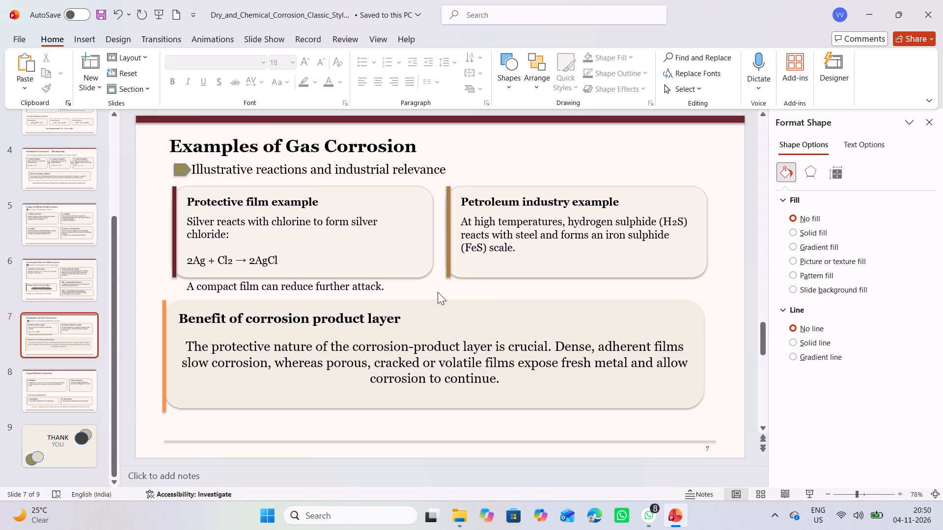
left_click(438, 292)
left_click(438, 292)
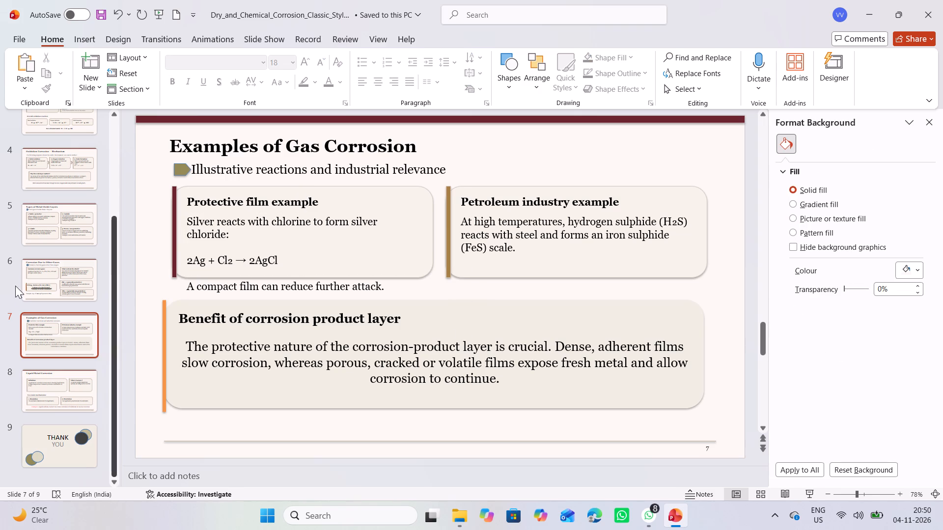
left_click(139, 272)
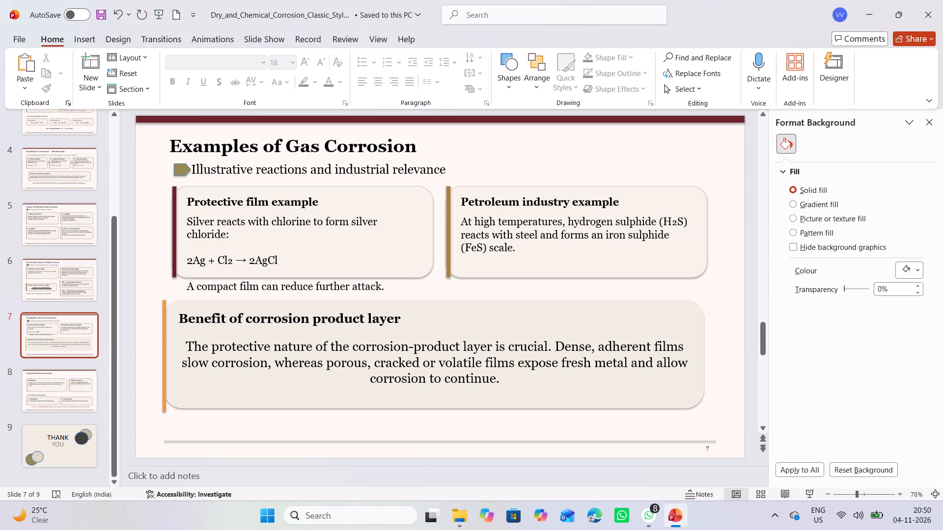
Review the deck's headings and subheadings from the thank-you slide back to the opening title slide.
left_click(53, 456)
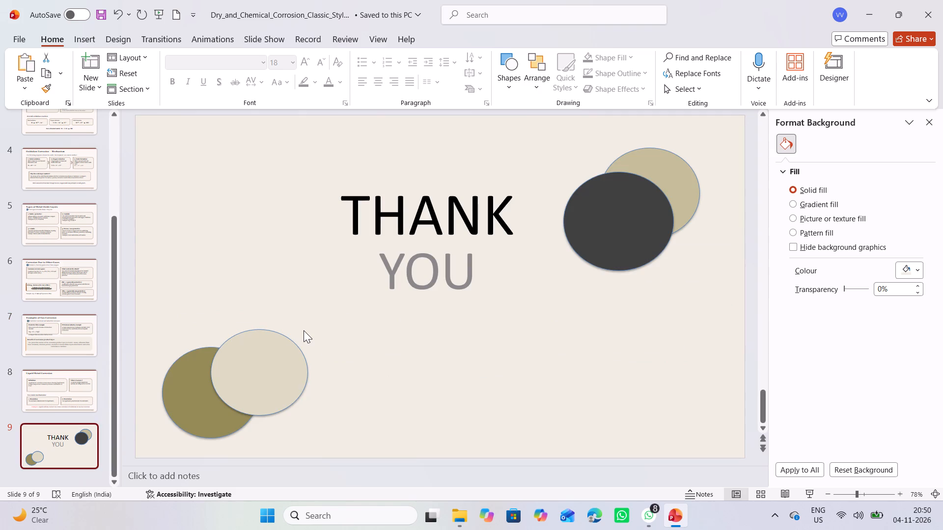
scroll(304, 330, "up", 1)
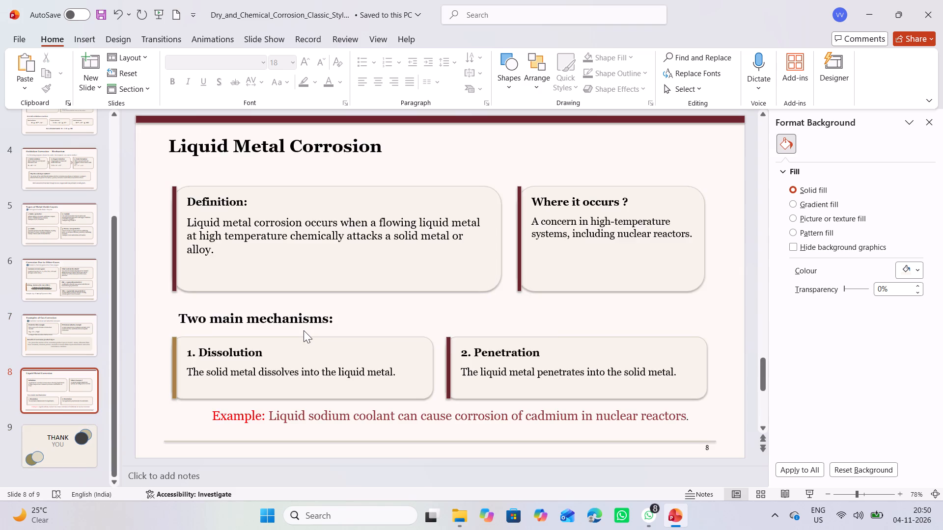
scroll(304, 330, "up", 1)
scroll(304, 330, "down", 1)
scroll(304, 330, "up", 3)
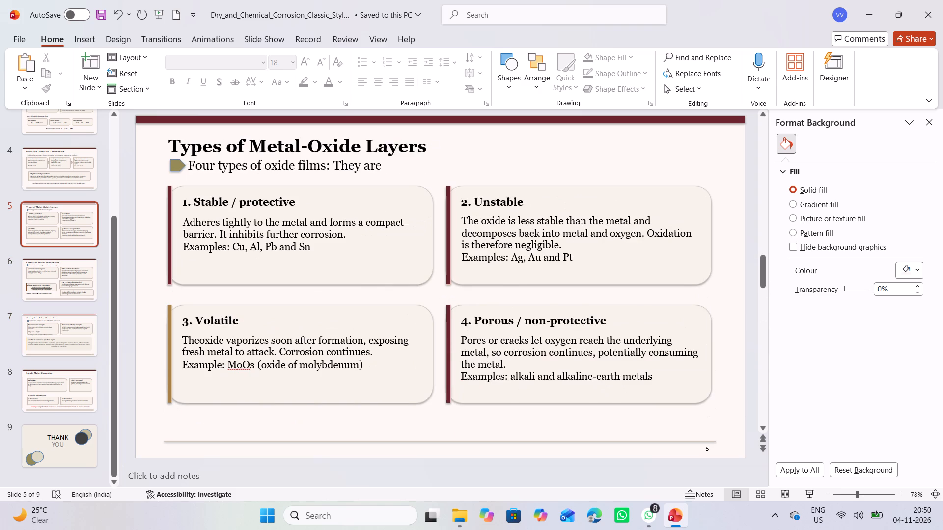
scroll(304, 330, "up", 3)
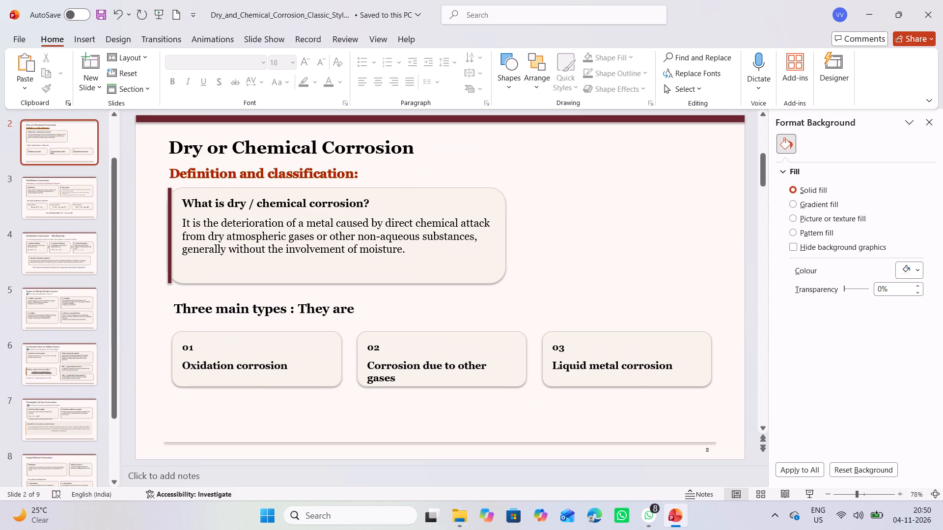
scroll(304, 330, "up", 1)
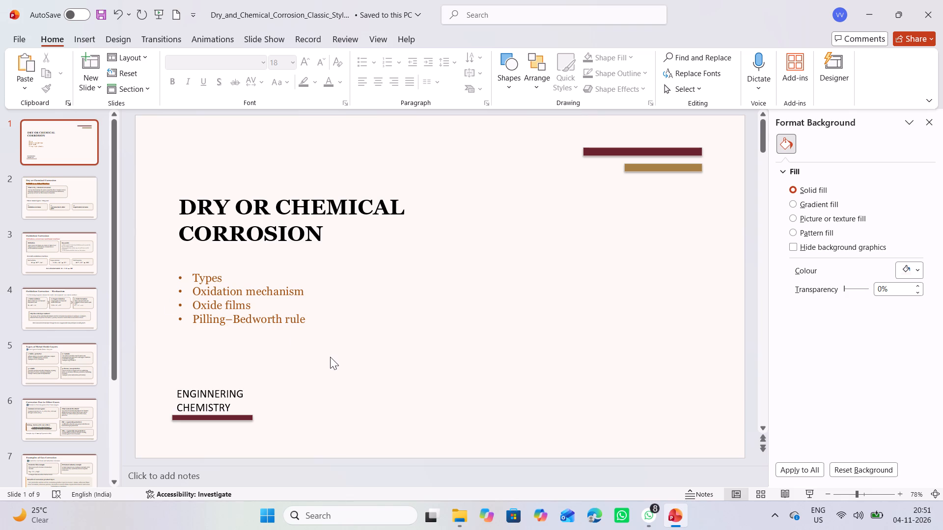
scroll(330, 357, "down", 1)
scroll(330, 357, "up", 1)
Add a colon to the end of the "Dry or Chemical Corrosion" slide title.
scroll(330, 357, "down", 1)
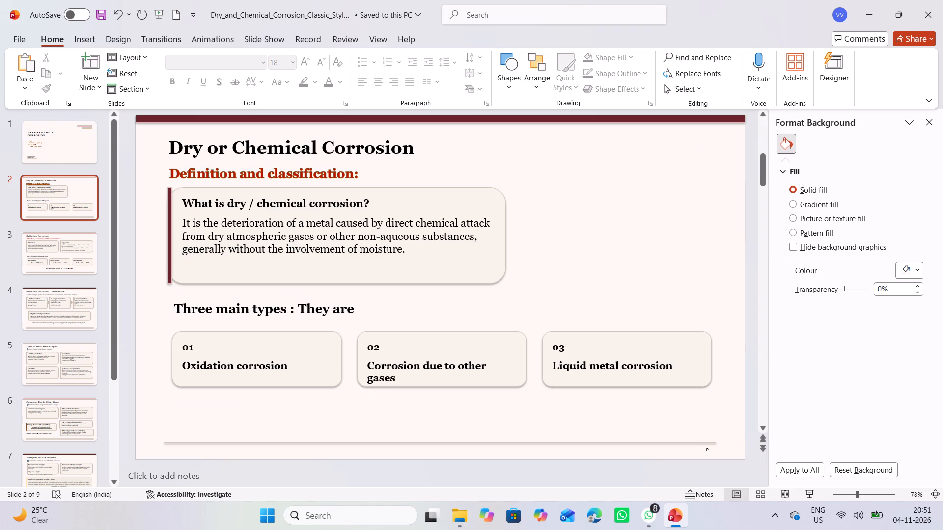
left_click(426, 145)
left_click(426, 148)
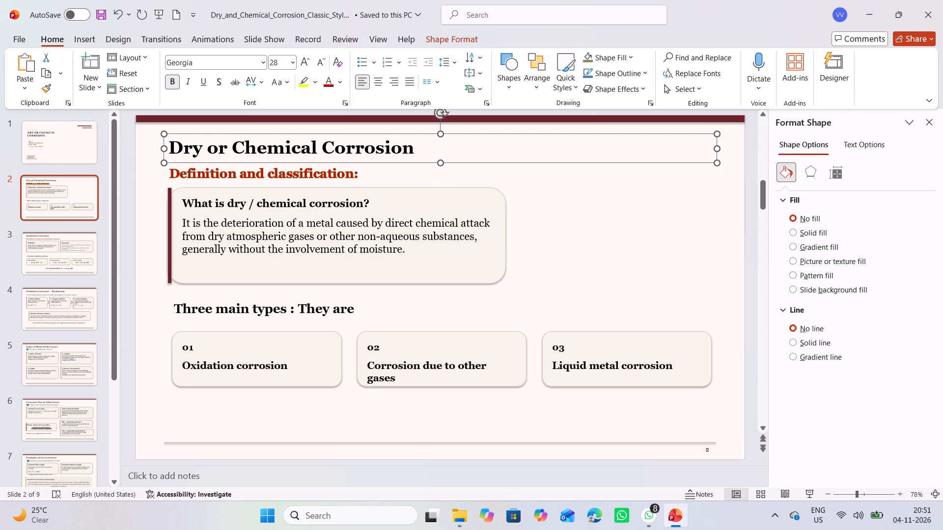
left_click(426, 148)
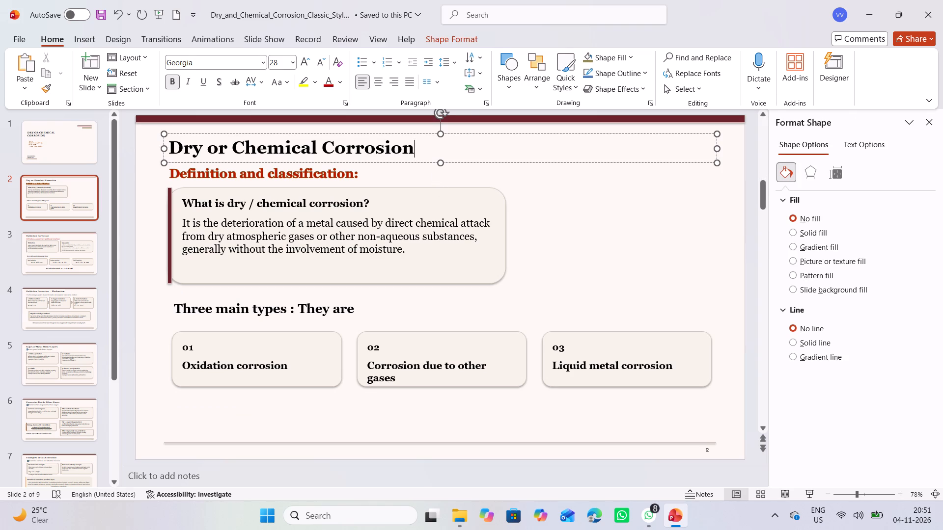
key("shift+colon")
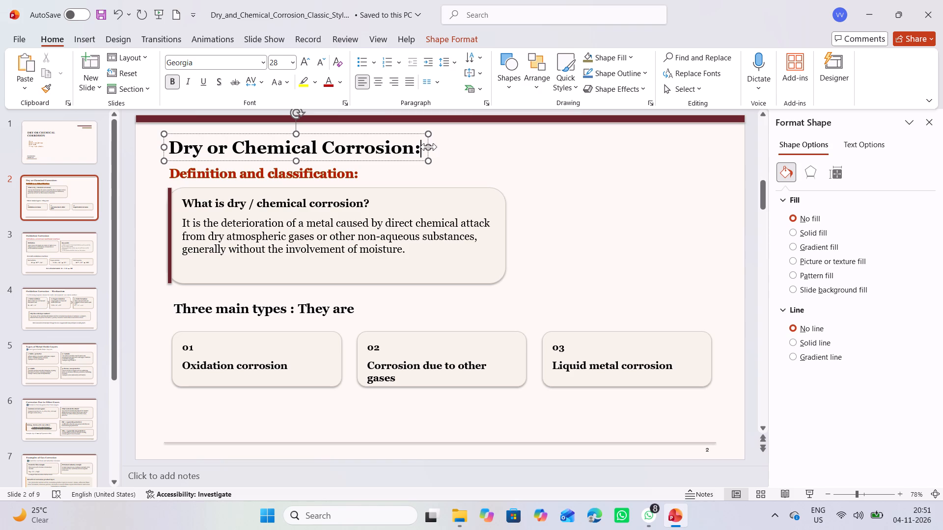
left_click(460, 152)
Add a colon to the end of the "Oxidation Corrosion" title on slide 3.
scroll(482, 163, "down", 1)
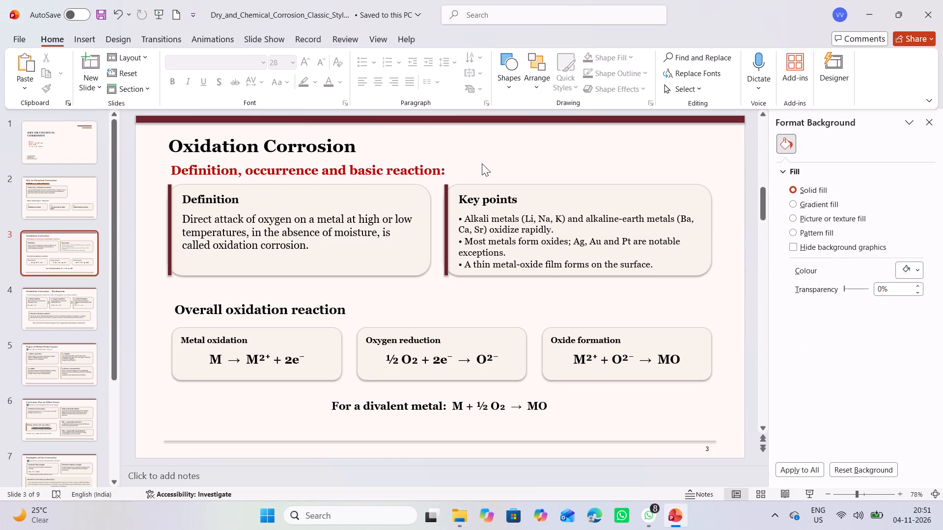
left_click(382, 149)
left_click(382, 149)
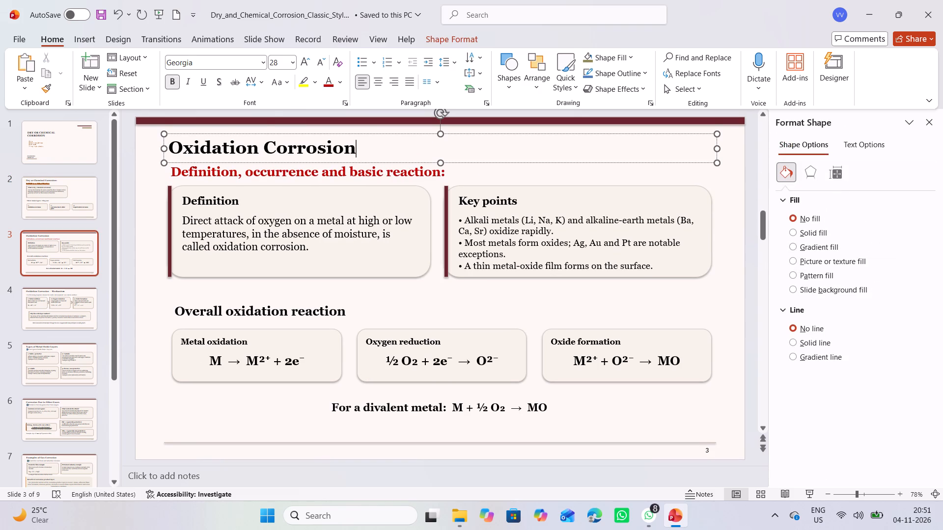
key("shift+colon")
left_click(449, 143)
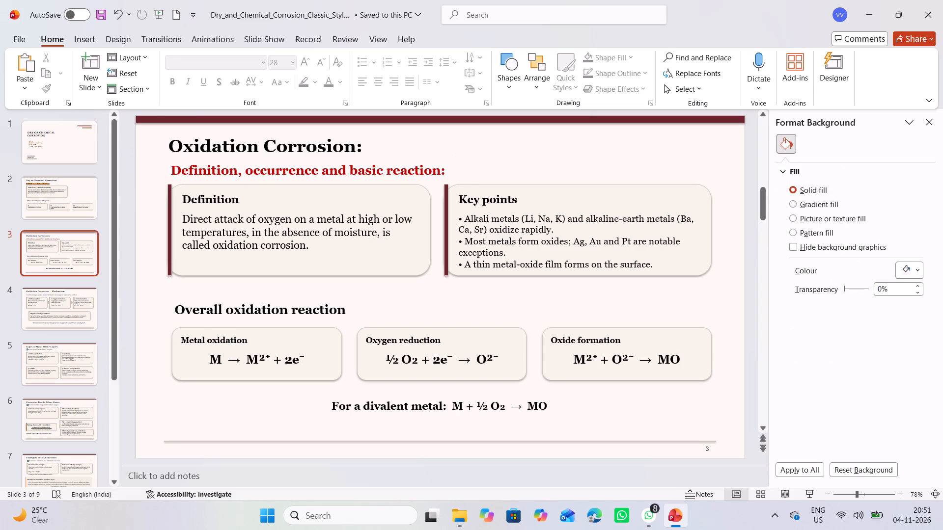
From the Oxidation Corrosion subheading's font colour choices, add the font colour gallery to the Quick Access Toolbar.
scroll(461, 160, "up", 1)
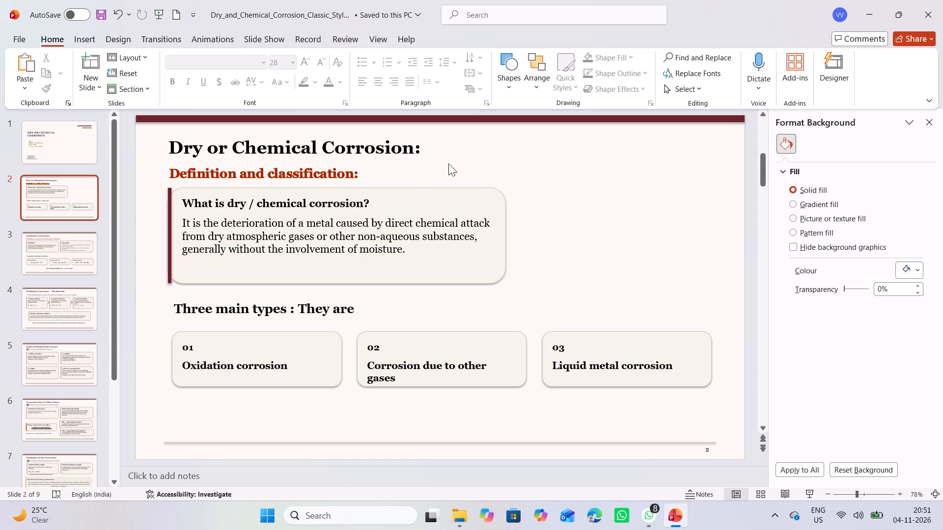
scroll(552, 158, "down", 1)
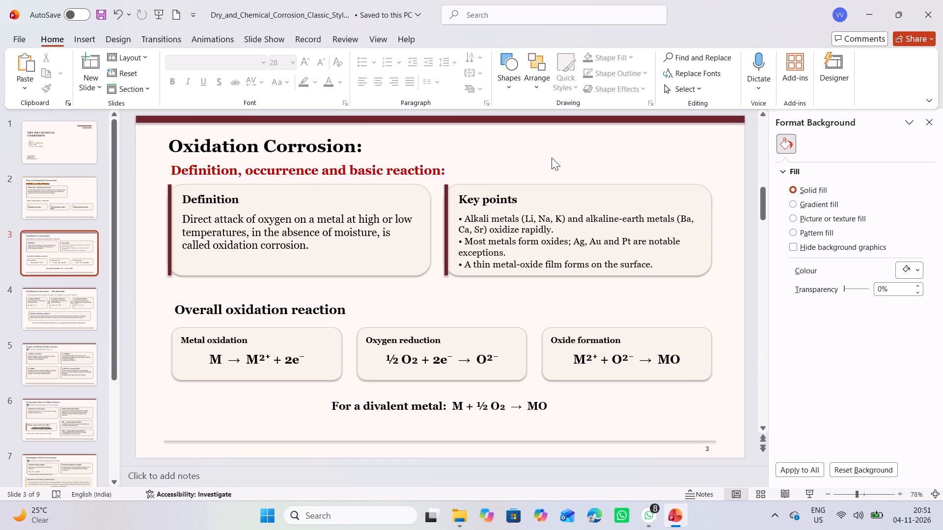
left_click(395, 167)
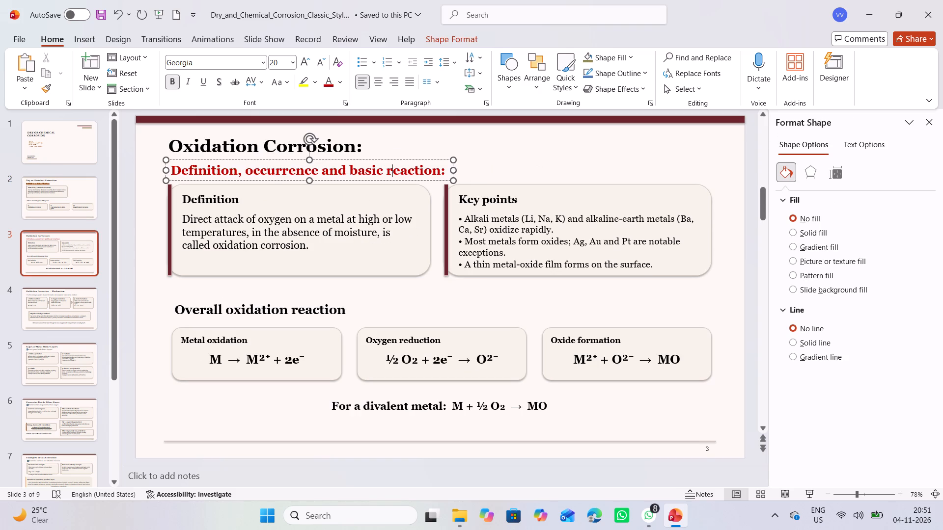
left_click(338, 79)
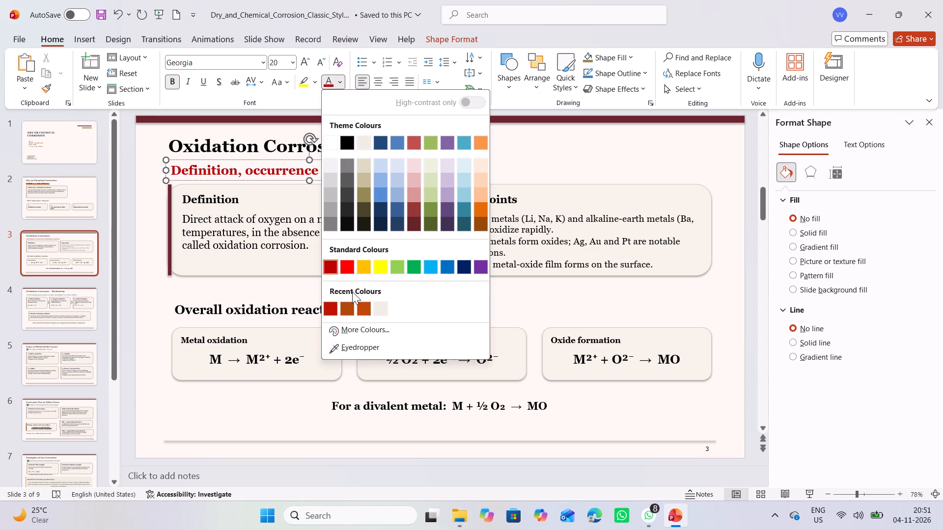
right_click(326, 265)
left_click(350, 271)
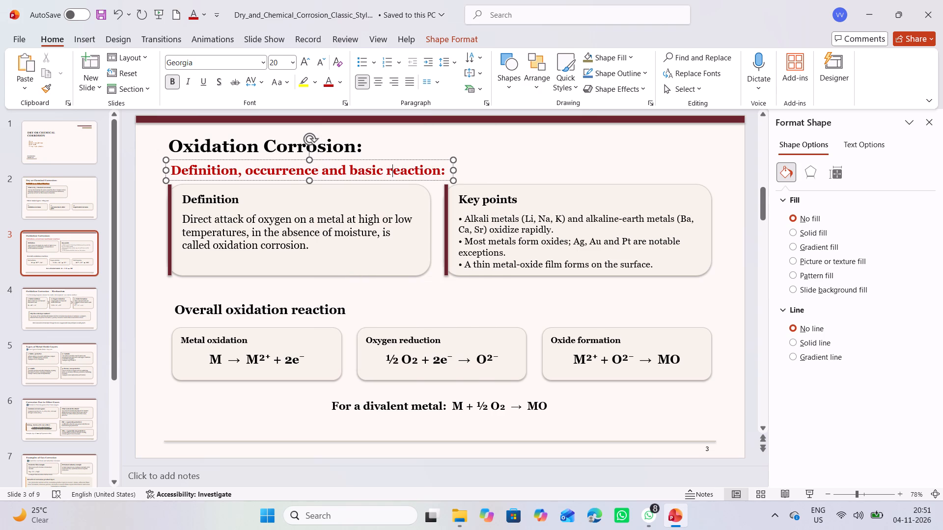
left_click(482, 170)
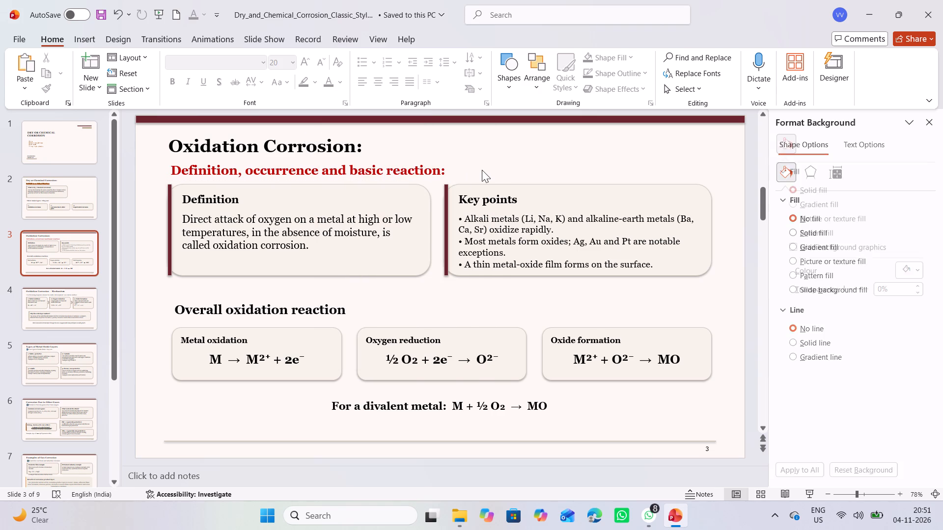
Apply the first recently used custom red font colour to "classification" in the "Definition and classification:" subheading on slide 2.
scroll(482, 170, "down", 1)
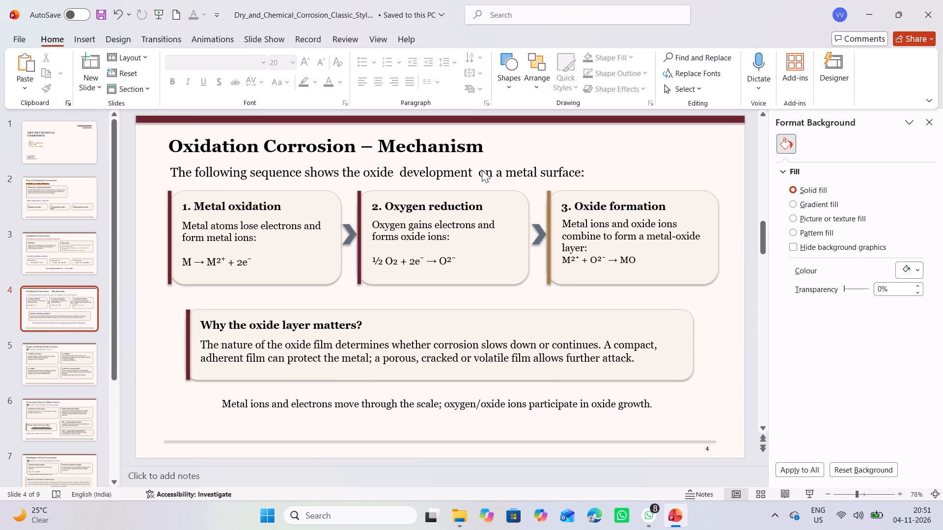
scroll(482, 170, "up", 2)
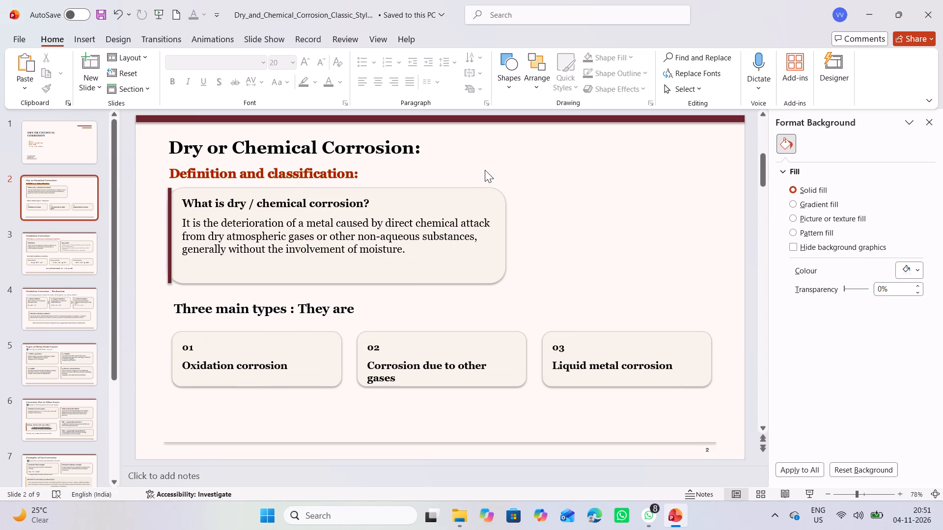
double_click(326, 176)
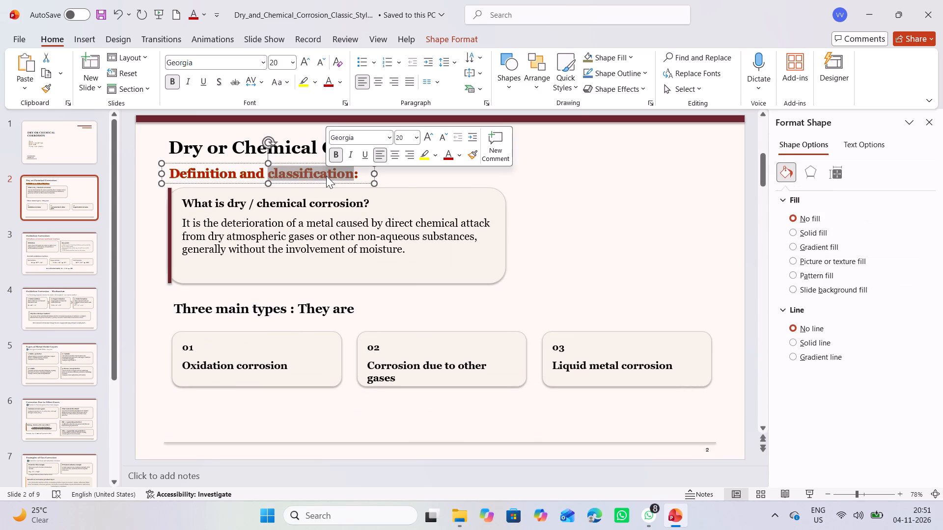
left_click(326, 176)
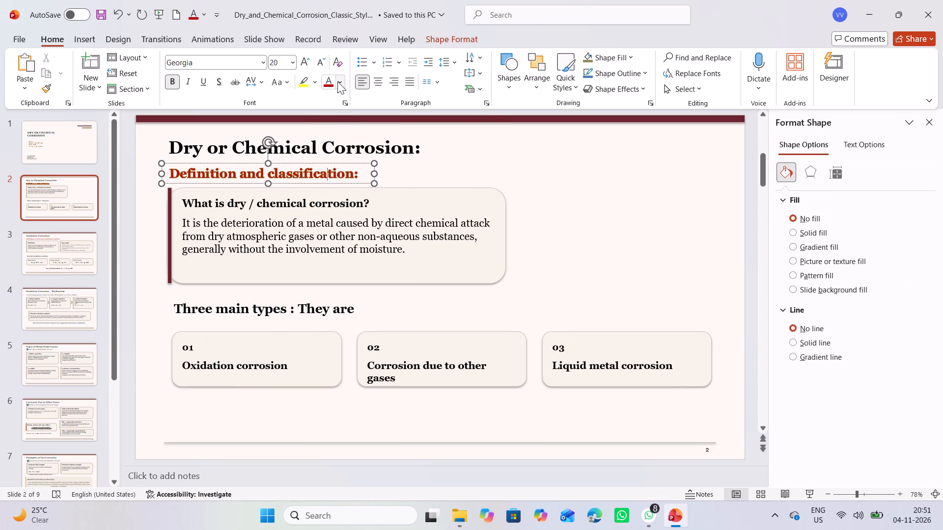
left_click(337, 81)
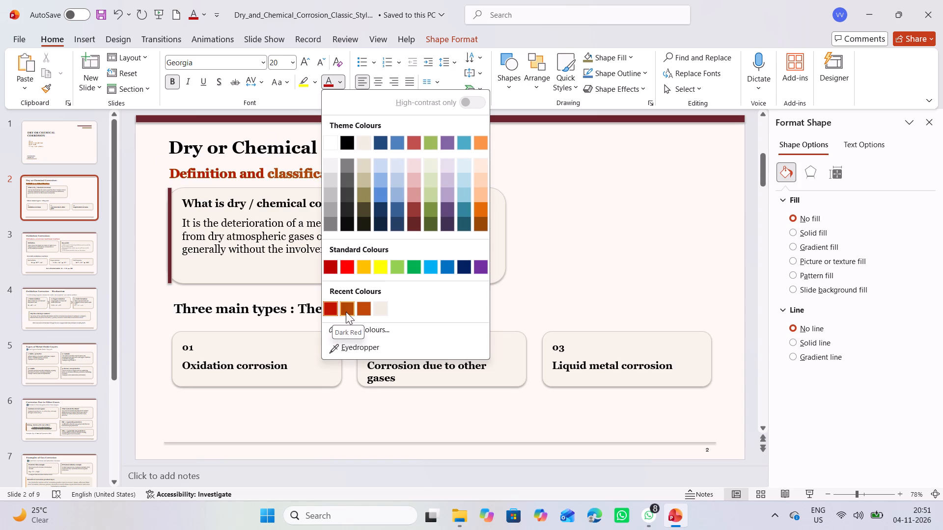
left_click(332, 310)
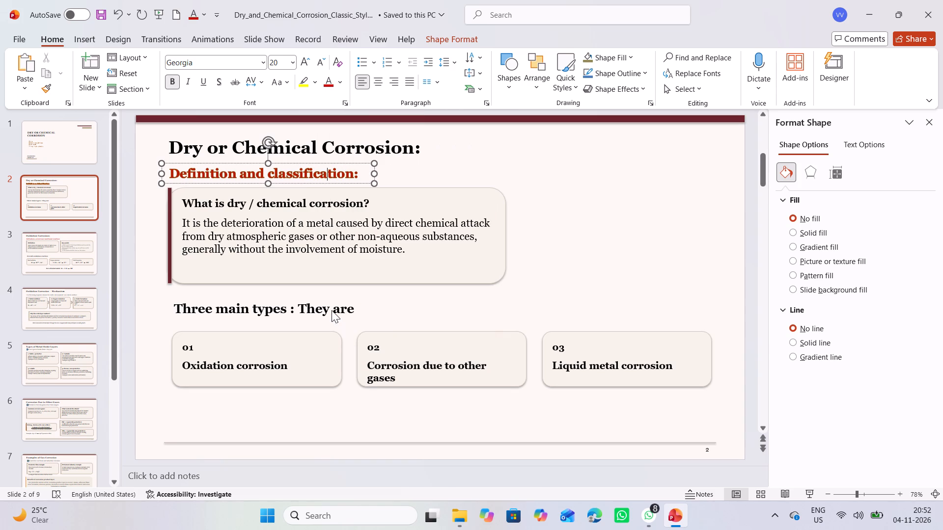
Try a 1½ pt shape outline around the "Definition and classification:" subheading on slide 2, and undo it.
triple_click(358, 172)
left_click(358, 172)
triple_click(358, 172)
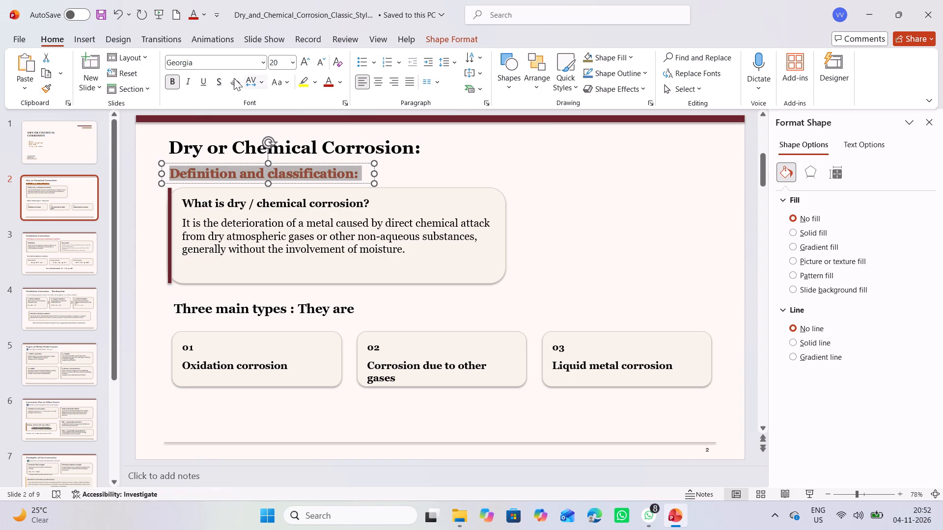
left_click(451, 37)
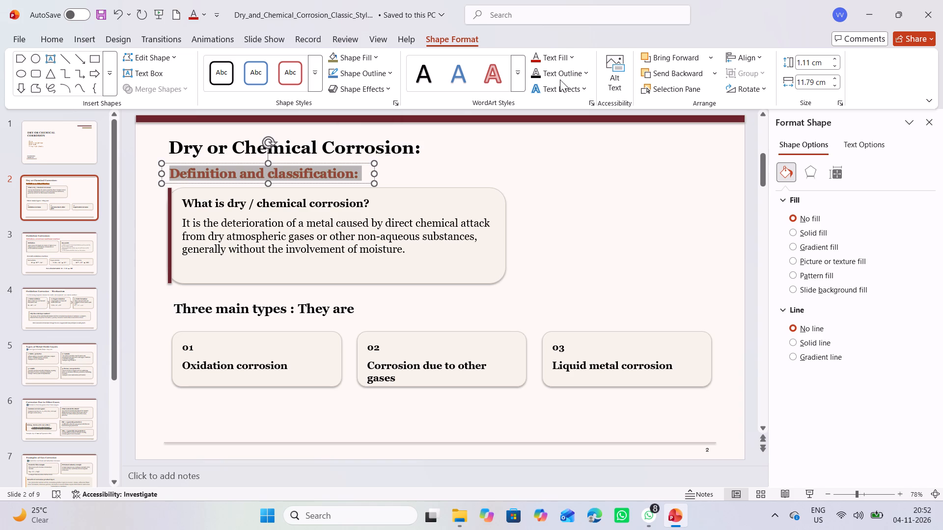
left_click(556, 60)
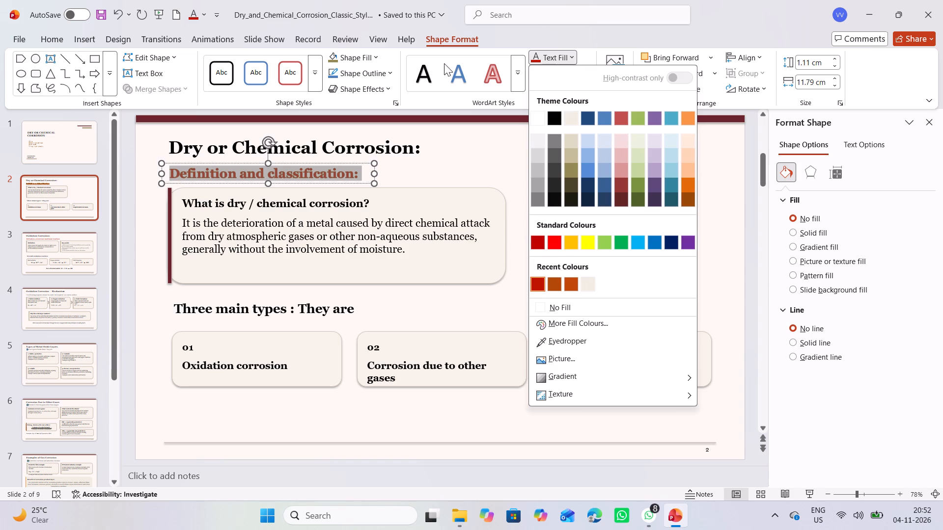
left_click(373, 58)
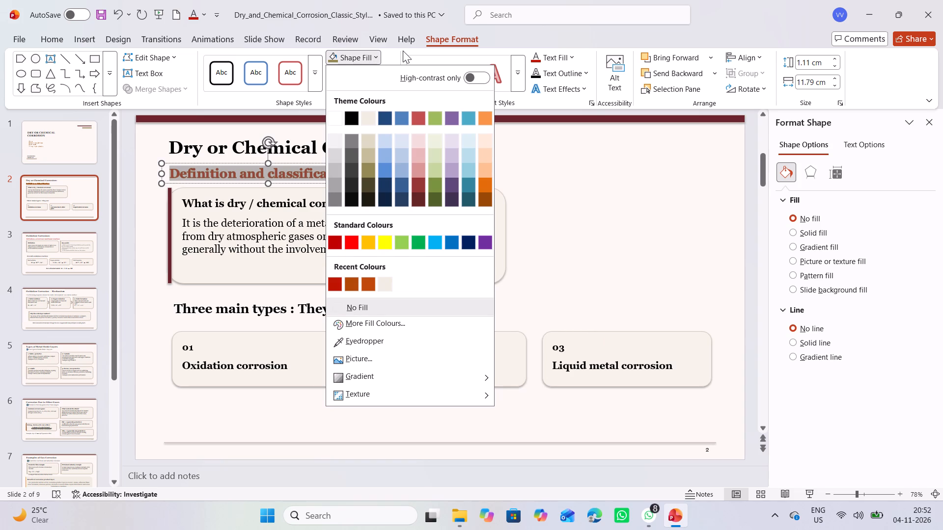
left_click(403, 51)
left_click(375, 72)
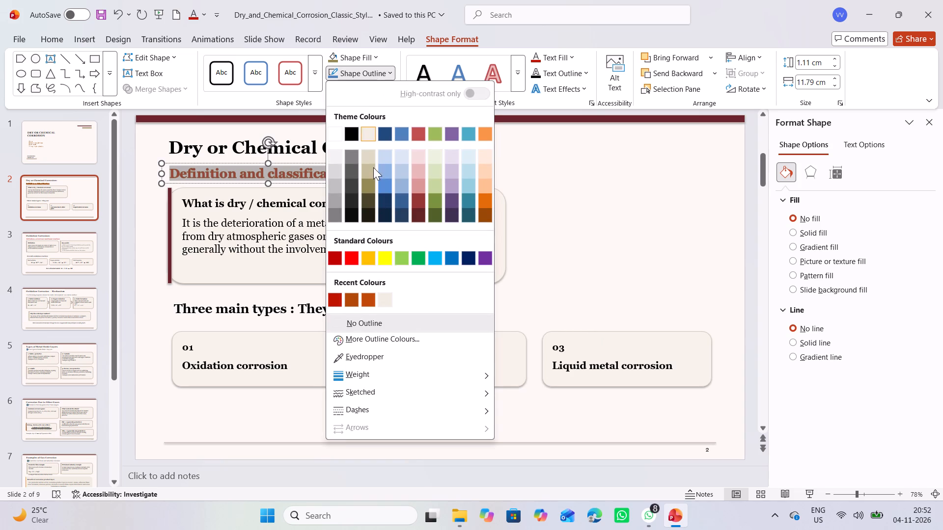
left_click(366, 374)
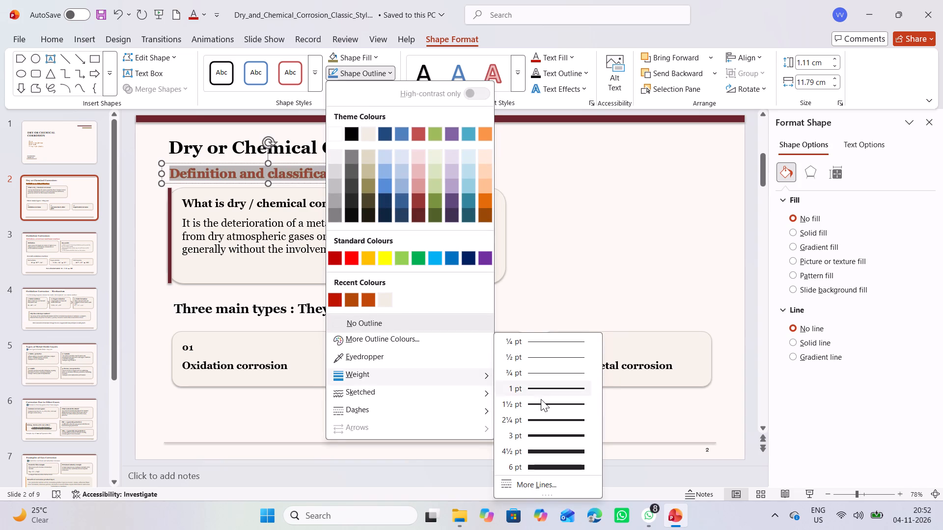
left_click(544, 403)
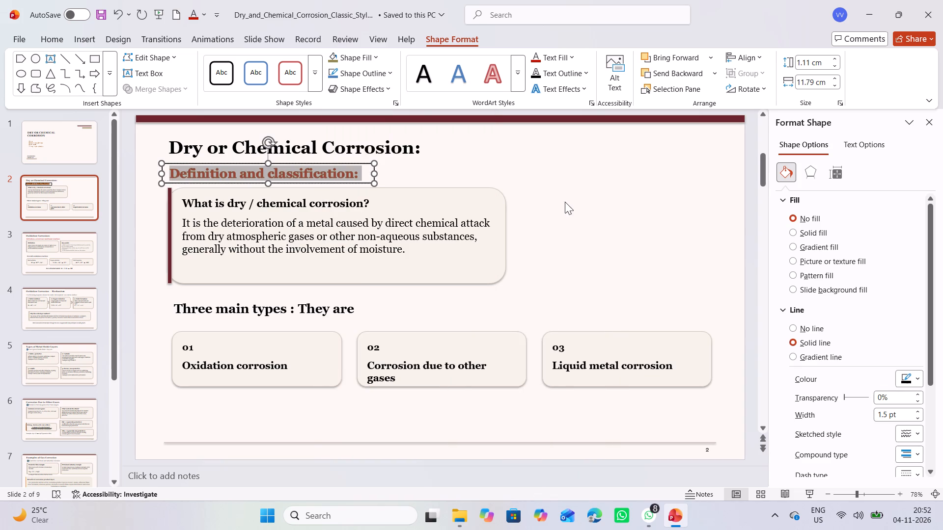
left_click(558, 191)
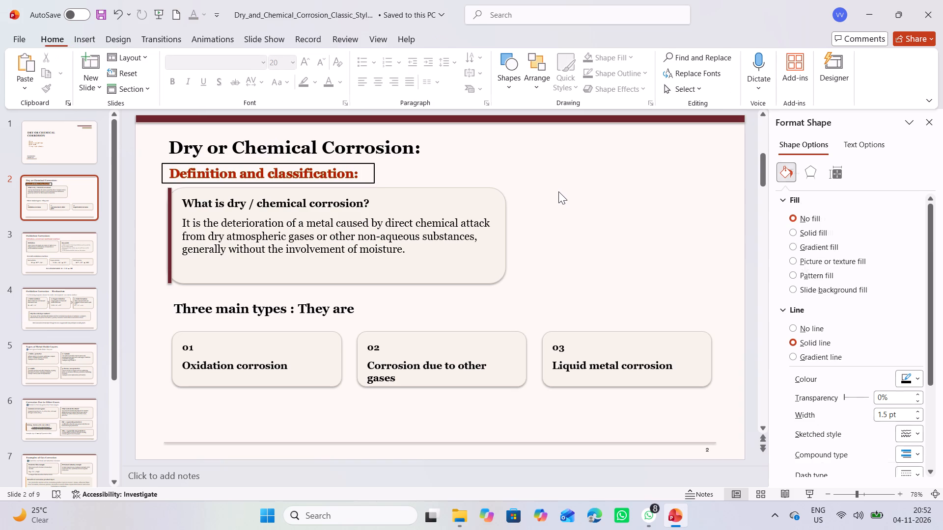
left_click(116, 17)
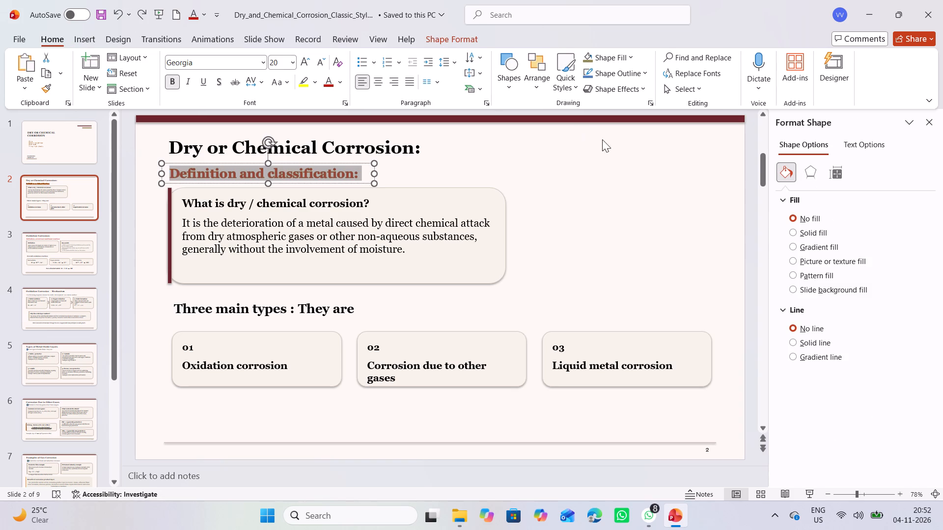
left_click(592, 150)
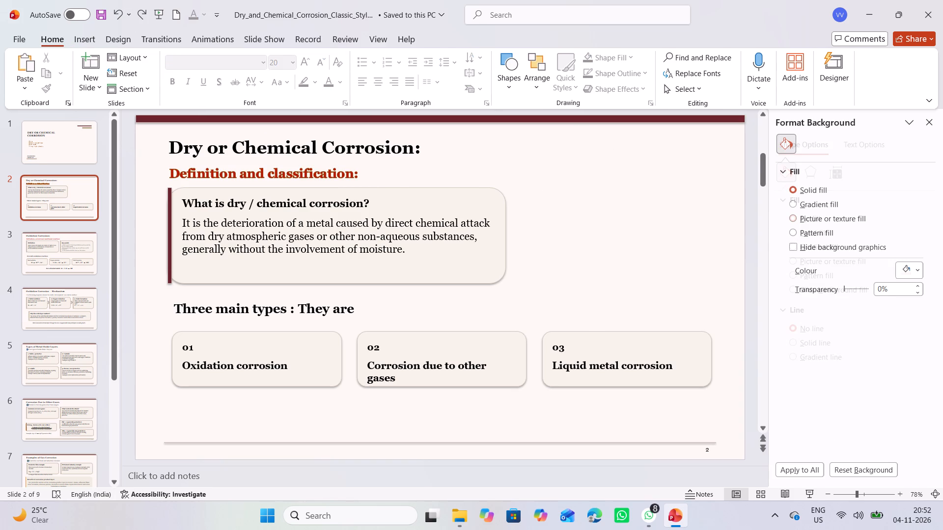
Apply the first recently used custom red font colour to the "Definition, occurrence and basic reaction:" subheading on slide 3.
scroll(476, 179, "down", 1)
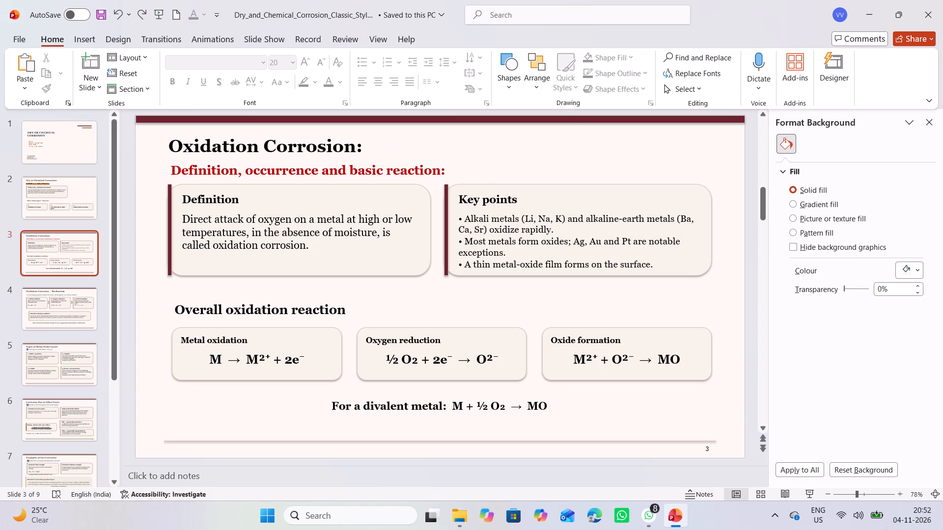
triple_click(388, 173)
left_click(521, 150)
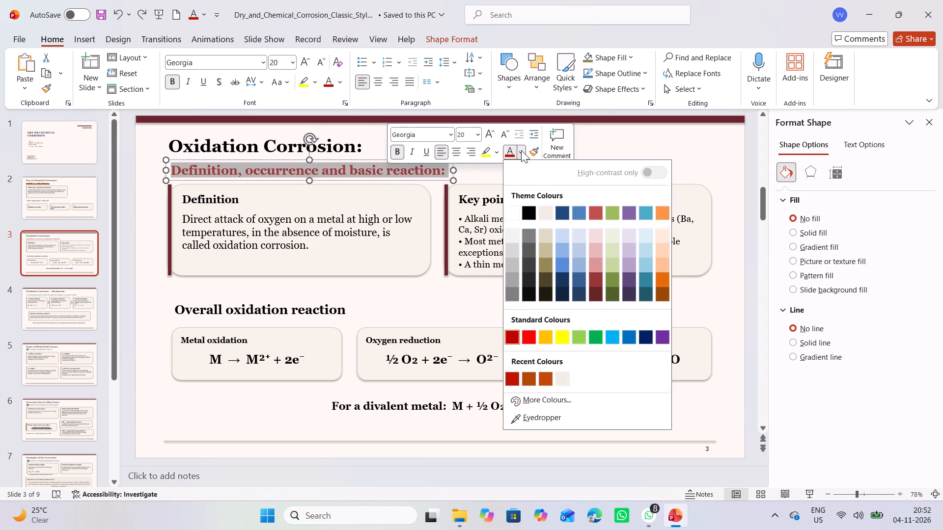
left_click(515, 376)
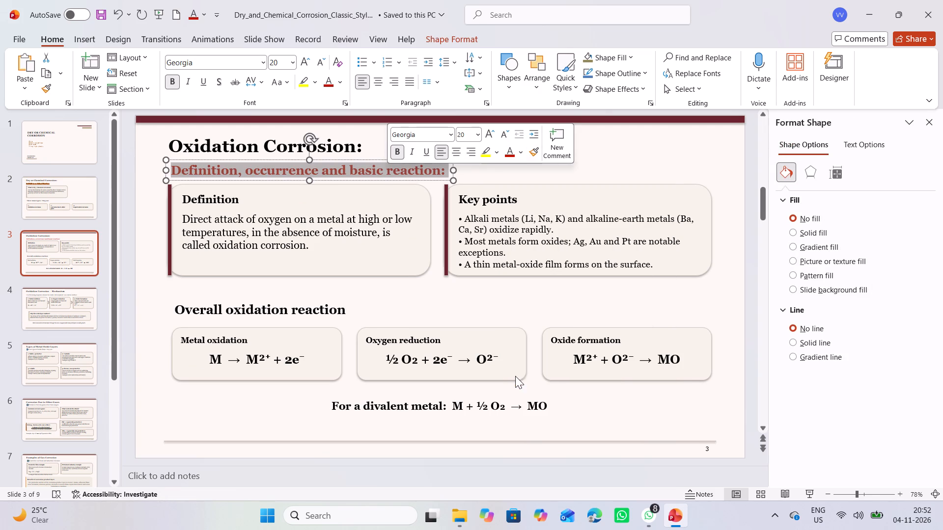
left_click(598, 136)
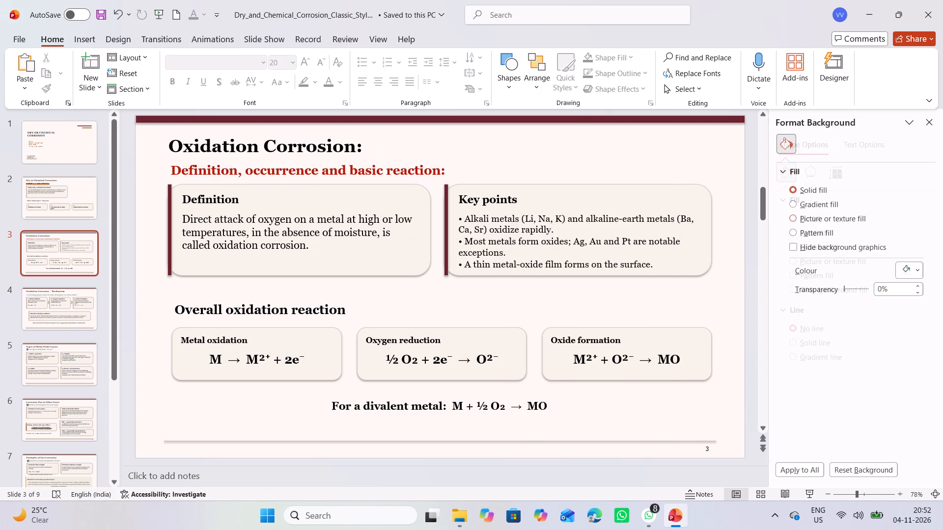
Compare the look of the red subheadings on slides 2 and 3, checking their text formatting.
scroll(502, 159, "up", 1)
scroll(502, 159, "down", 1)
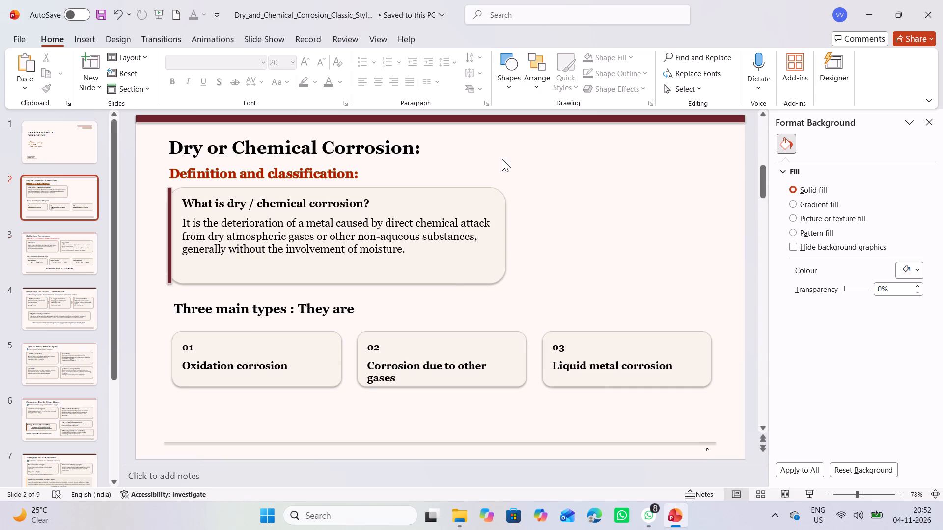
triple_click(401, 170)
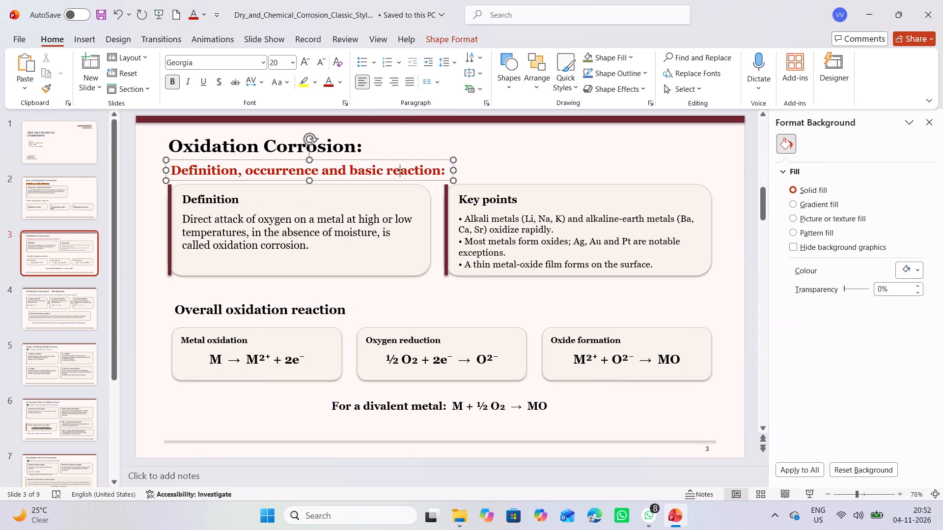
left_click(413, 146)
left_click(413, 146)
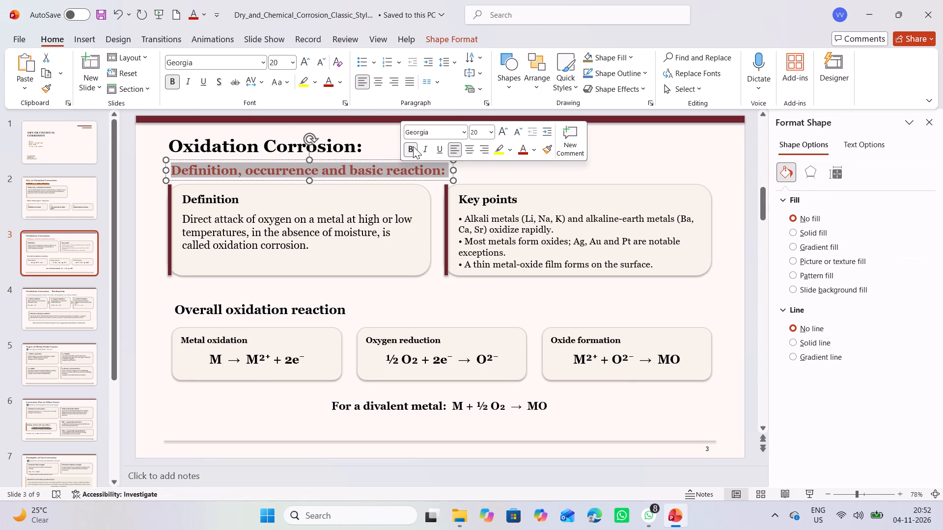
double_click(480, 178)
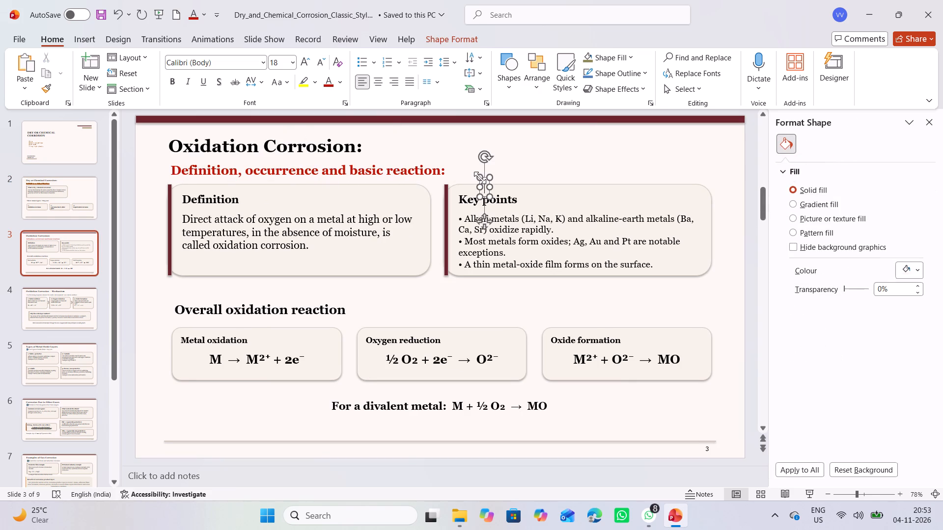
left_click(475, 173)
left_click(470, 170)
scroll(470, 170, "up", 1)
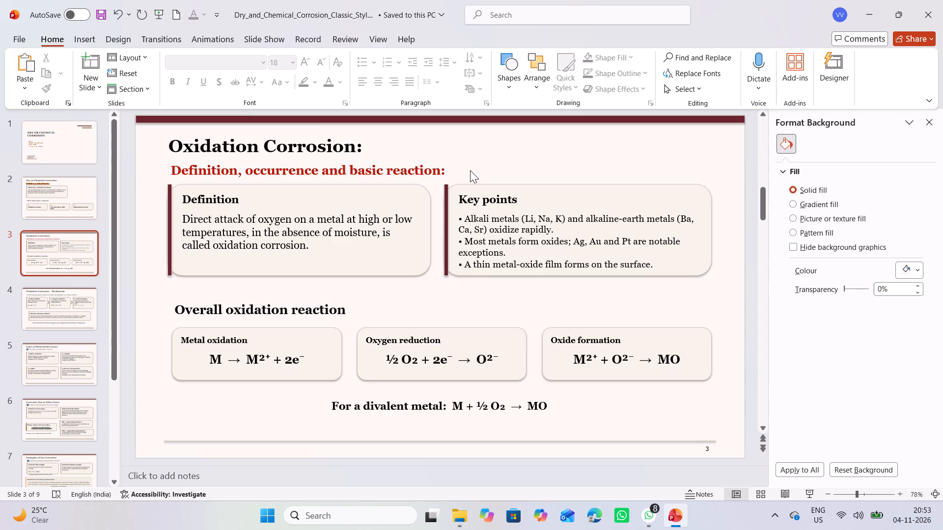
left_click(344, 172)
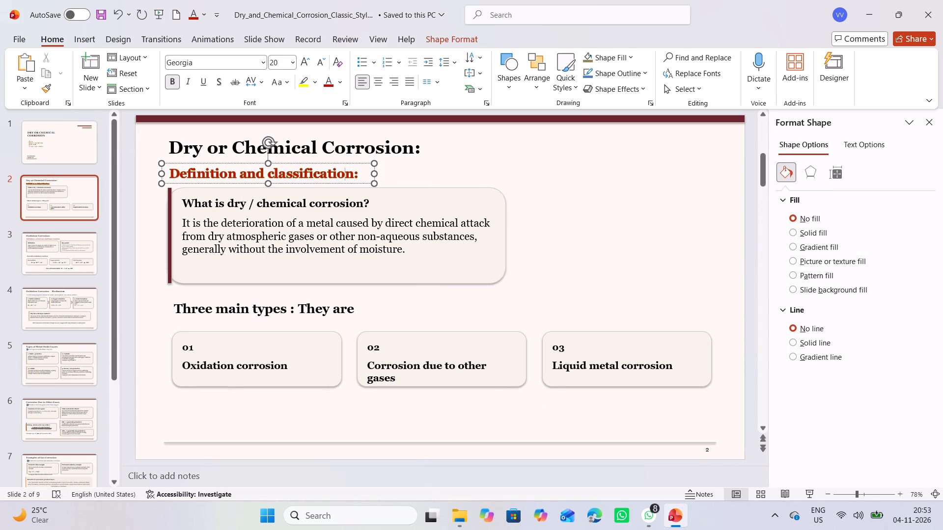
left_click(624, 177)
scroll(624, 177, "down", 1)
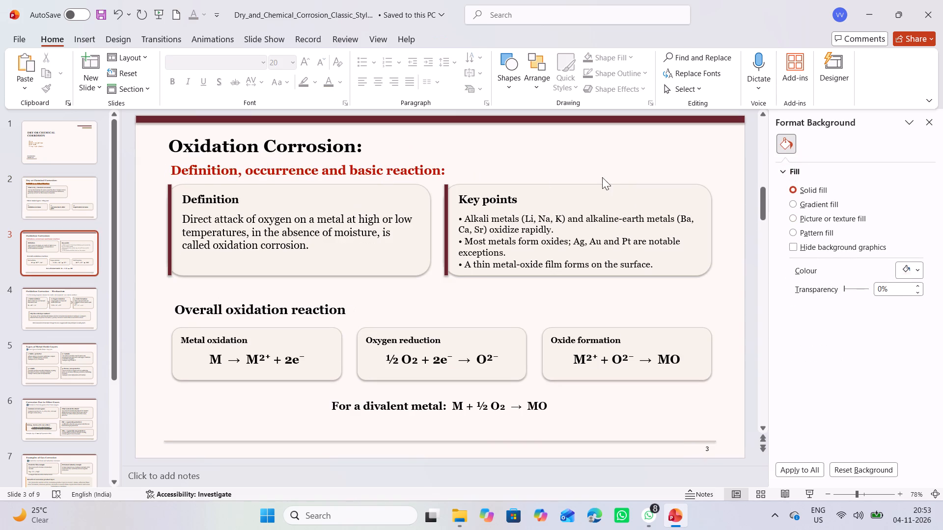
left_click(432, 172)
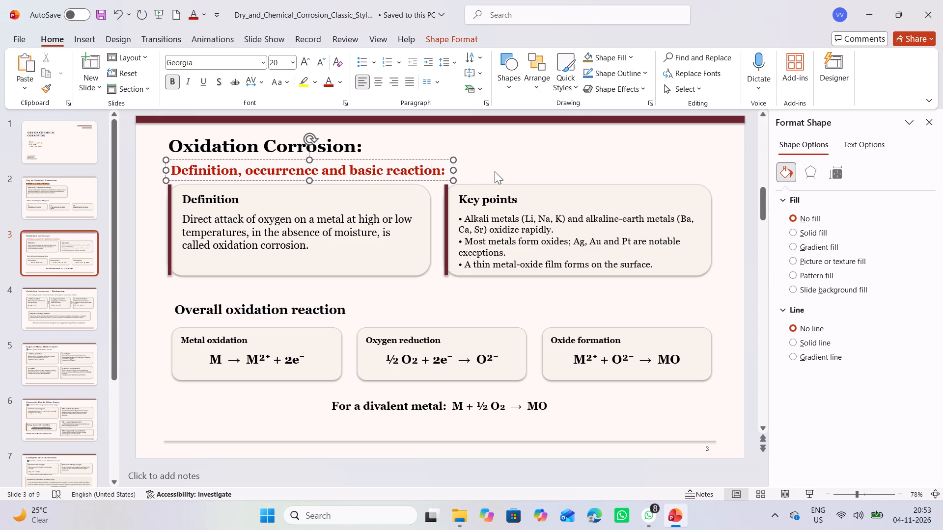
Widen the "Definition and classification:" subheading's text box on slide 2 slightly by extending its right edge.
scroll(495, 171, "up", 1)
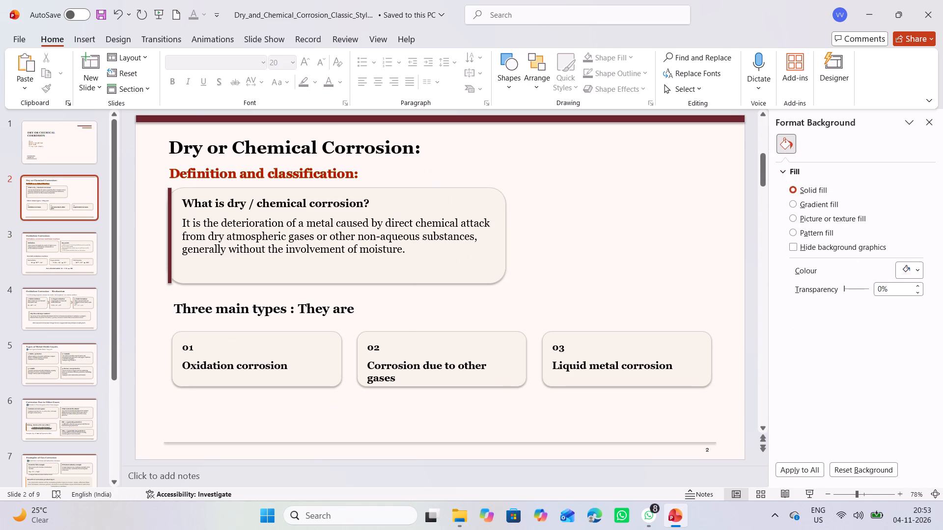
left_click(297, 177)
left_click_drag(373, 173, 403, 170)
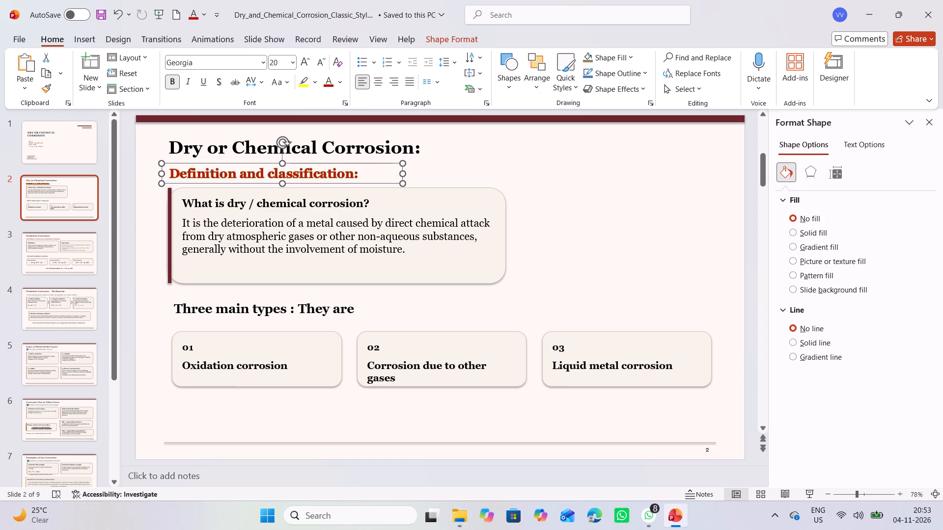
Give the "Definition and classification:" subheading on slide 2 a solid text fill with no text outline, and close the formatting pane.
double_click(331, 173)
double_click(331, 173)
double_click(331, 173)
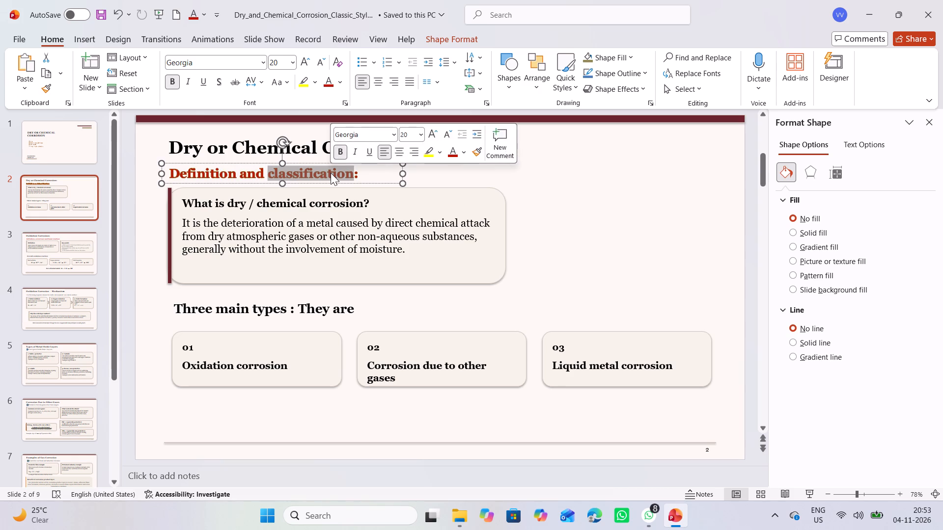
left_click(331, 173)
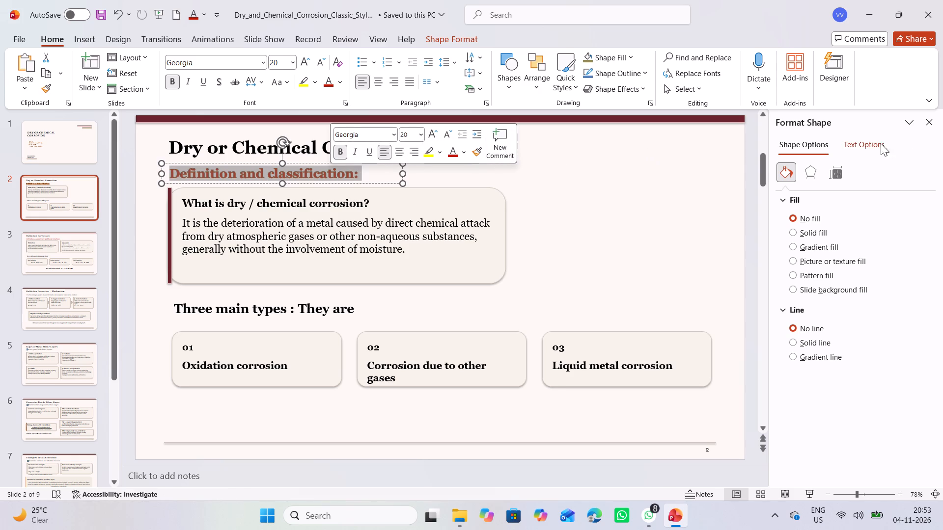
left_click(870, 142)
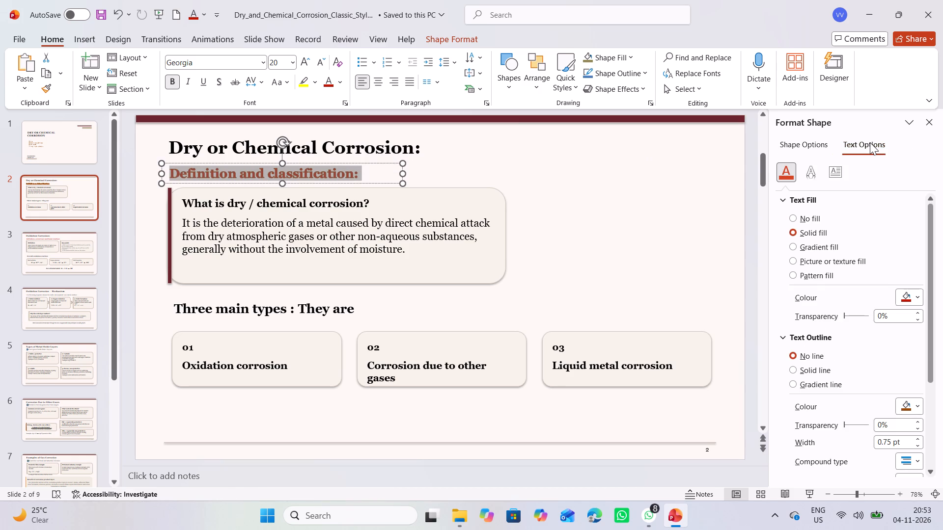
left_click(798, 217)
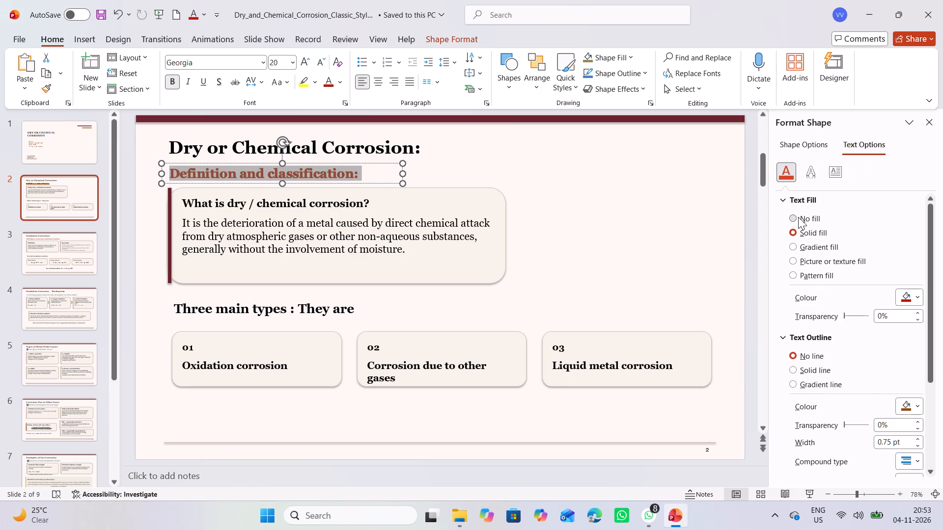
left_click(798, 217)
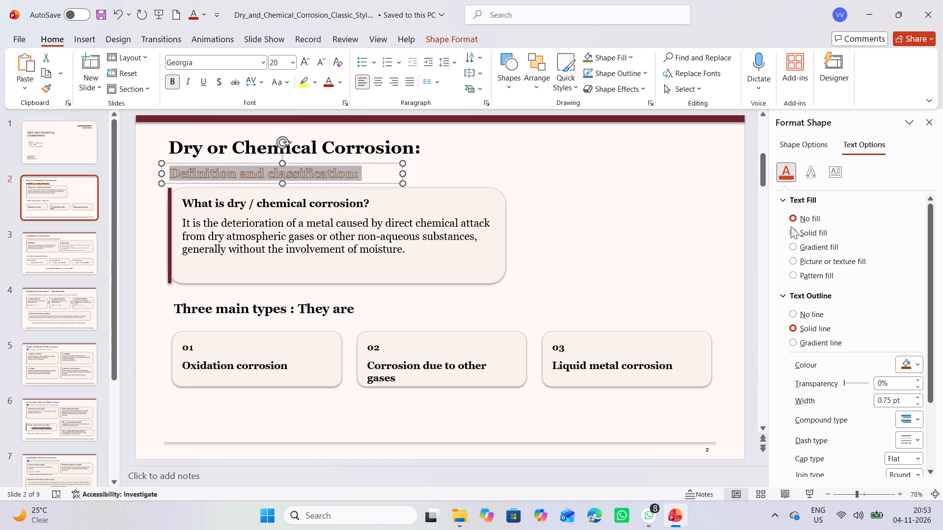
left_click(792, 232)
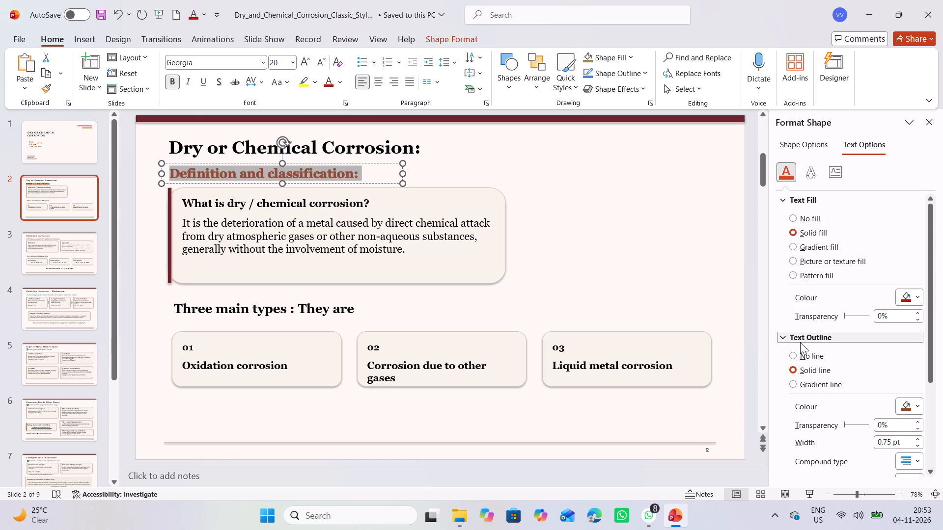
left_click(794, 353)
left_click(648, 175)
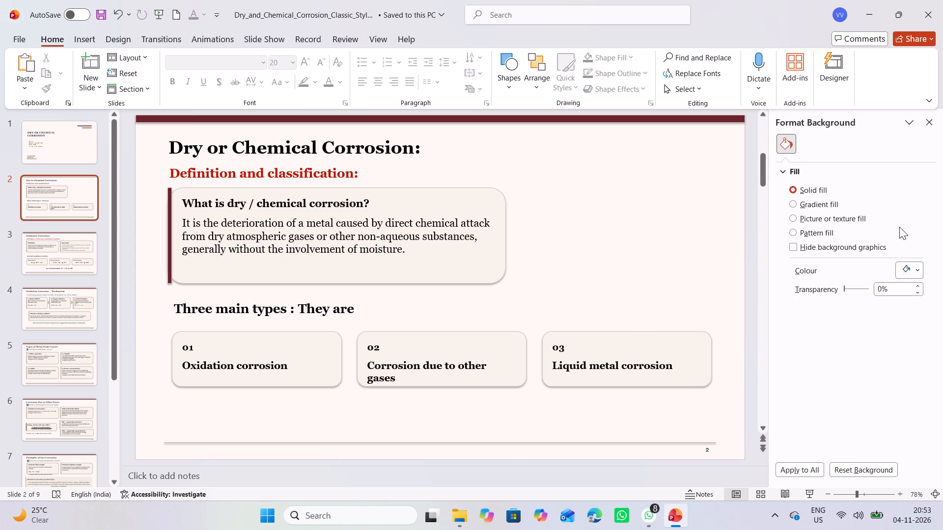
left_click(620, 194)
left_click(924, 120)
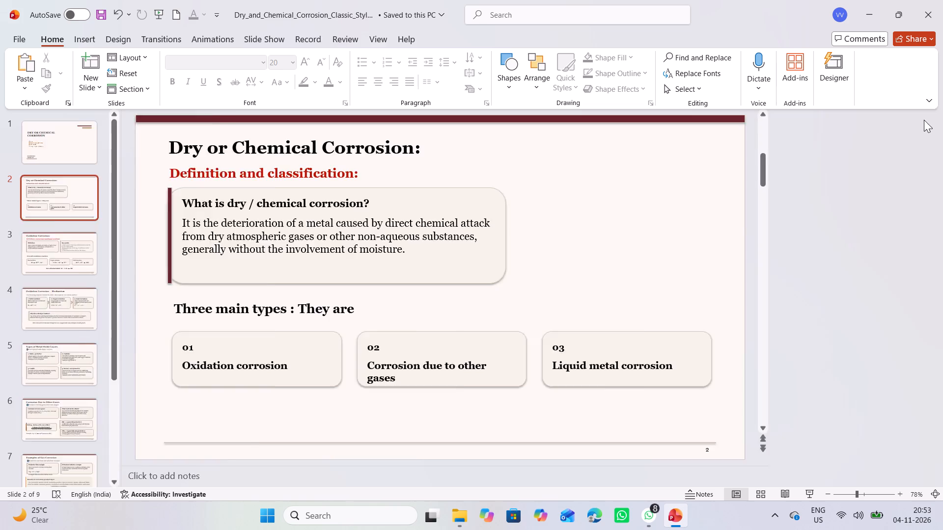
scroll(680, 173, "down", 1)
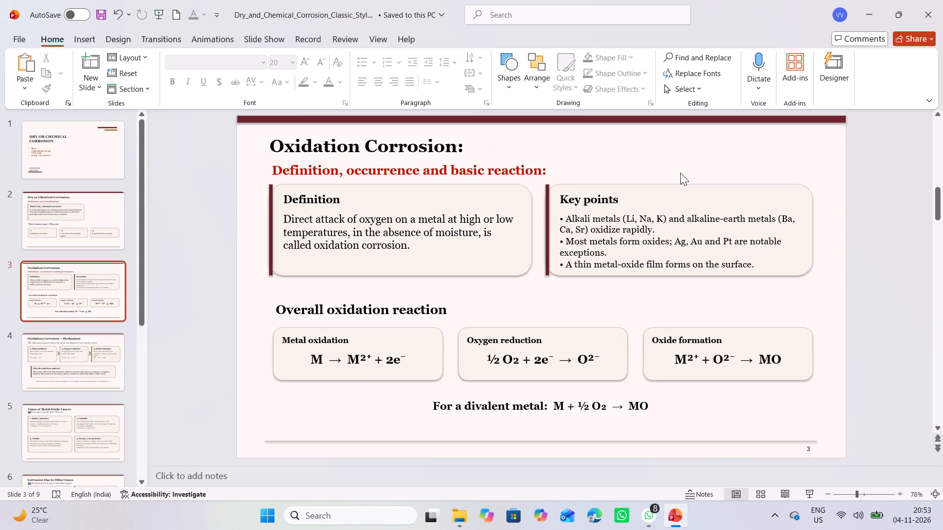
Review the slides from slide 2 through the closing thank-you slide, checking titles, subheadings and card layout for consistency.
scroll(680, 173, "up", 1)
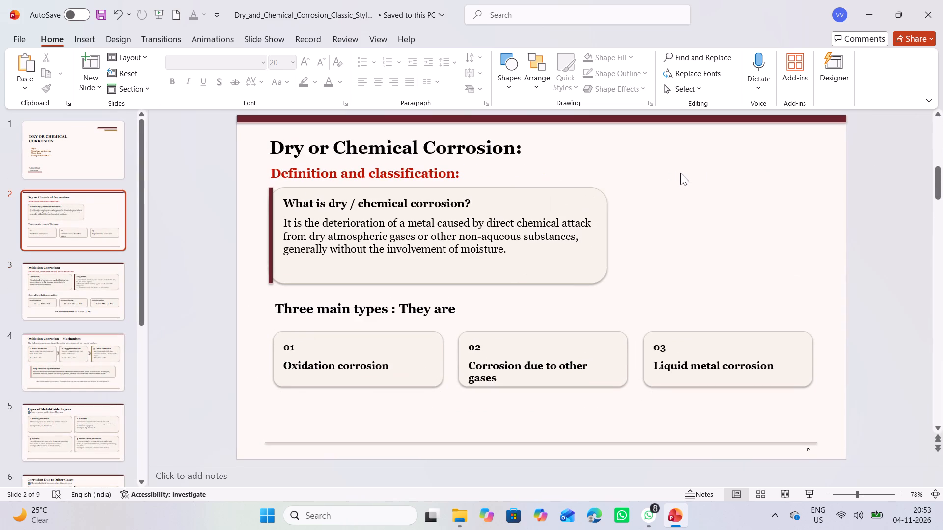
scroll(680, 173, "down", 1)
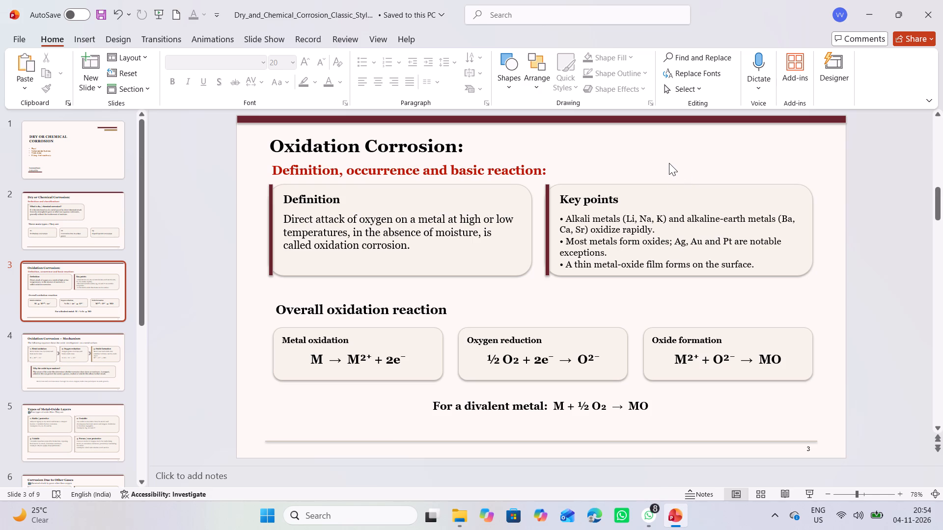
scroll(669, 163, "up", 4)
scroll(669, 163, "down", 2)
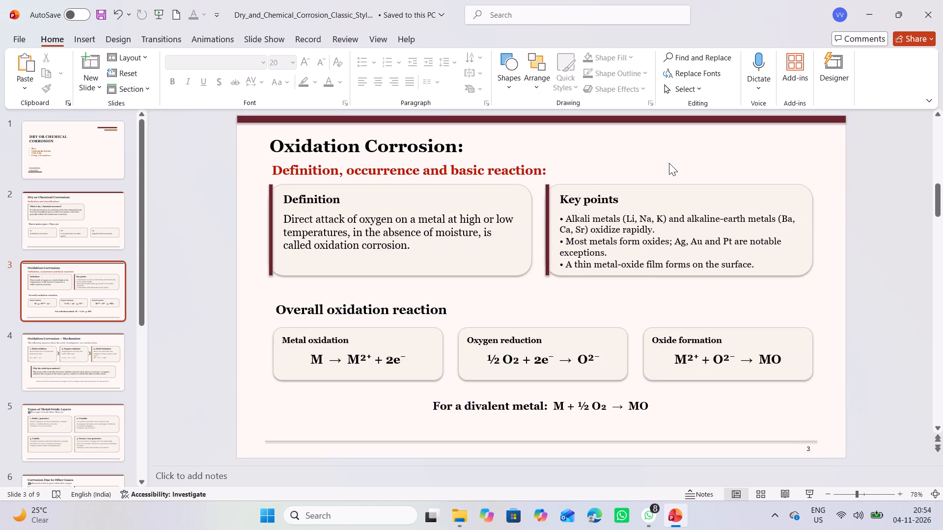
scroll(669, 163, "down", 6)
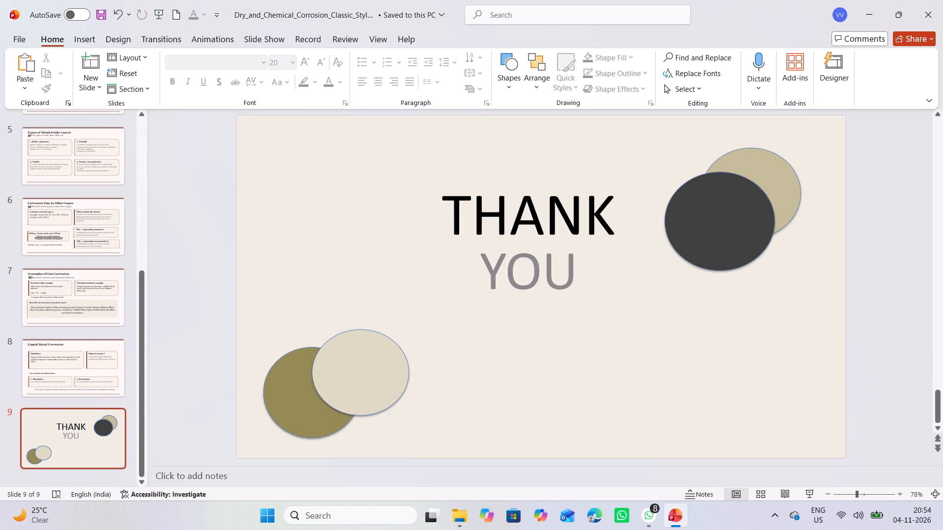
scroll(669, 163, "up", 1)
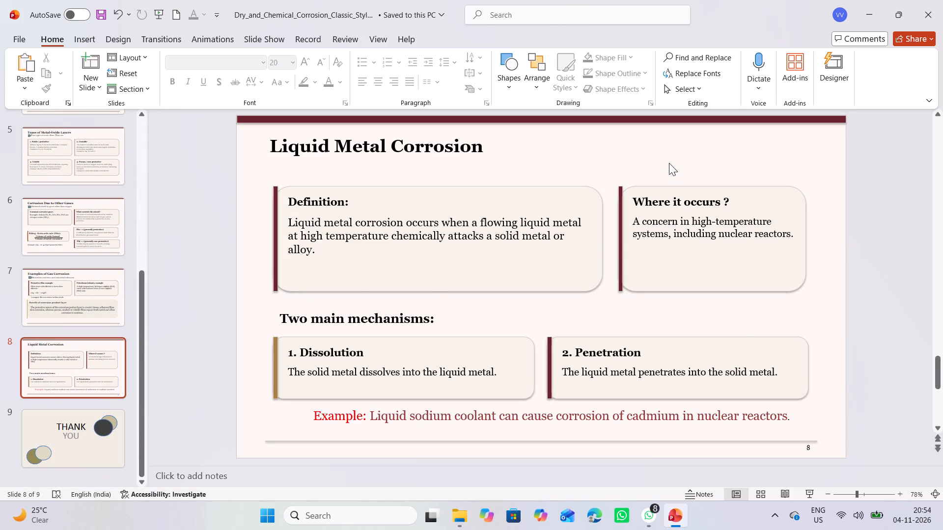
scroll(669, 163, "up", 1)
scroll(669, 163, "down", 2)
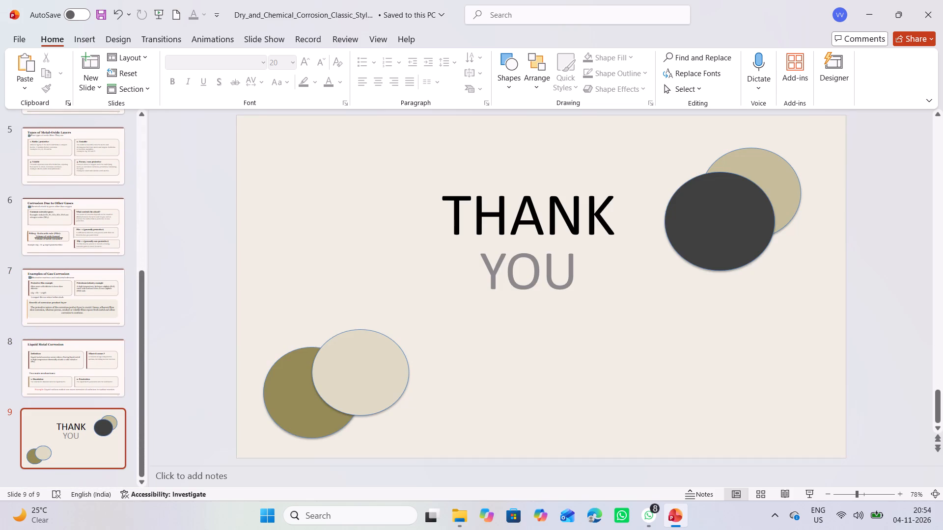
scroll(669, 163, "up", 6)
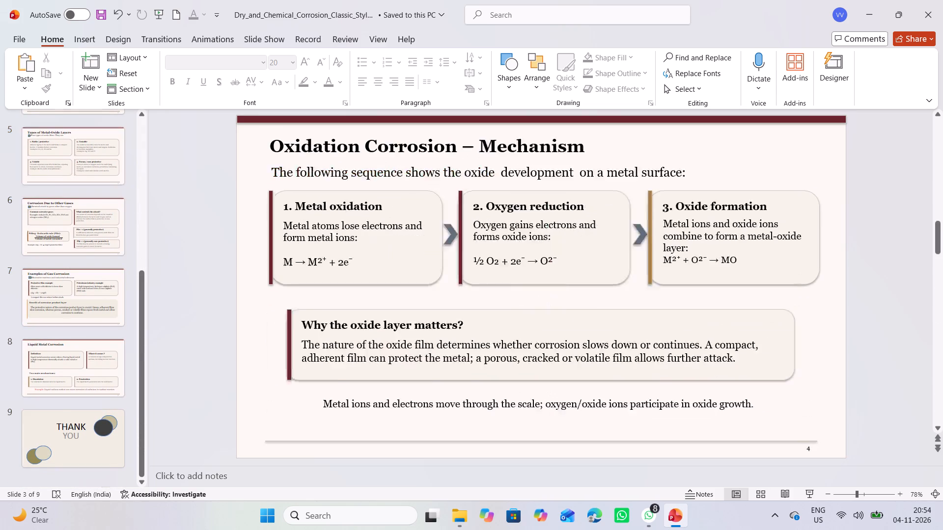
scroll(669, 163, "up", 2)
Compare slides 2, 3 and 4, examining their headings, subheading styling and card alignment.
scroll(669, 163, "down", 1)
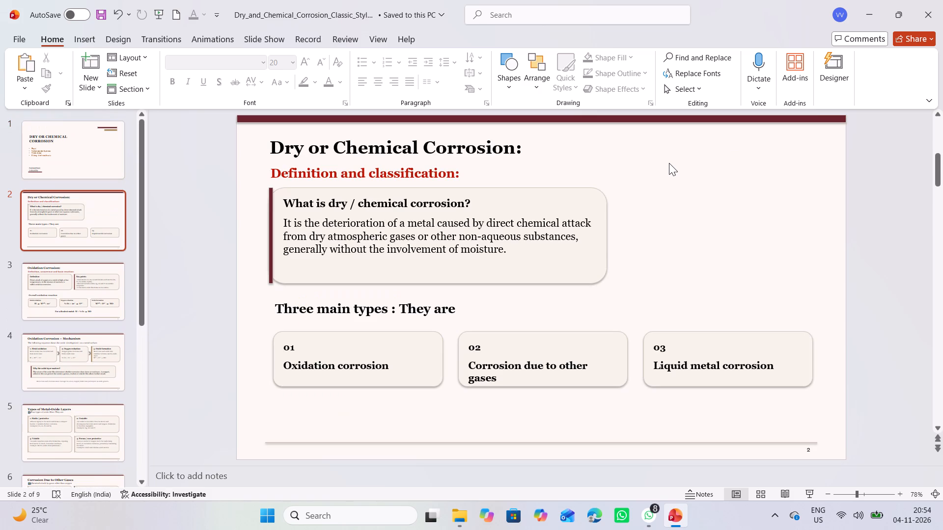
scroll(669, 163, "down", 1)
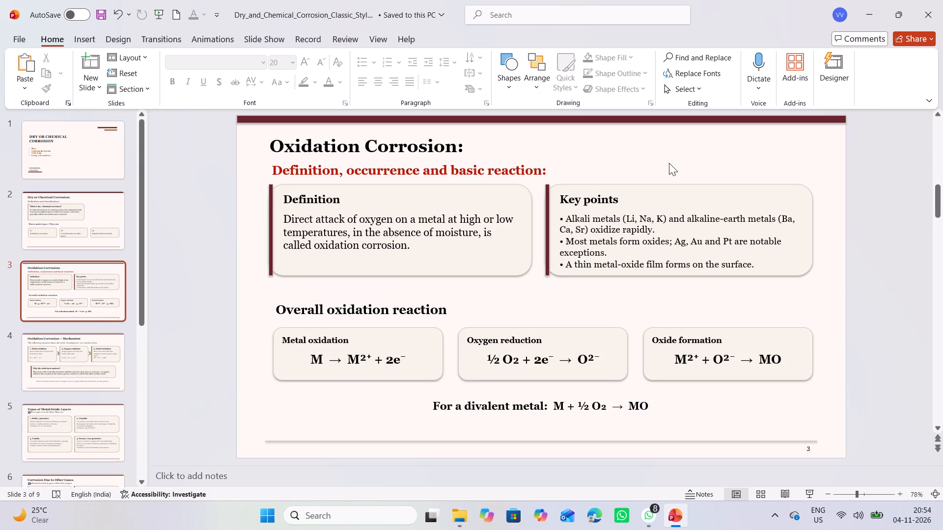
scroll(669, 163, "up", 2)
scroll(669, 163, "down", 1)
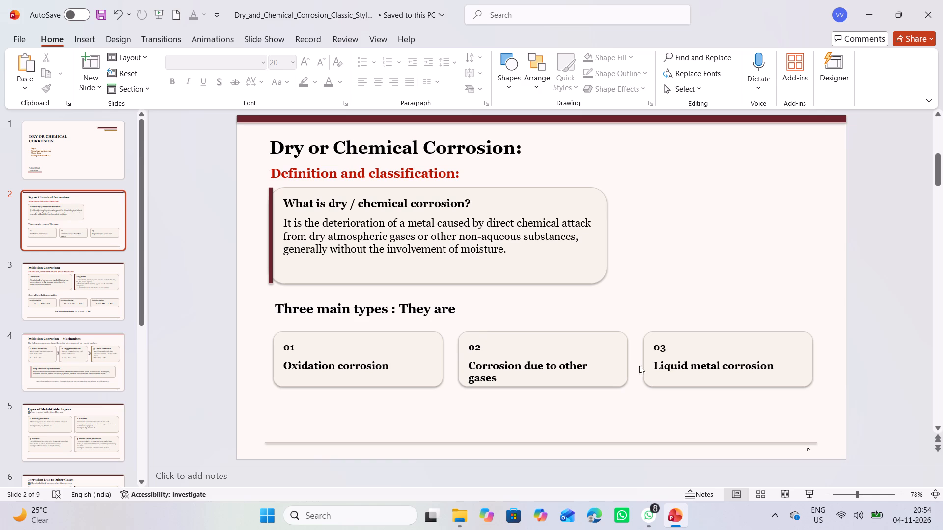
scroll(648, 293, "down", 1)
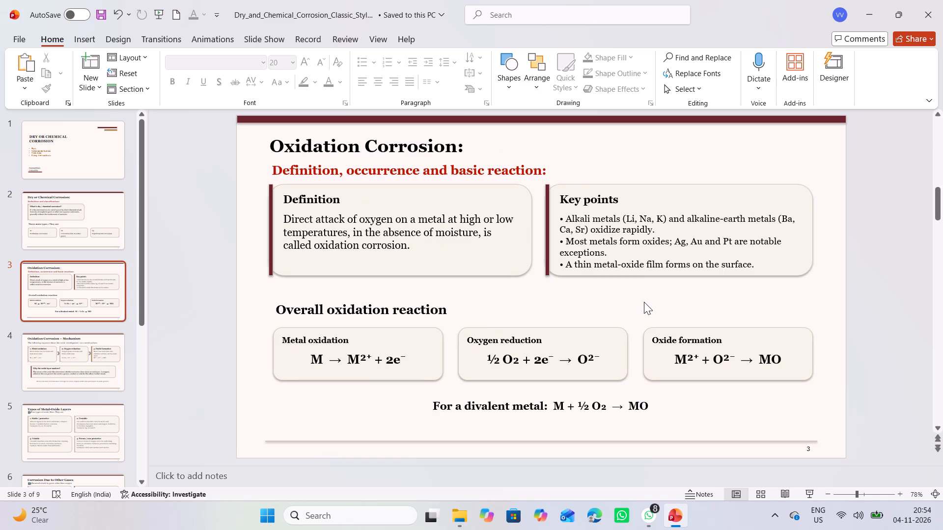
scroll(643, 296, "up", 1)
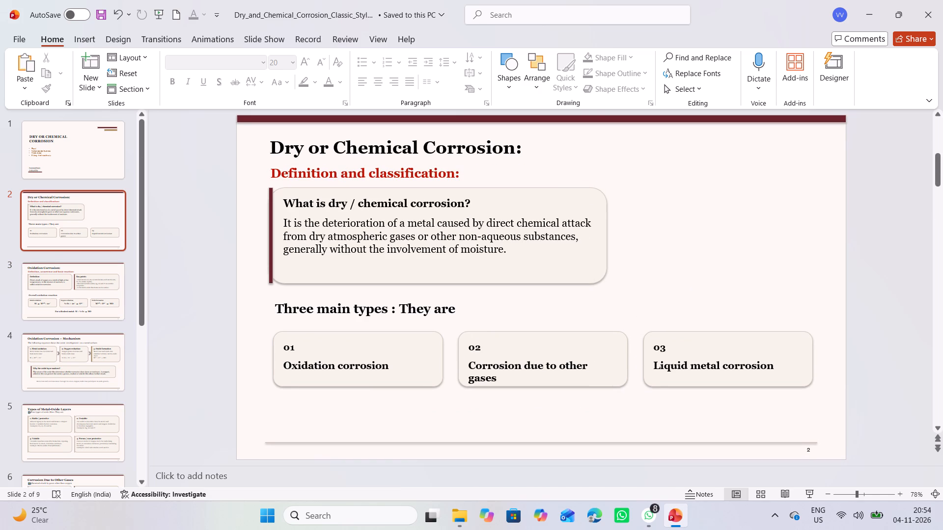
scroll(731, 289, "down", 1)
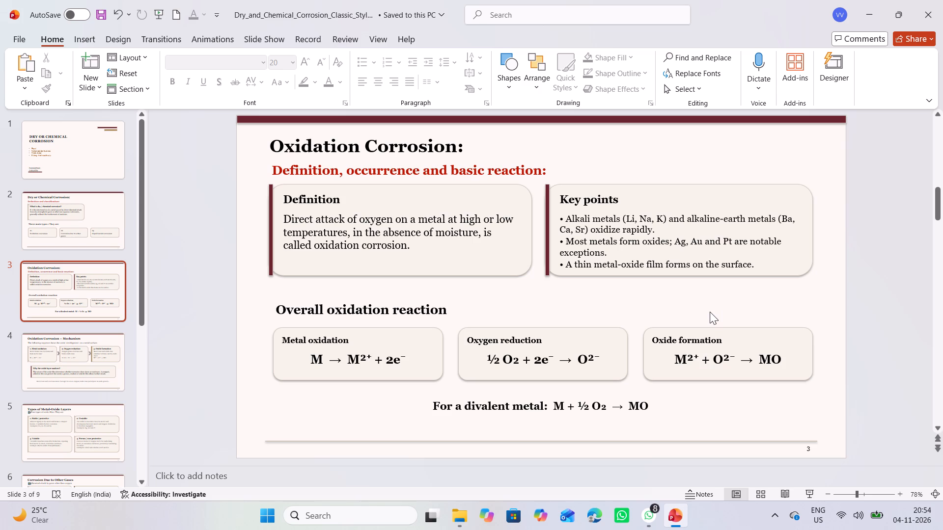
scroll(710, 312, "down", 1)
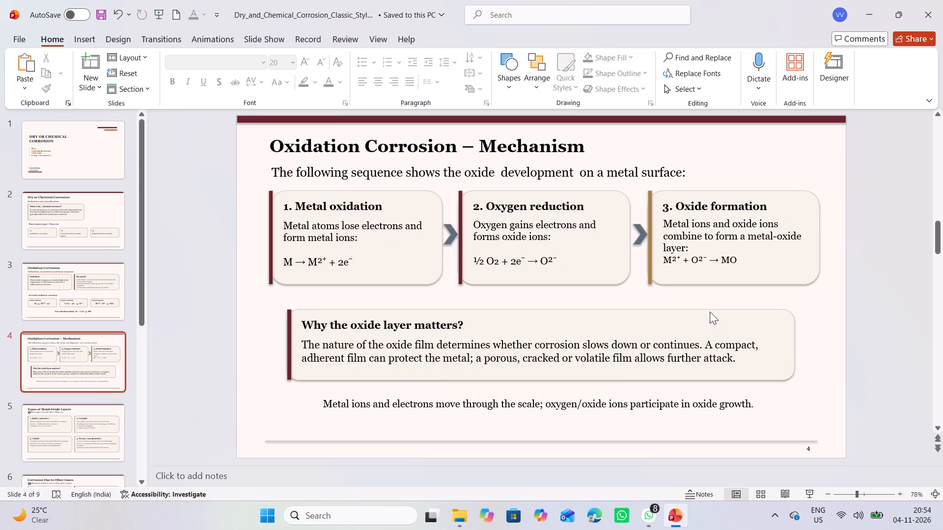
scroll(710, 312, "up", 1)
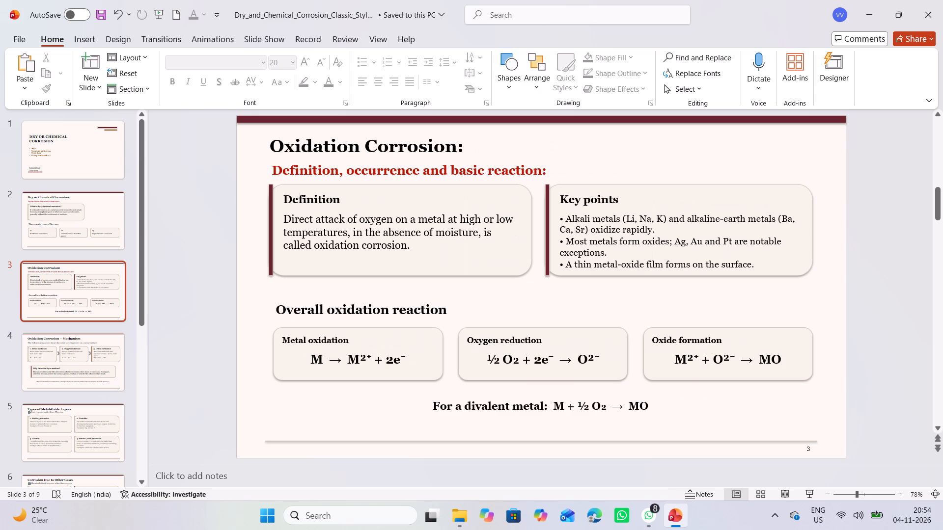
scroll(710, 312, "down", 1)
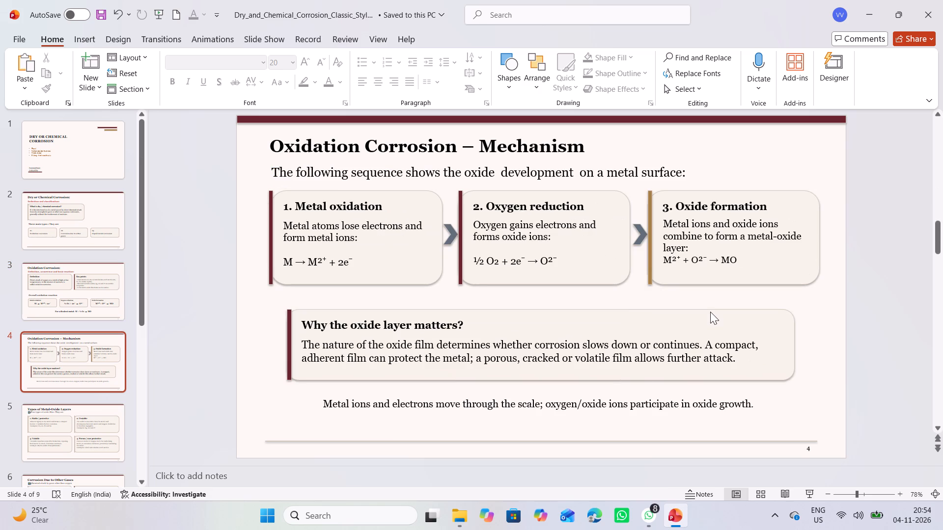
scroll(710, 311, "up", 1)
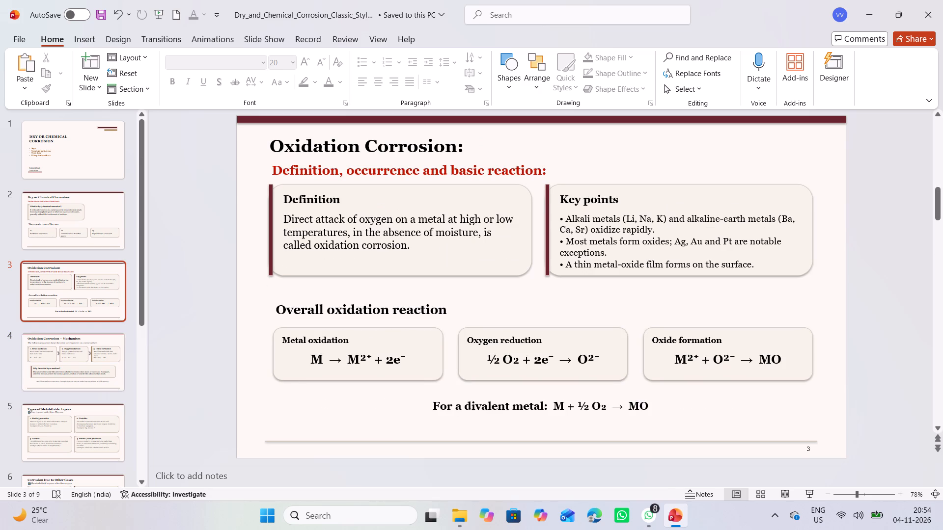
scroll(710, 311, "down", 1)
scroll(710, 311, "up", 1)
Nudge the background shape of the "Key points" card on slide 3 very slightly right and up.
left_click(539, 251)
left_click(509, 276)
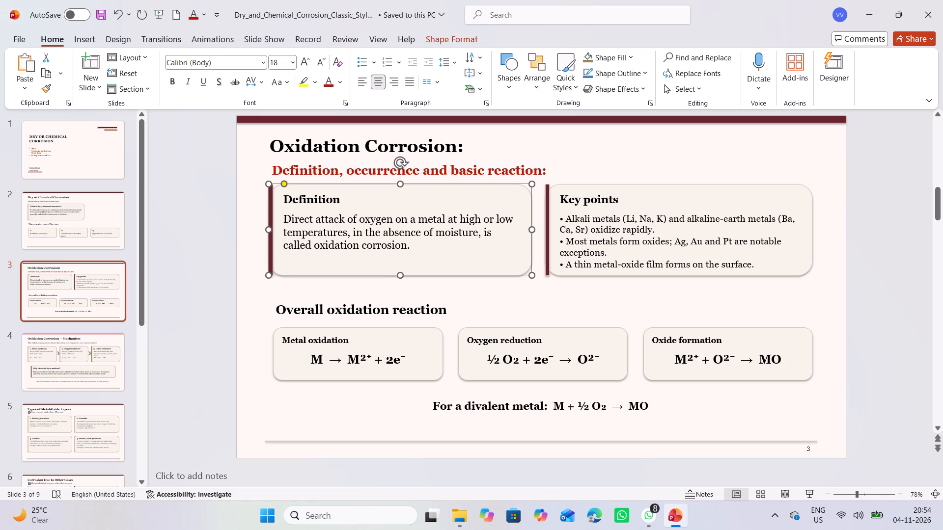
left_click(577, 270)
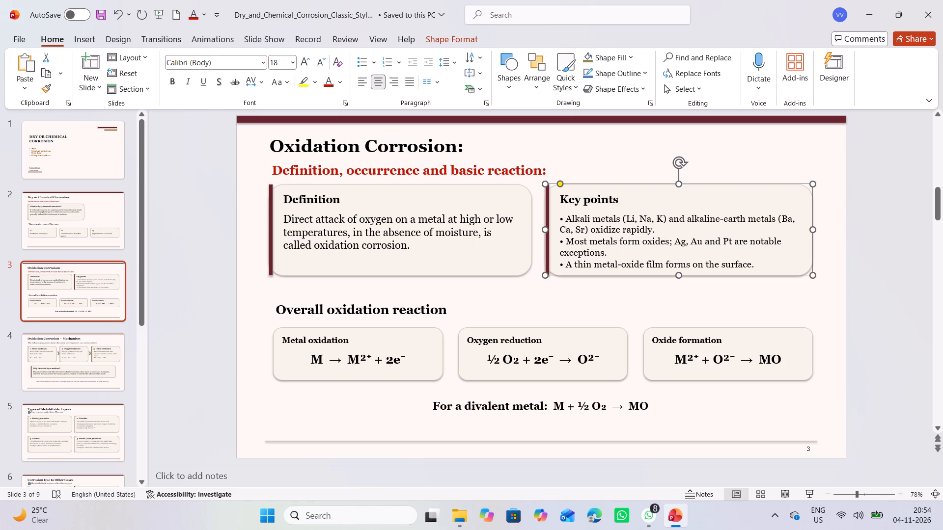
left_click(677, 271)
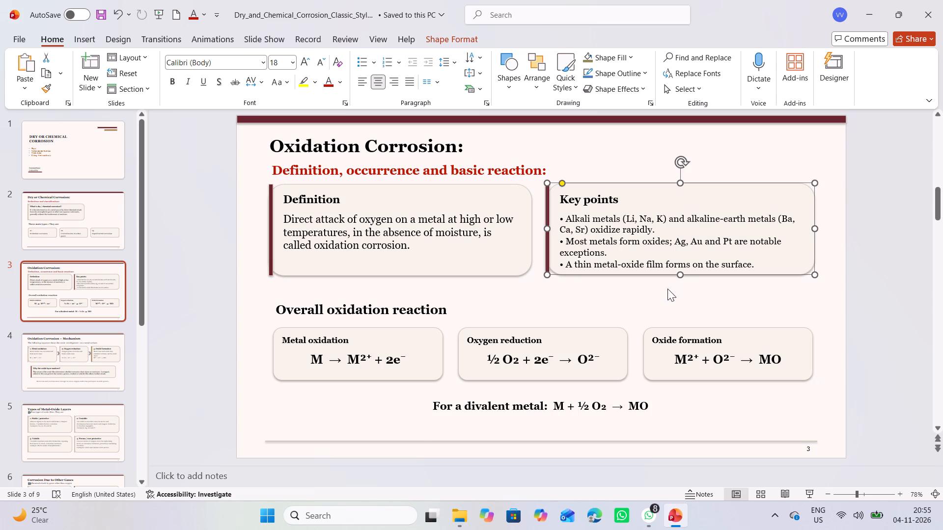
left_click(667, 289)
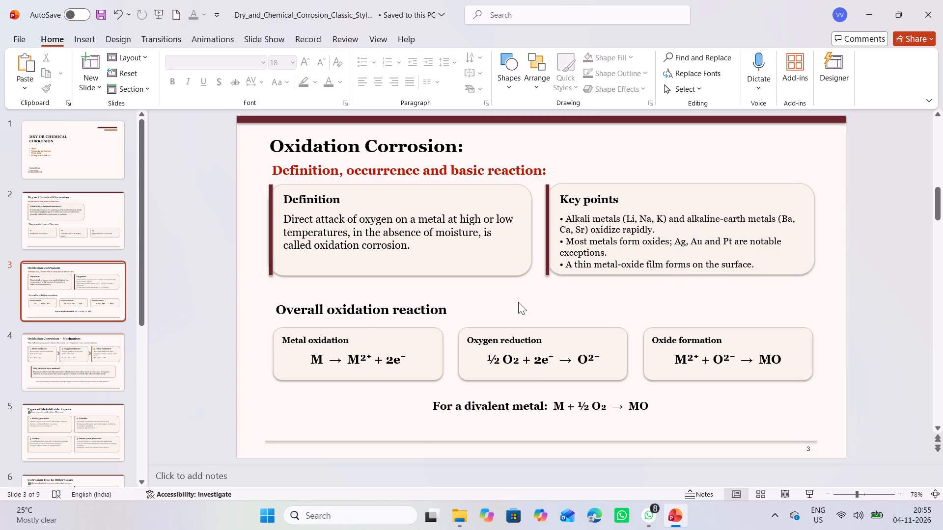
Select the "Overall oxidation reaction" heading on slide 3 for editing.
scroll(521, 300, "down", 1)
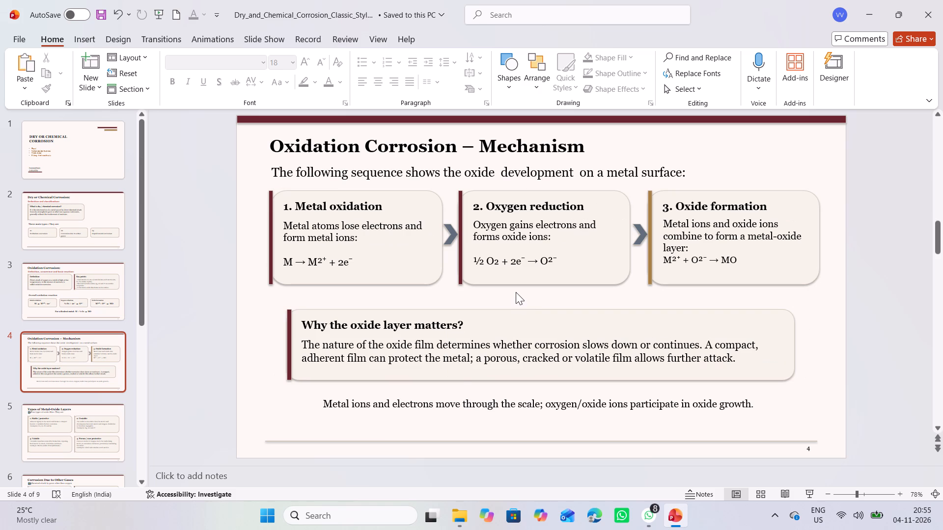
scroll(516, 291, "up", 1)
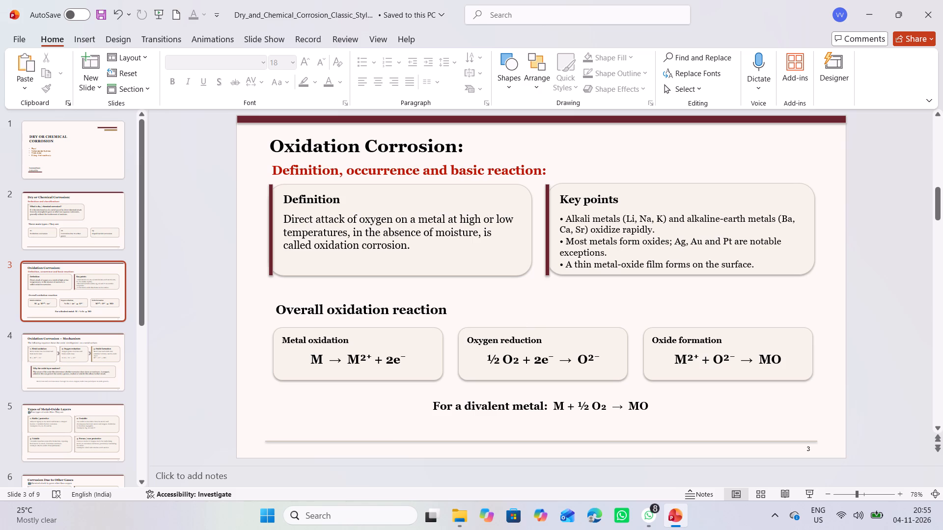
left_click(277, 305)
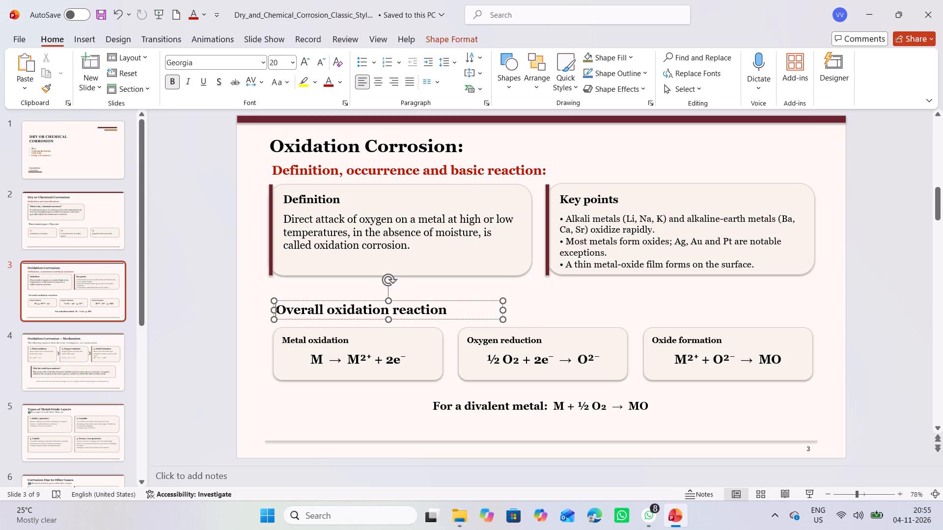
left_click(488, 313)
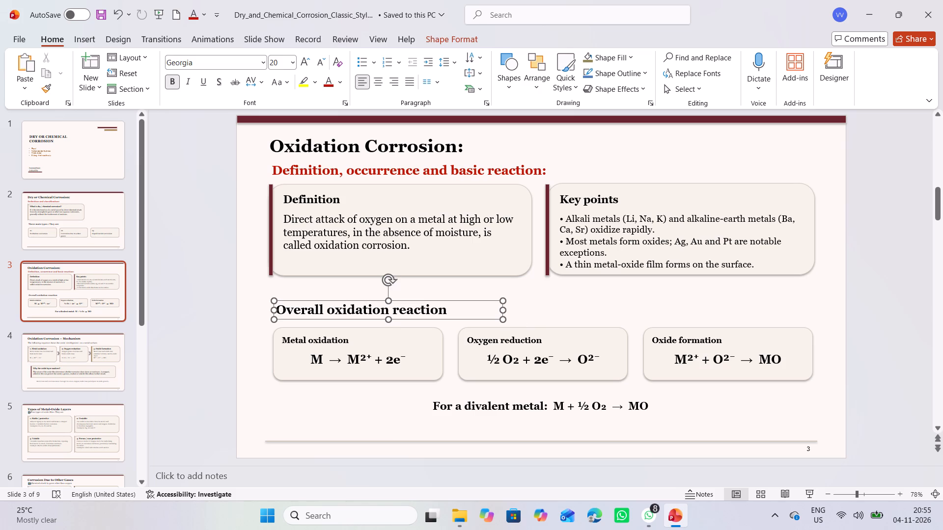
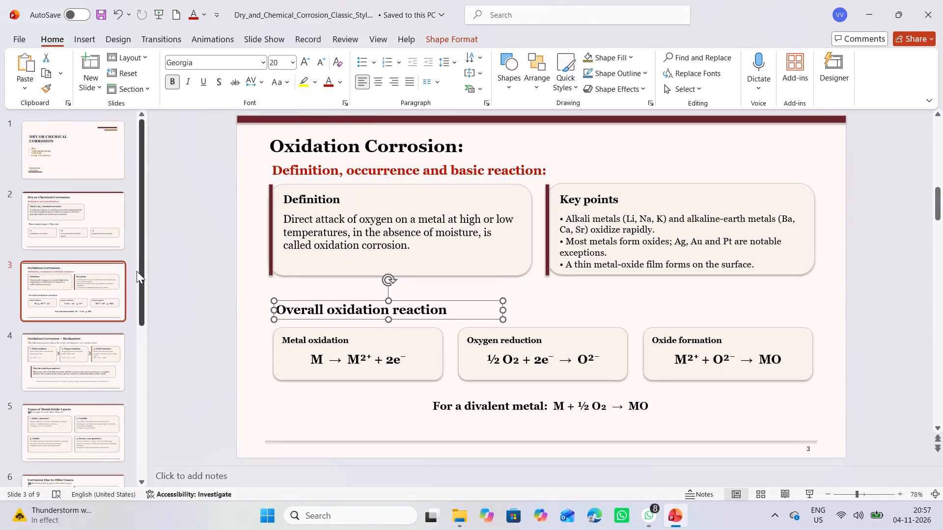
Delete the whole Overall oxidation reaction section from slide 3: its heading, the three reaction cards and the divalent metal equation.
left_click(227, 305)
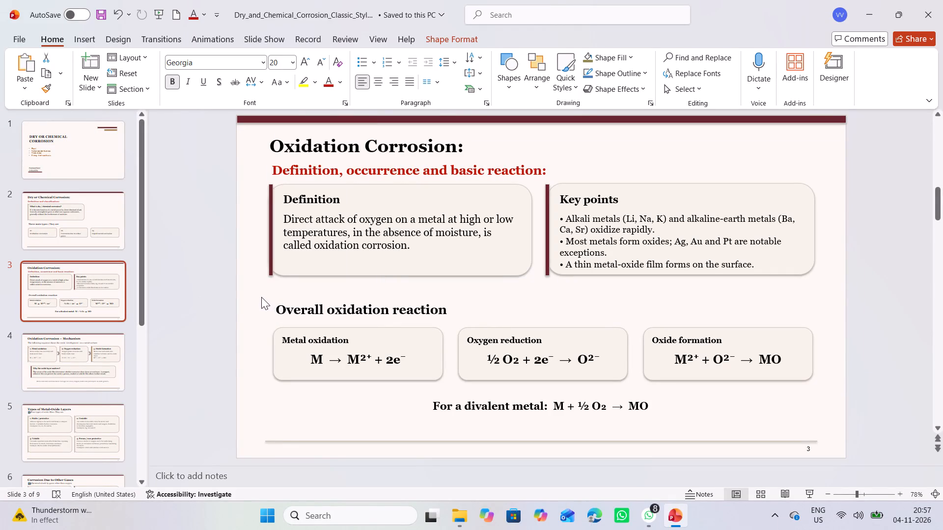
left_click_drag(259, 296, 540, 358)
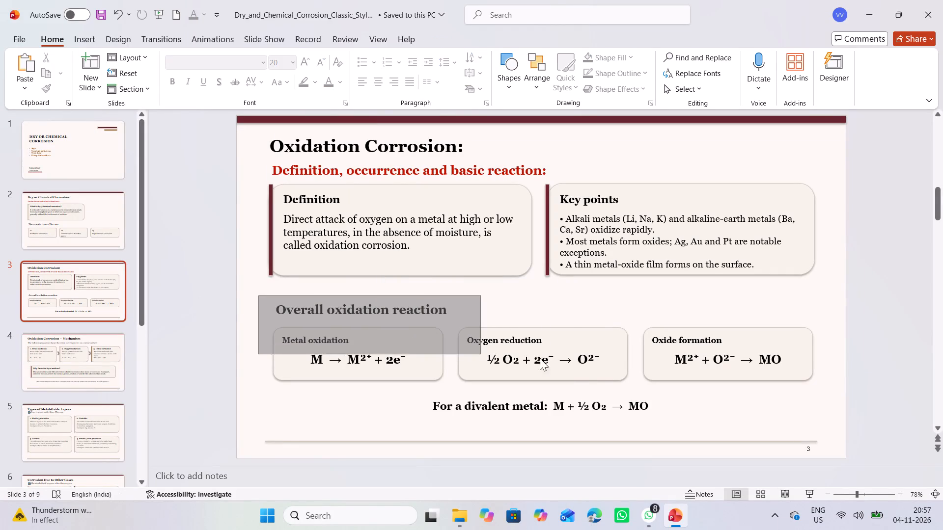
left_click_drag(540, 358, 825, 422)
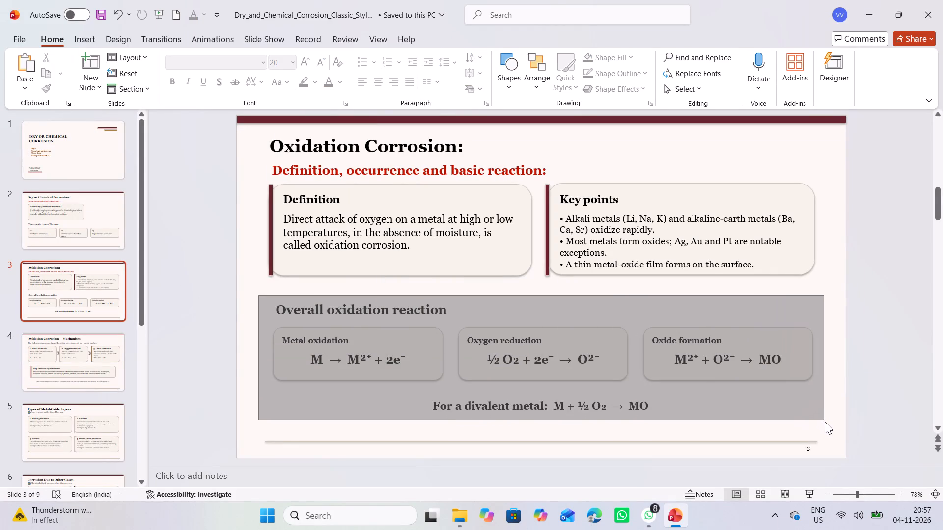
left_click_drag(825, 422, 825, 422)
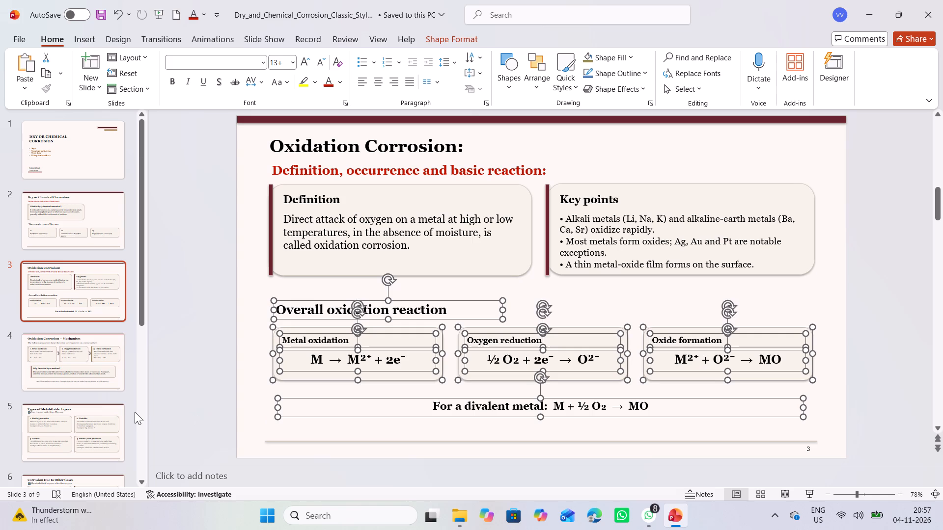
key("Delete")
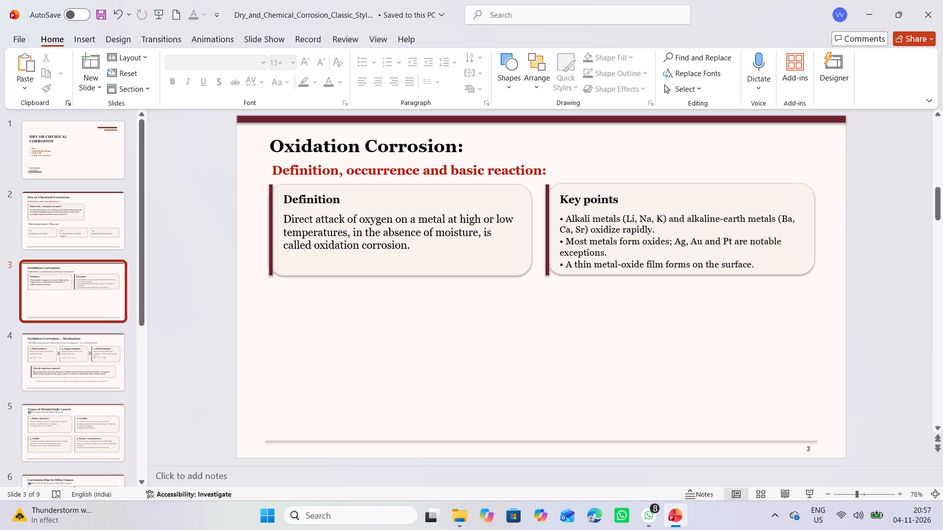
Move the Key points heading and its rounded card directly below the Definition card, with the heading inside the card.
left_click_drag(654, 198, 291, 339)
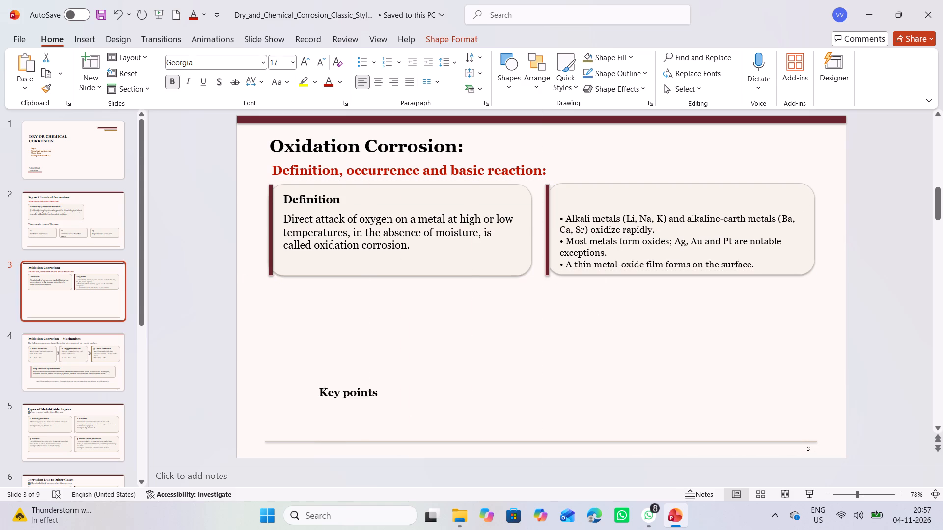
left_click_drag(291, 339, 367, 308)
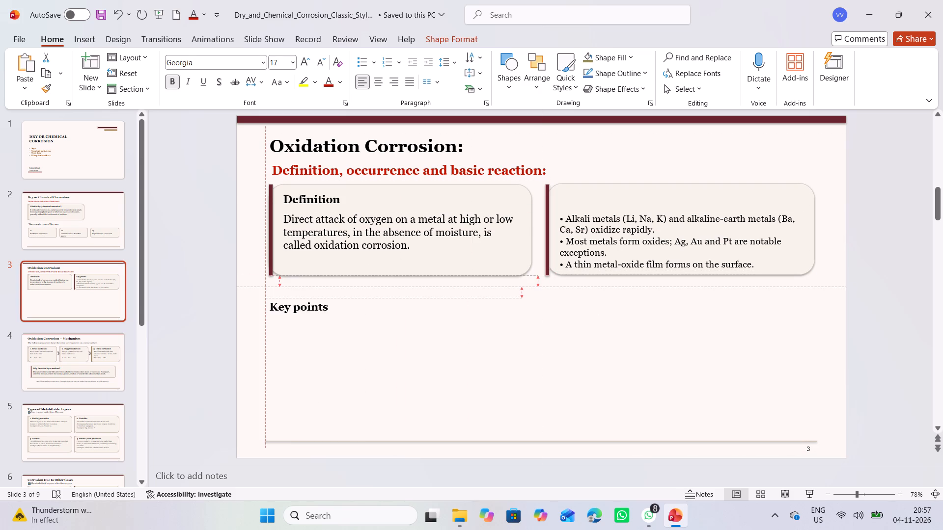
left_click_drag(367, 308, 368, 308)
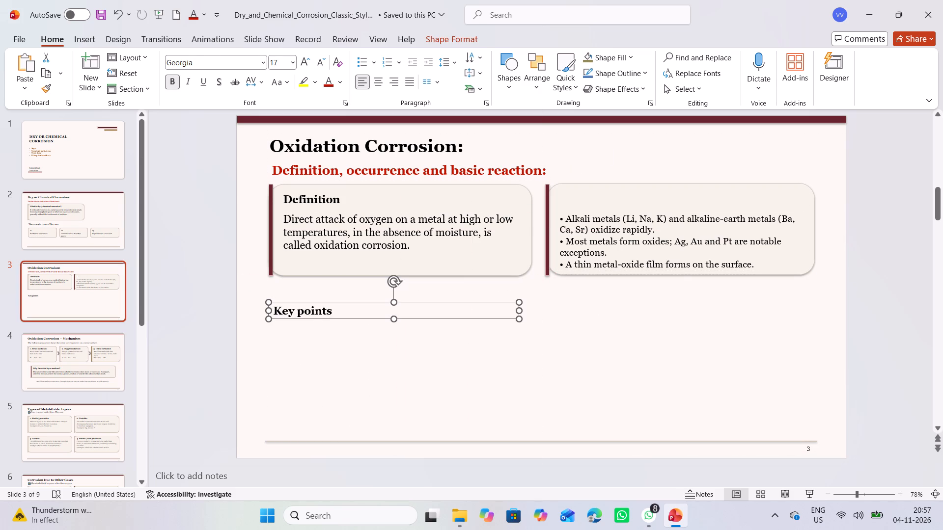
left_click_drag(614, 192, 345, 300)
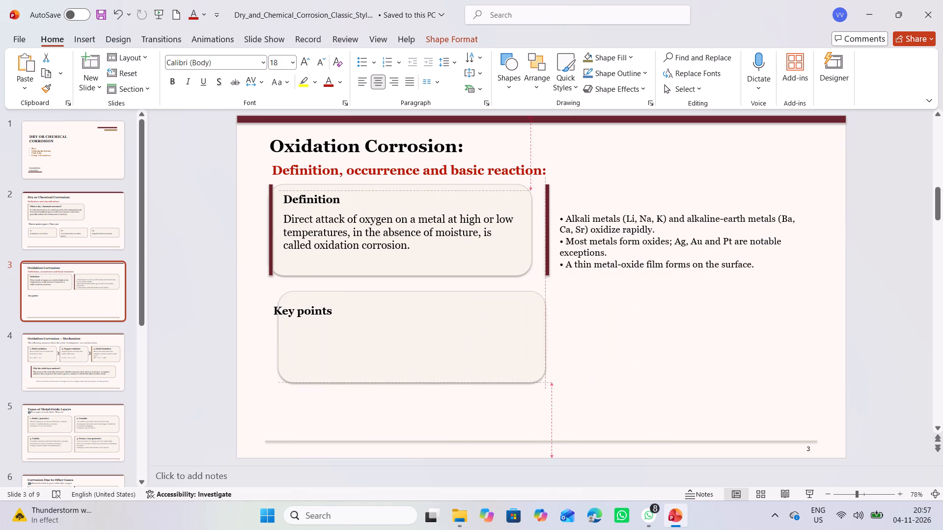
left_click_drag(345, 300, 335, 299)
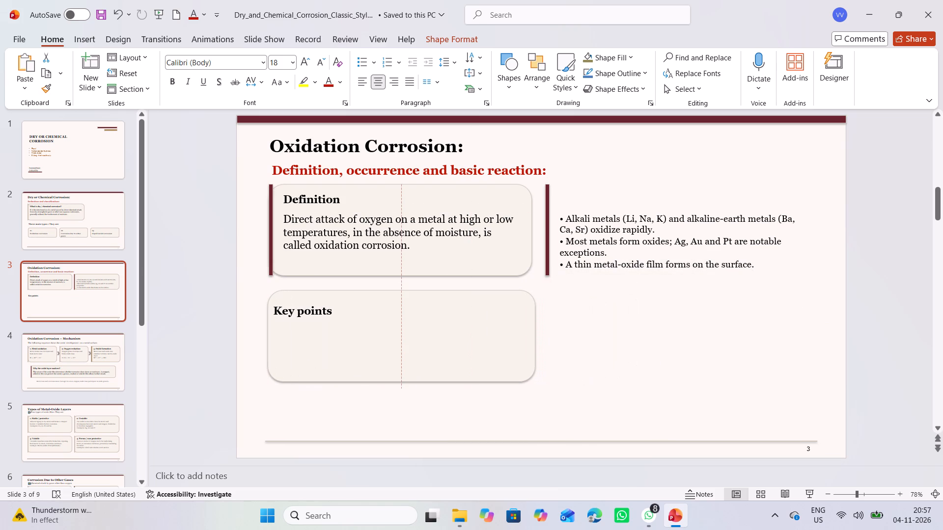
left_click_drag(335, 299, 336, 302)
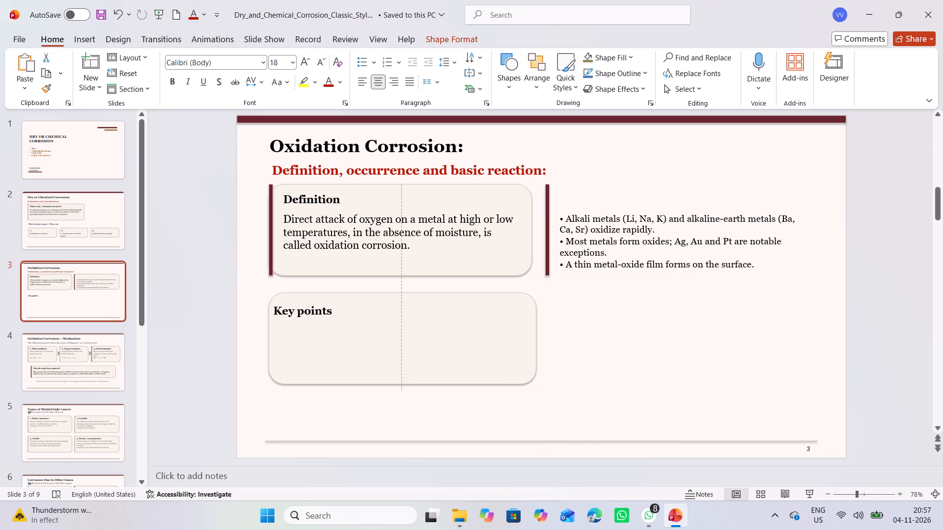
left_click_drag(336, 302, 336, 303)
Move the text box with the three alkali-metal and oxide bullets into the relocated card, just under the Key points heading.
left_click(610, 241)
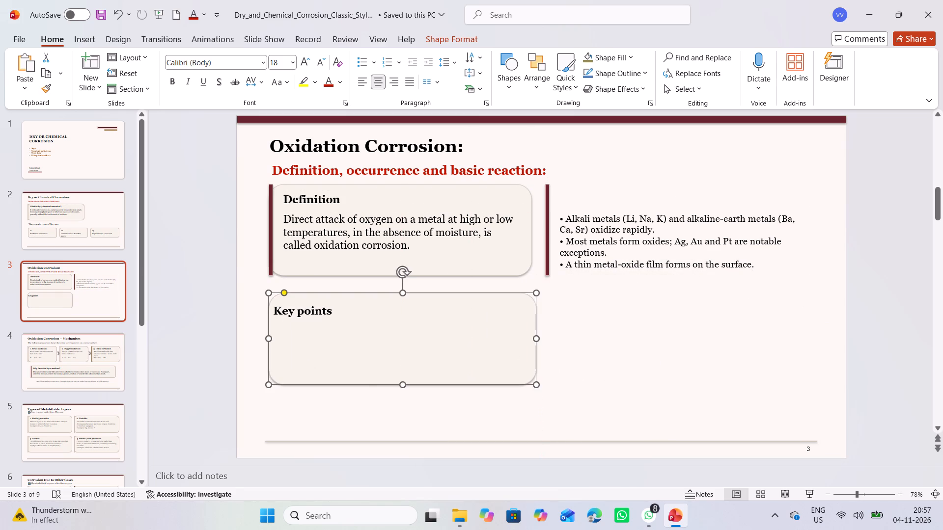
left_click(582, 202)
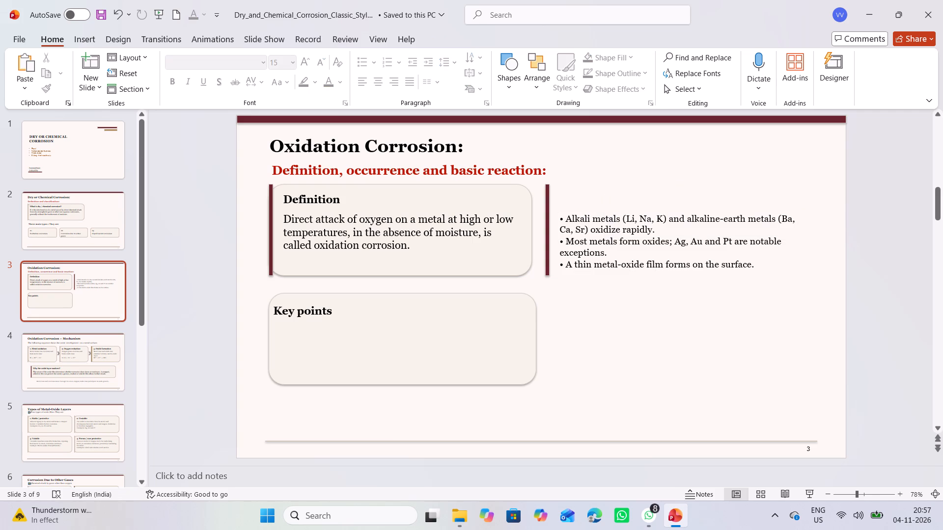
left_click_drag(599, 210, 333, 359)
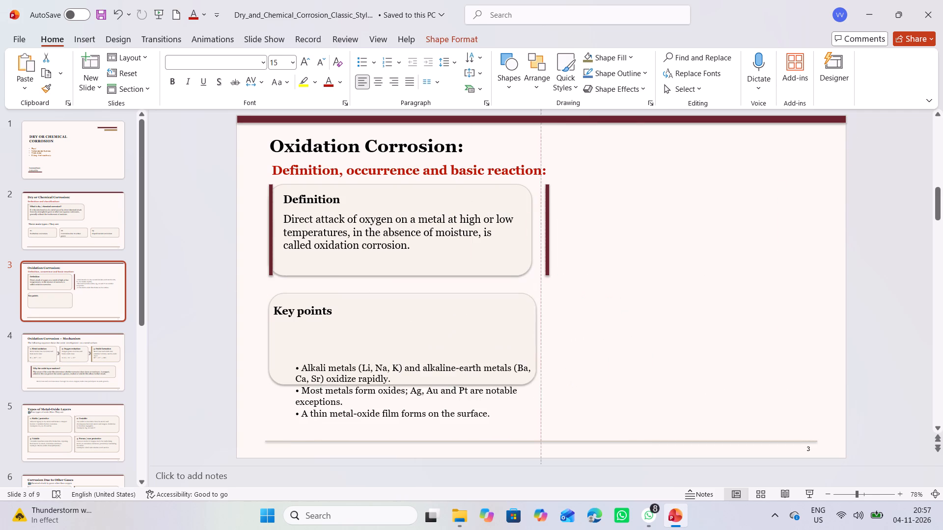
left_click_drag(333, 359, 316, 325)
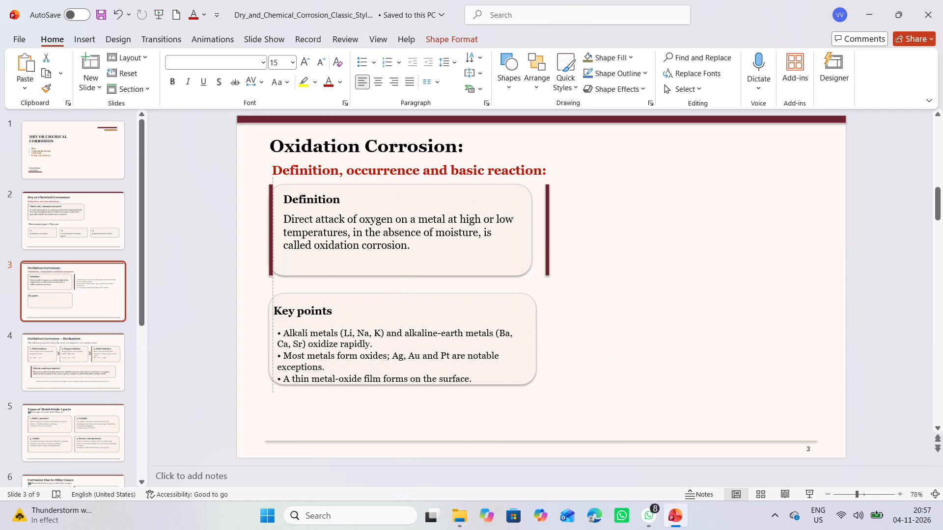
left_click_drag(316, 325, 316, 323)
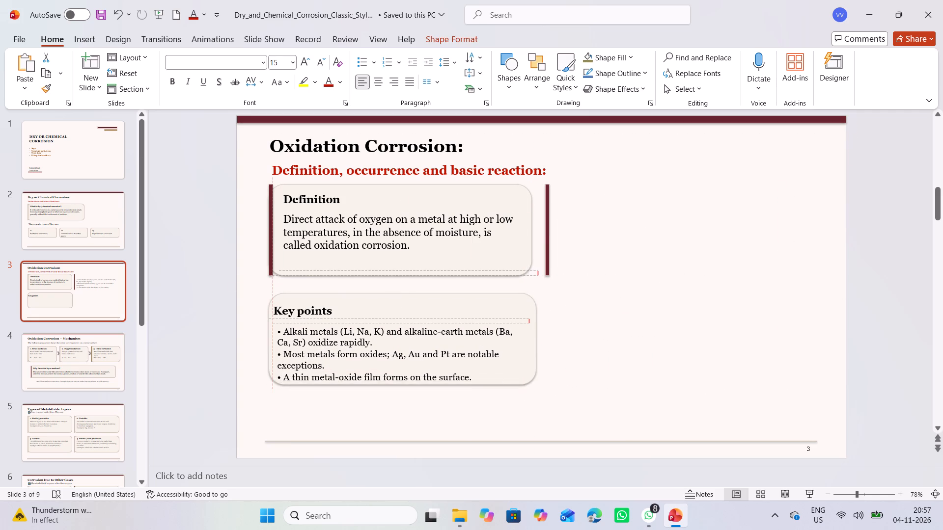
left_click_drag(316, 323, 316, 319)
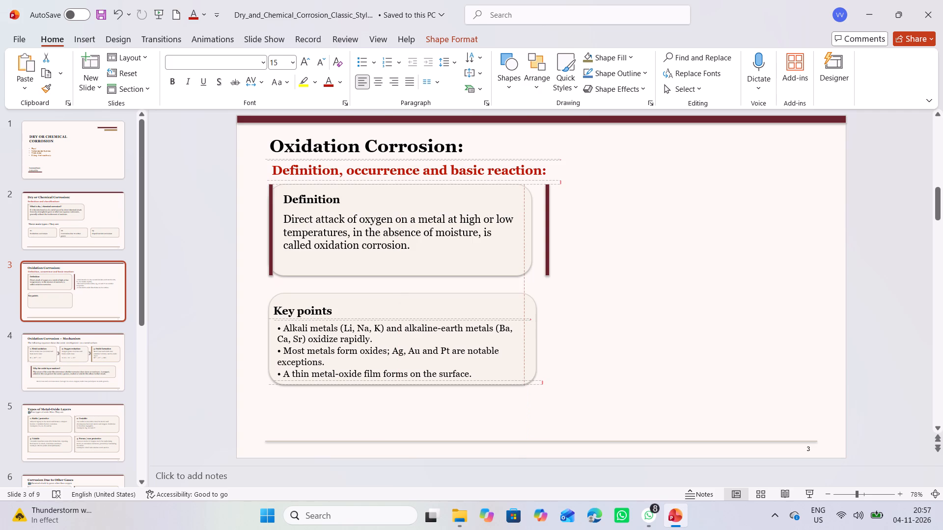
left_click_drag(316, 319, 316, 319)
left_click(832, 243)
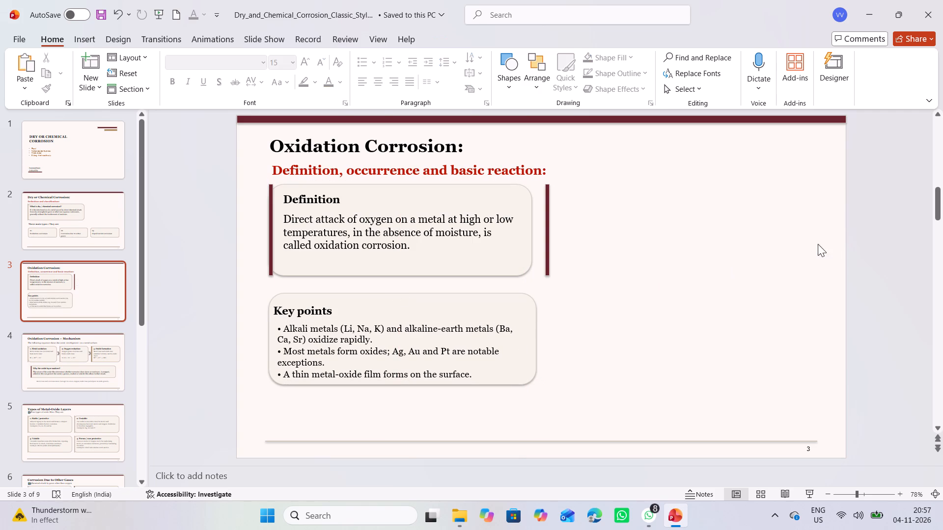
Move the detached dark red accent bar to the left edge of the Key points card, matching the card's top and bottom.
left_click_drag(545, 250, 540, 261)
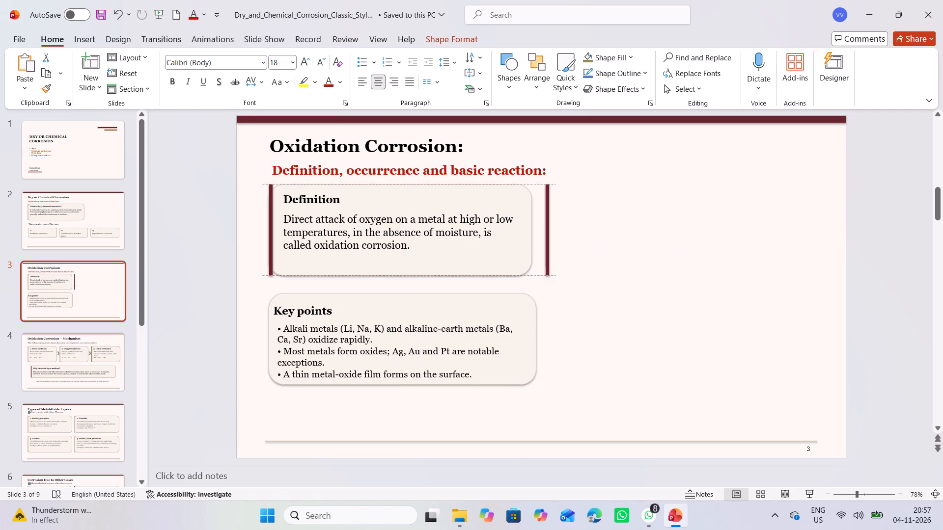
left_click_drag(540, 261, 270, 355)
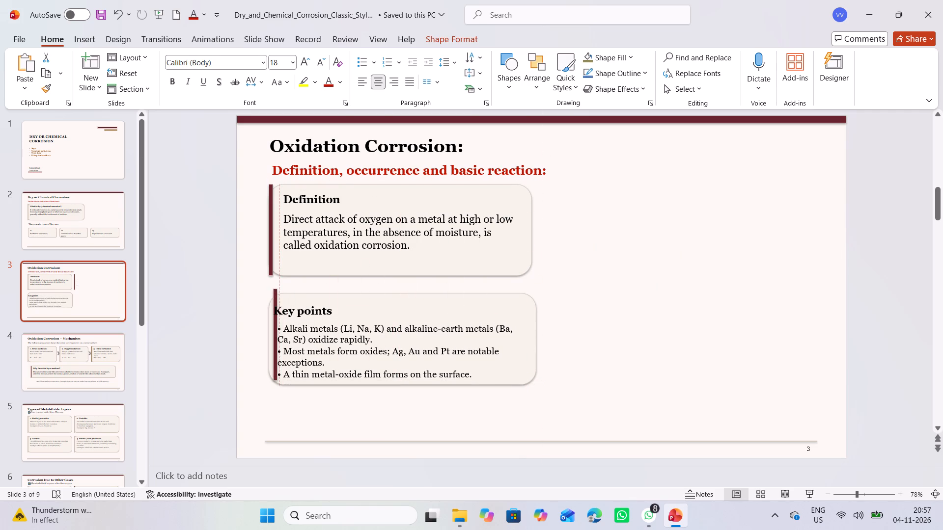
left_click_drag(270, 355, 268, 355)
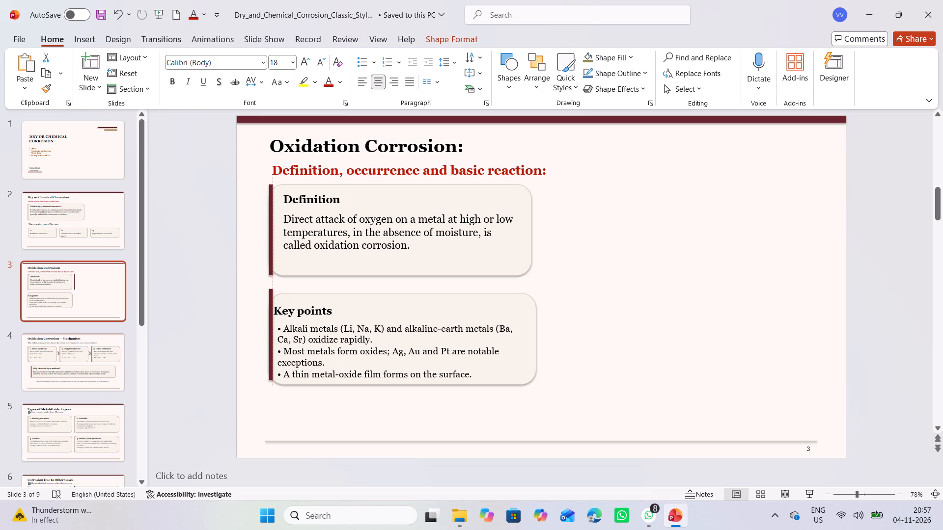
left_click_drag(268, 355, 267, 356)
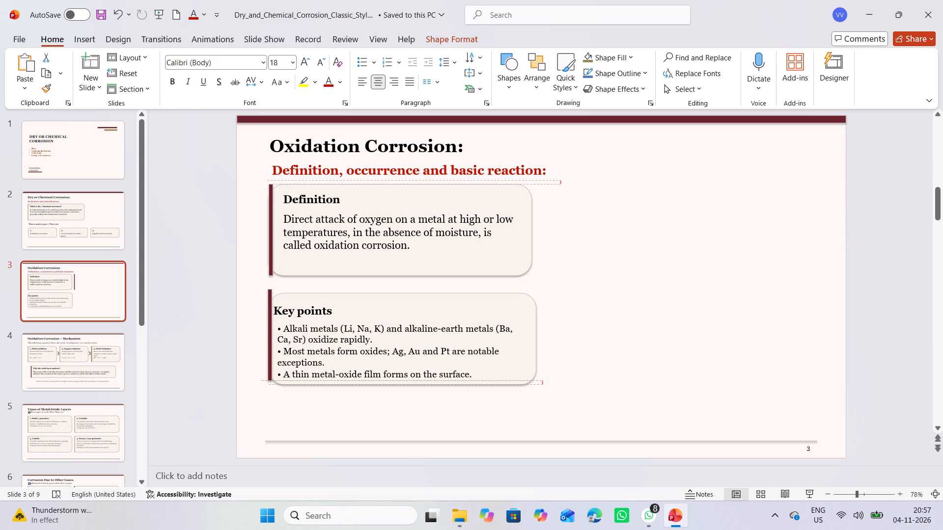
left_click_drag(267, 356, 267, 359)
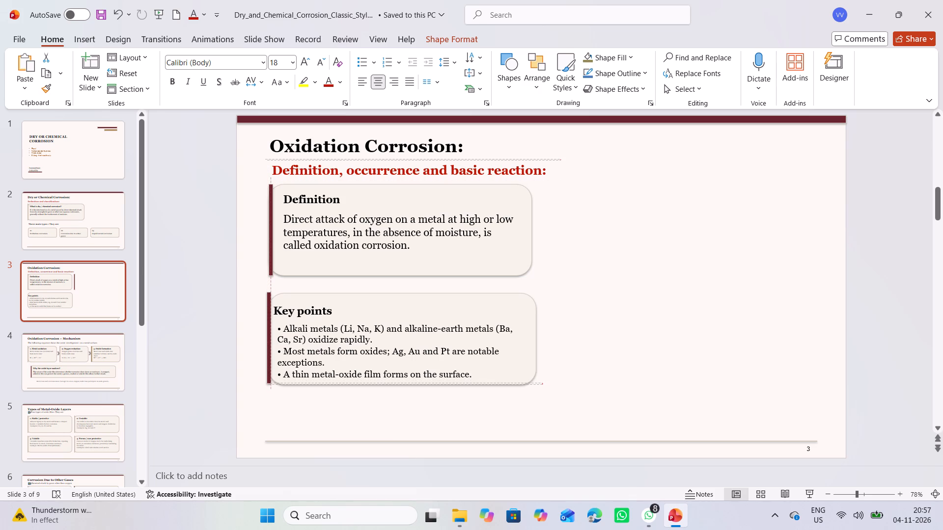
left_click_drag(267, 359, 267, 359)
left_click(582, 330)
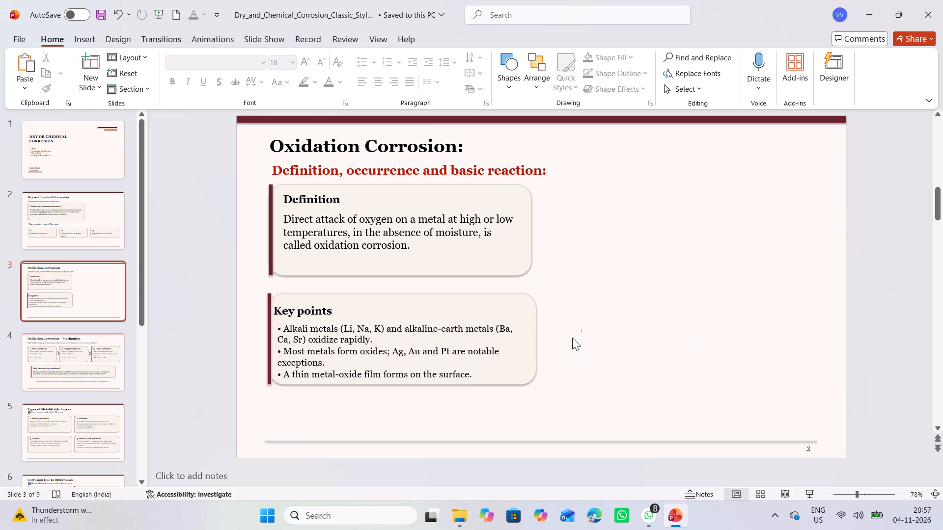
Widen the Key points card rightward so it spans almost the full content width of the slide.
left_click(534, 345)
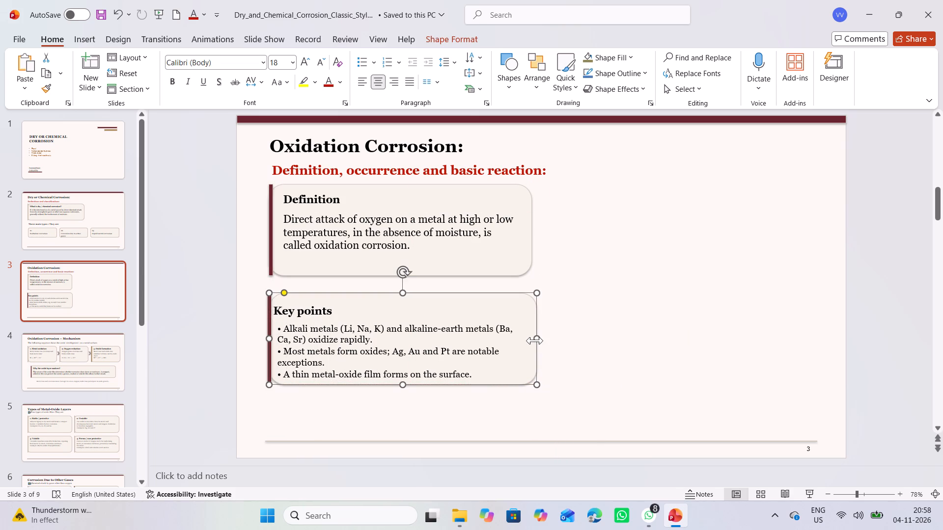
left_click_drag(535, 338, 773, 345)
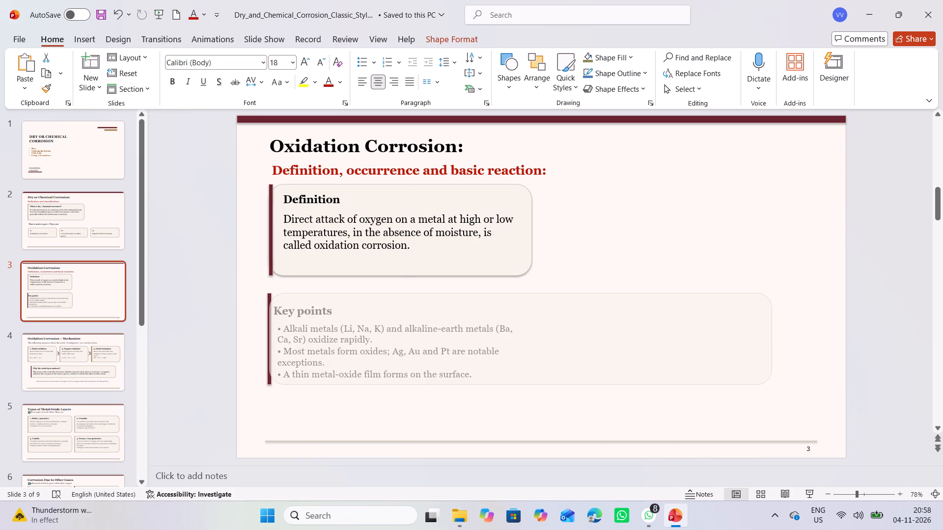
left_click_drag(773, 345, 788, 351)
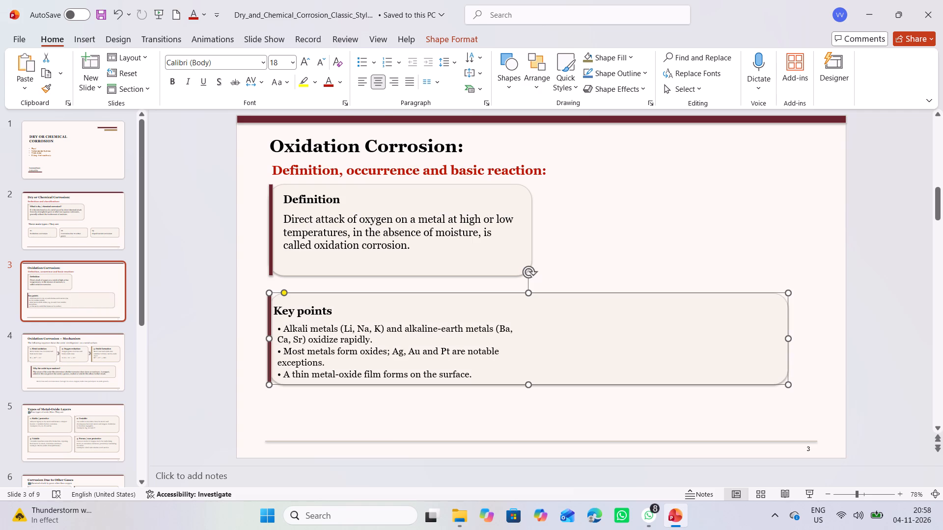
Widen the Definition card rightward until its right edge lines up with the Key points card.
left_click(538, 245)
left_click(522, 246)
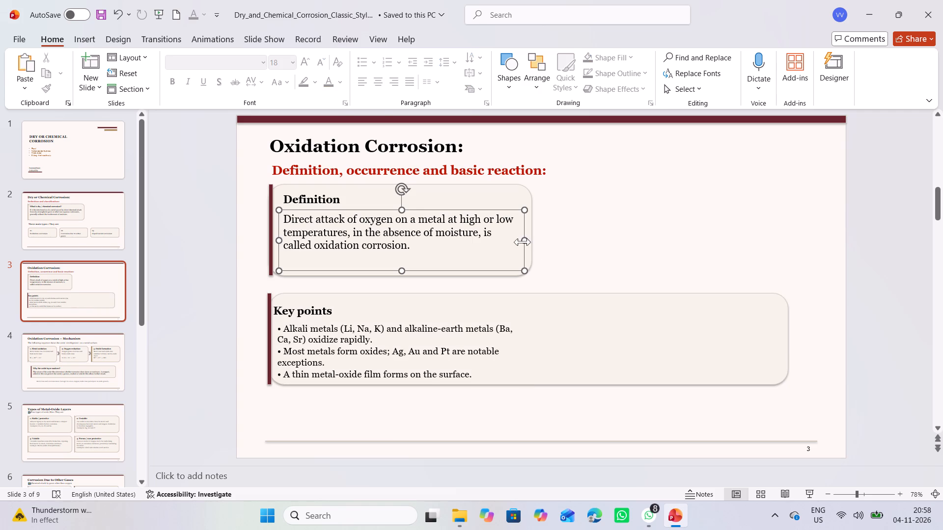
left_click(519, 192)
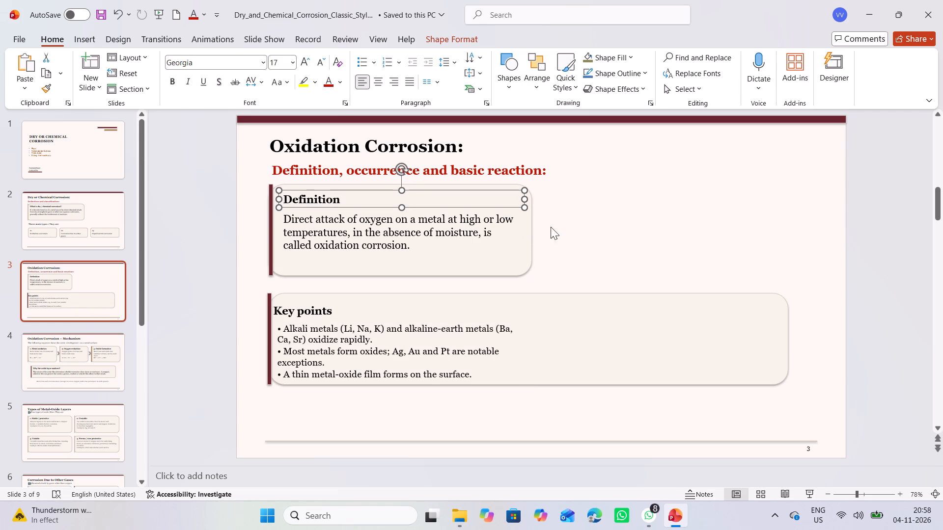
left_click(532, 225)
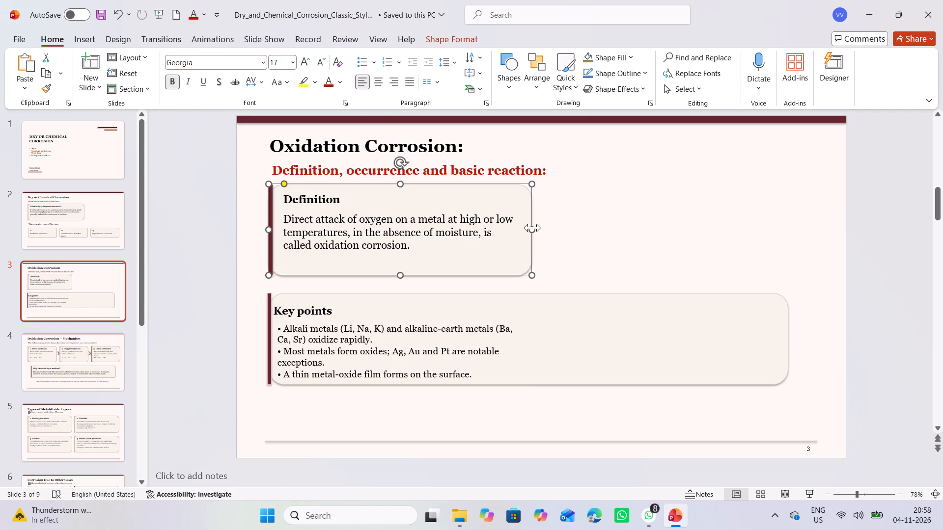
left_click_drag(532, 228, 780, 238)
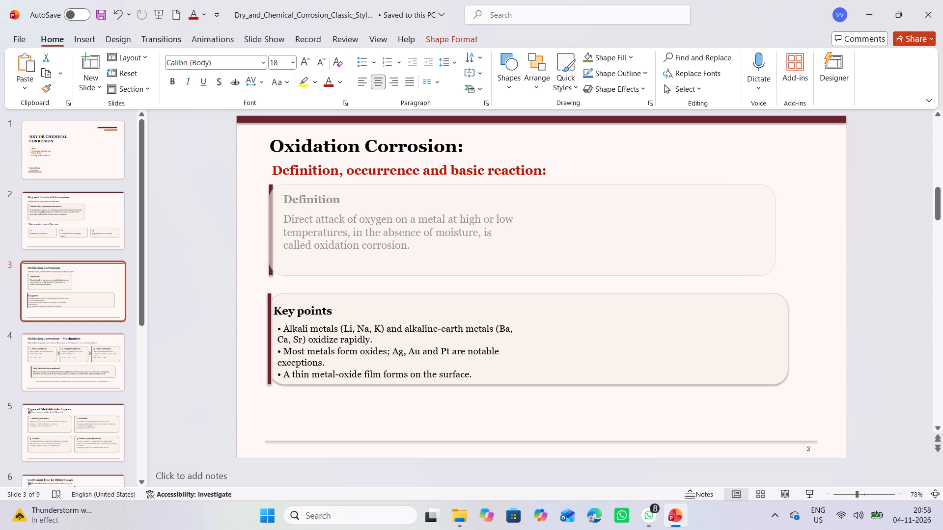
left_click_drag(780, 238, 788, 239)
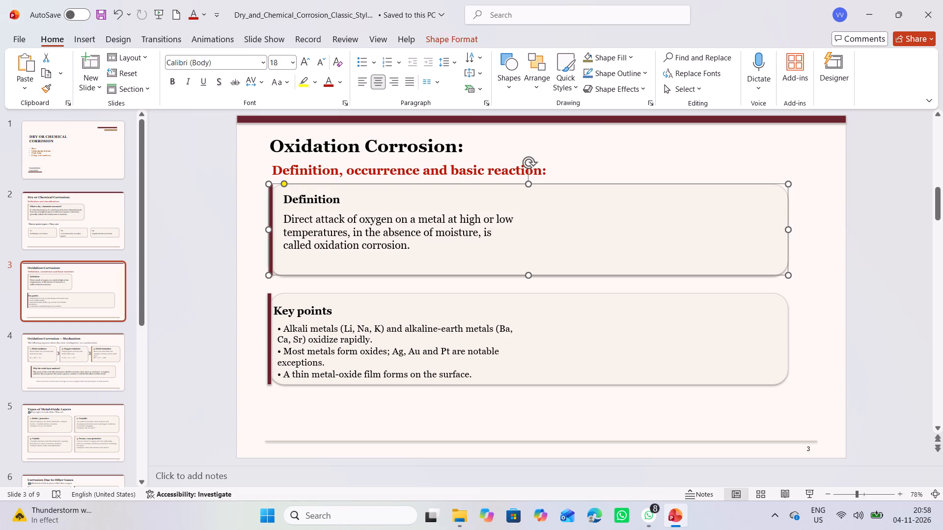
Widen the Definition body text box to nearly the full card width so its sentence wraps onto two lines.
left_click(534, 230)
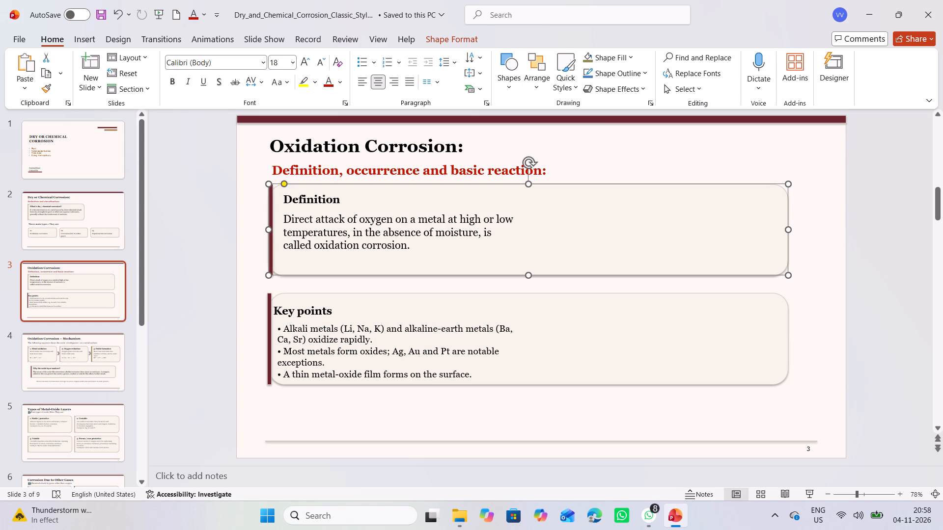
left_click(483, 236)
triple_click(483, 235)
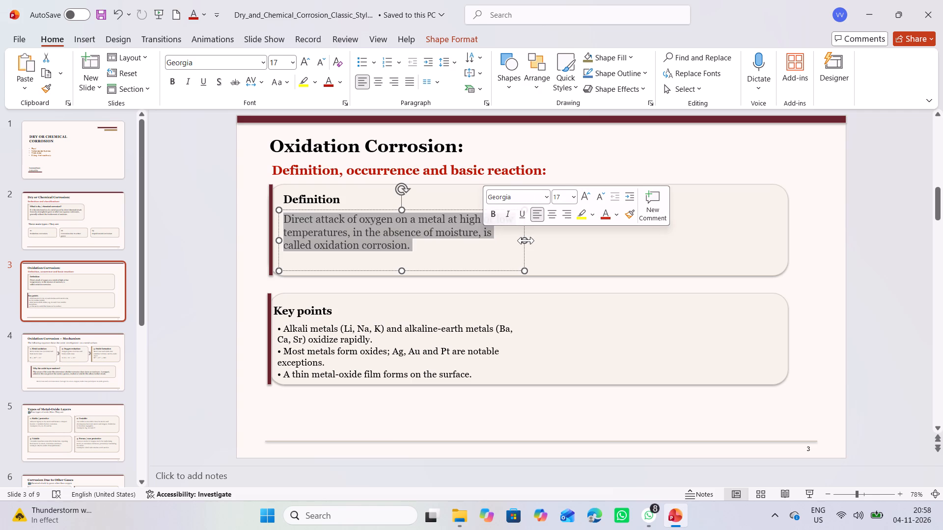
left_click_drag(526, 240, 677, 242)
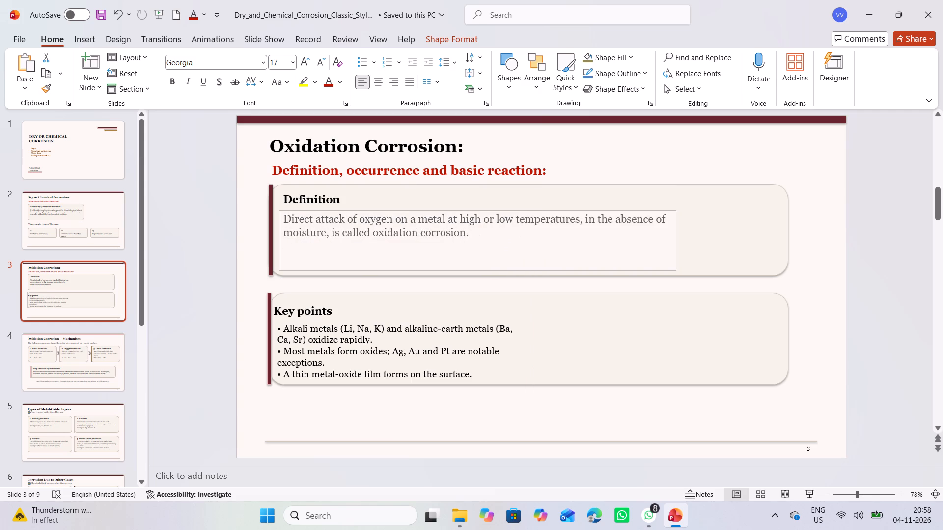
left_click_drag(677, 242, 773, 233)
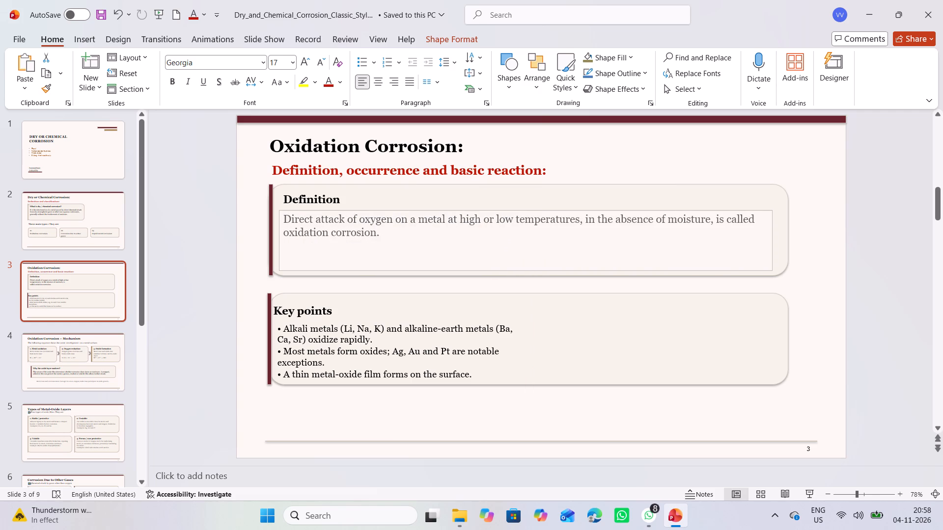
left_click_drag(773, 233, 748, 236)
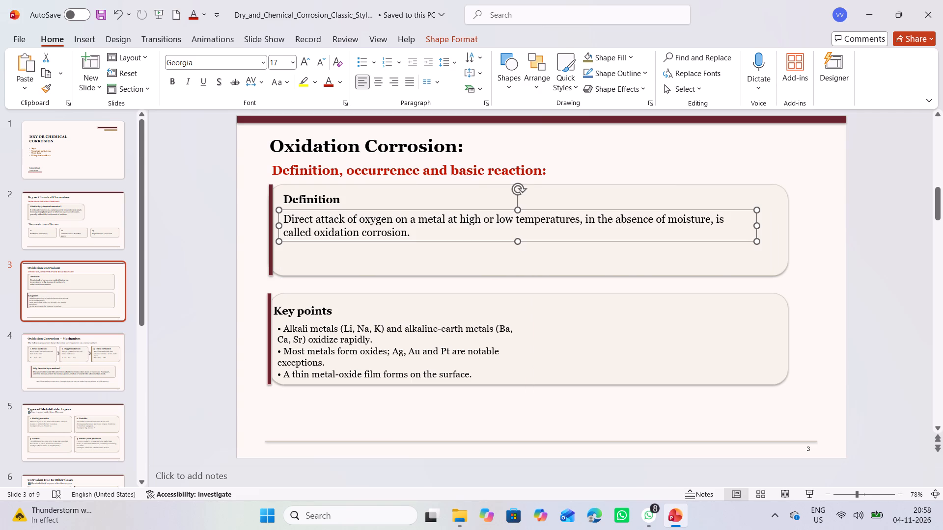
left_click(684, 191)
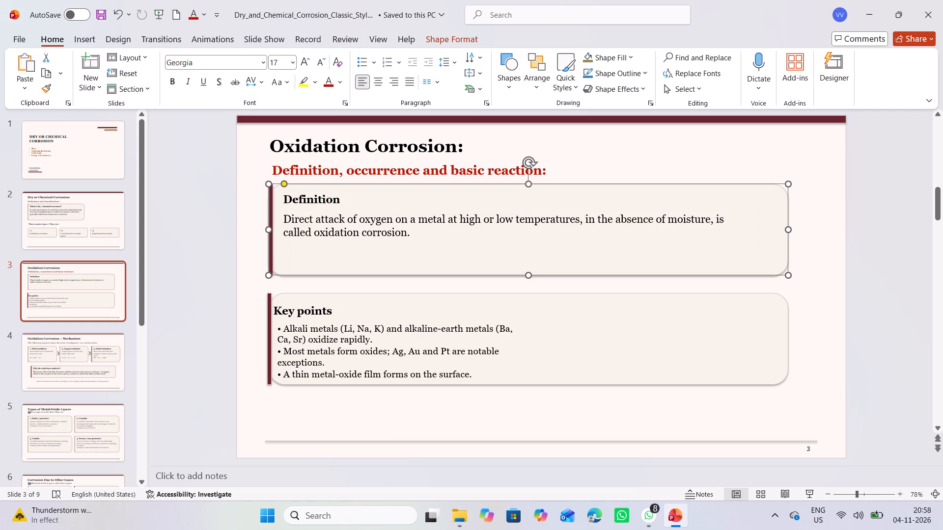
Widen the Key points bullet text box until each bullet fits on one line, and nudge it slightly down.
left_click(380, 347)
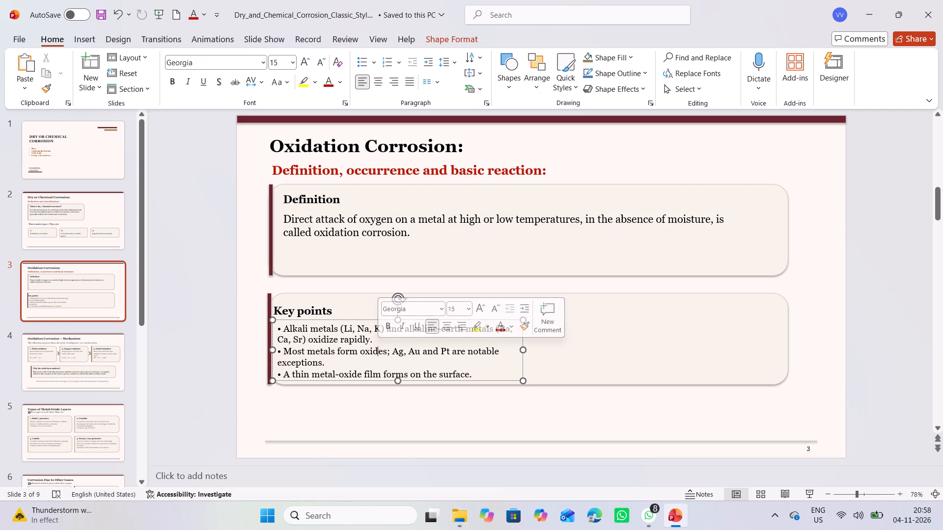
triple_click(361, 343)
left_click(363, 344)
left_click(360, 341)
left_click_drag(360, 341, 365, 343)
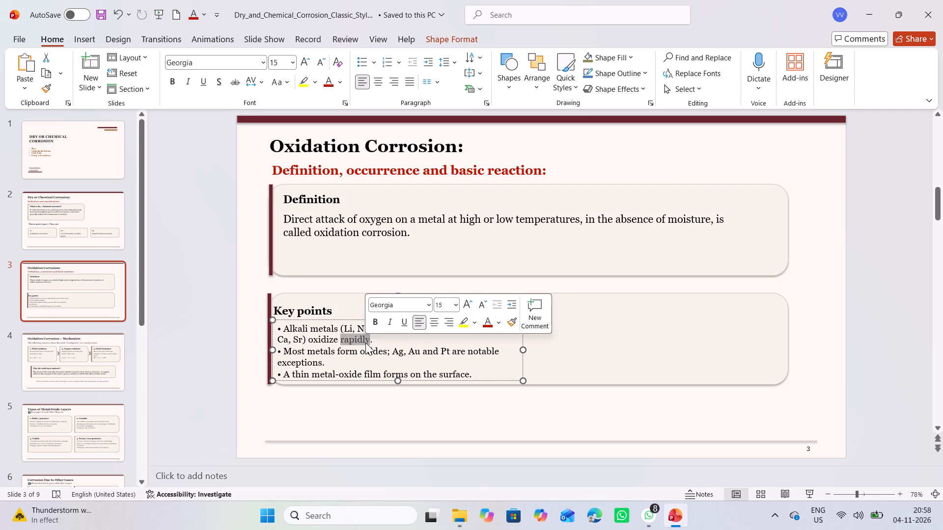
left_click_drag(366, 343, 371, 343)
double_click(372, 344)
left_click(384, 348)
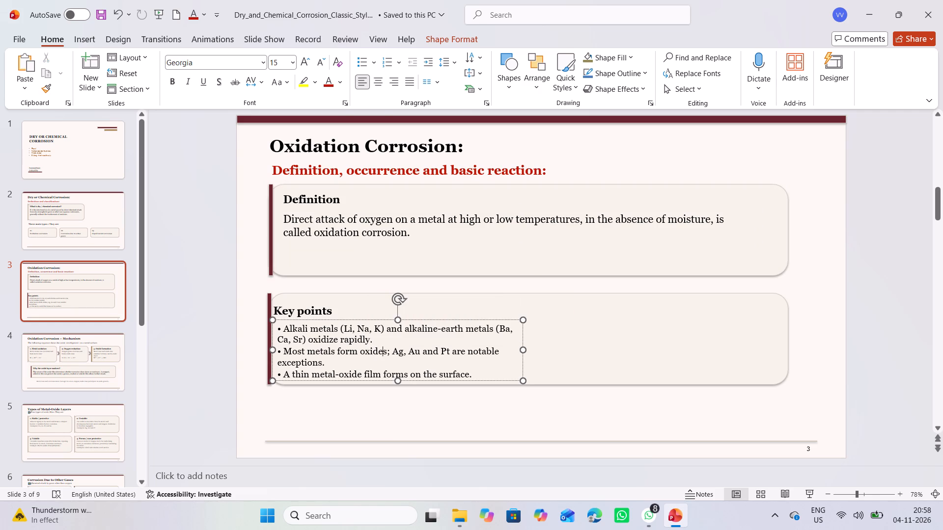
triple_click(384, 348)
double_click(384, 348)
triple_click(384, 348)
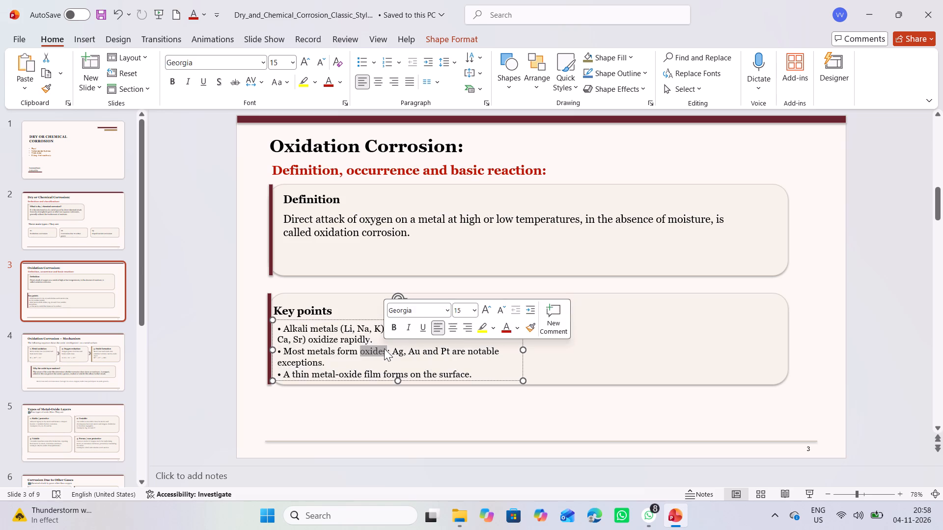
left_click(384, 348)
left_click(384, 348)
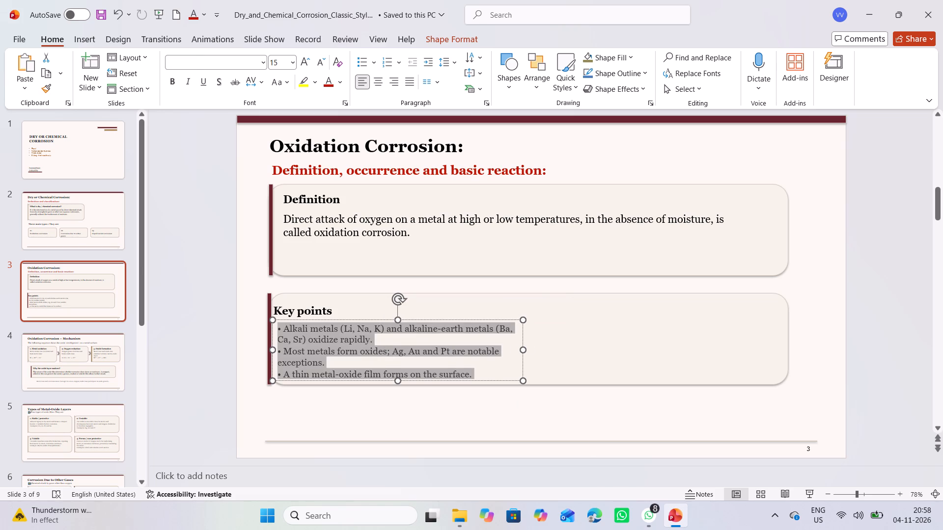
left_click_drag(521, 350, 595, 341)
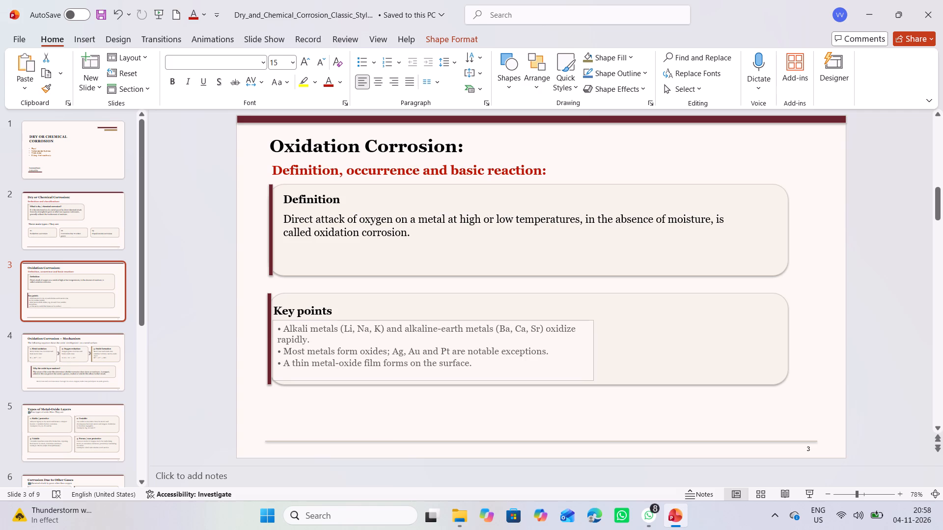
left_click_drag(595, 341, 625, 336)
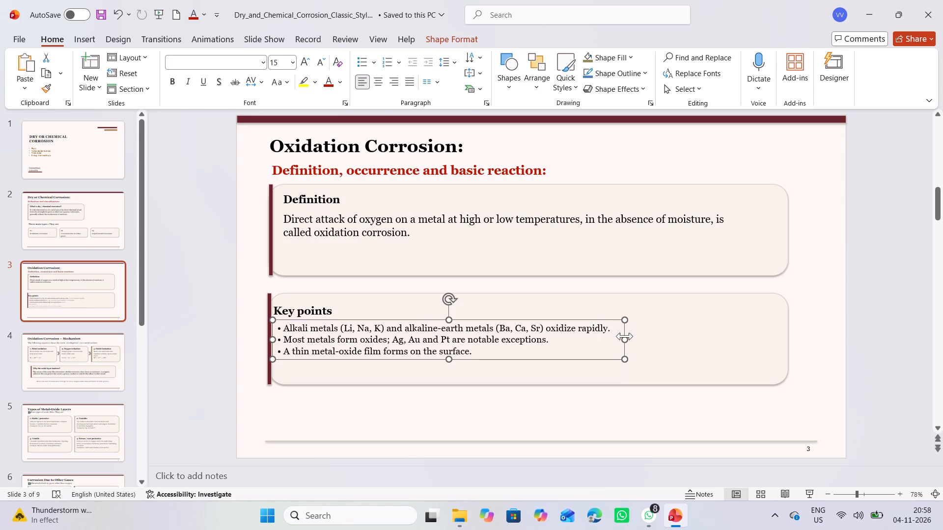
left_click(457, 319)
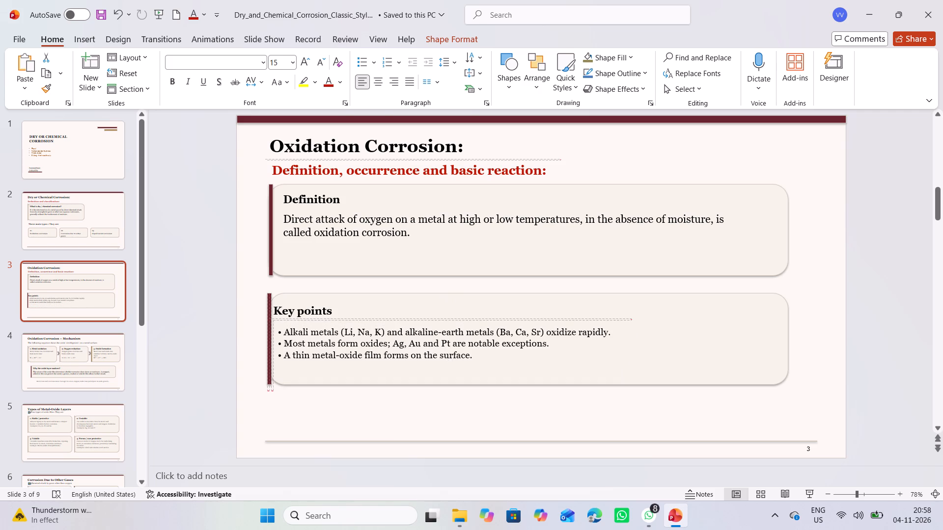
Nudge the Key points card background slightly to the right, against its dark red accent bar.
left_click(286, 314)
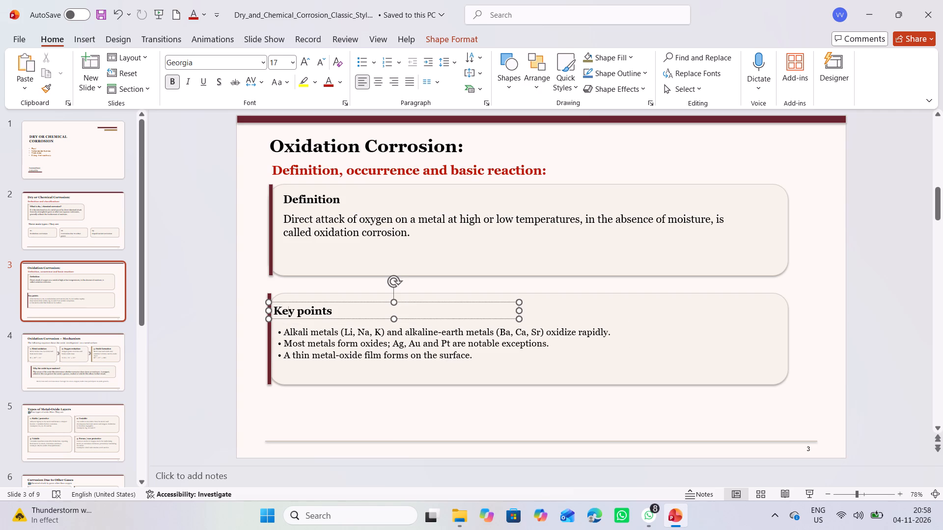
left_click(287, 298)
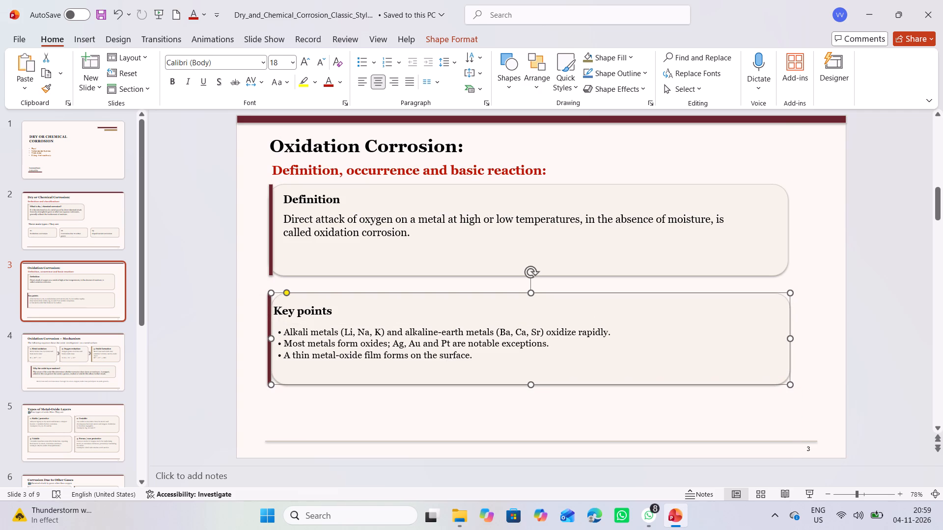
Move the Key points heading slightly right and down so its left edge aligns with the bullets below.
left_click(304, 311)
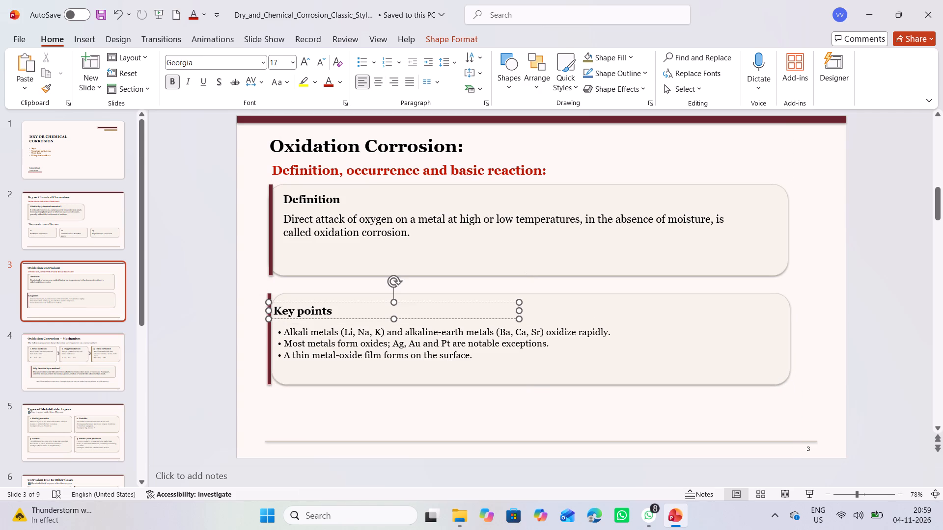
left_click_drag(297, 300, 280, 308)
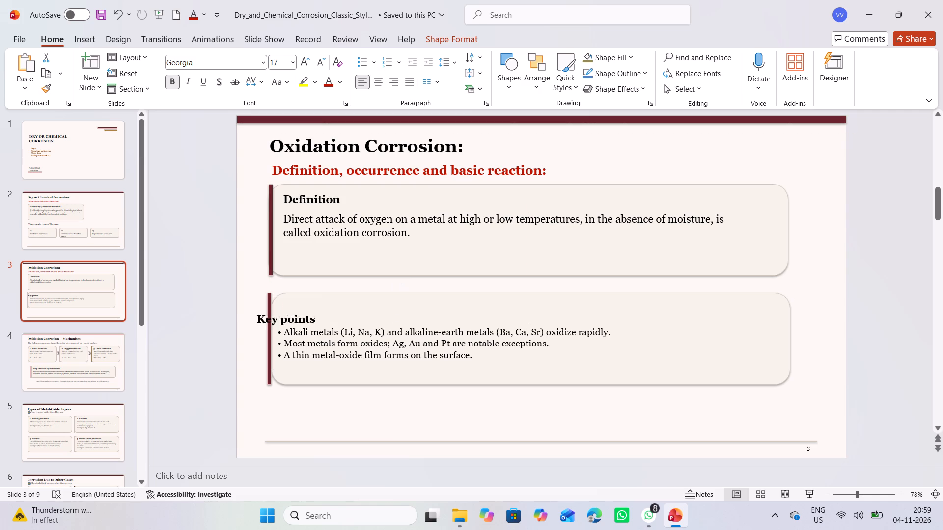
left_click_drag(280, 308, 302, 304)
left_click_drag(302, 304, 302, 304)
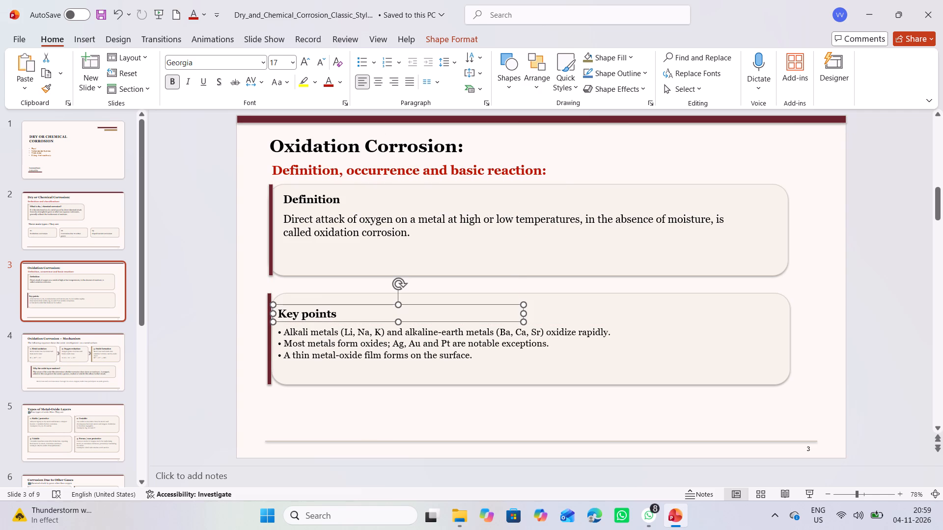
Increase the font size of all three Key points bullets to 16.
triple_click(344, 338)
left_click(344, 338)
left_click(344, 338)
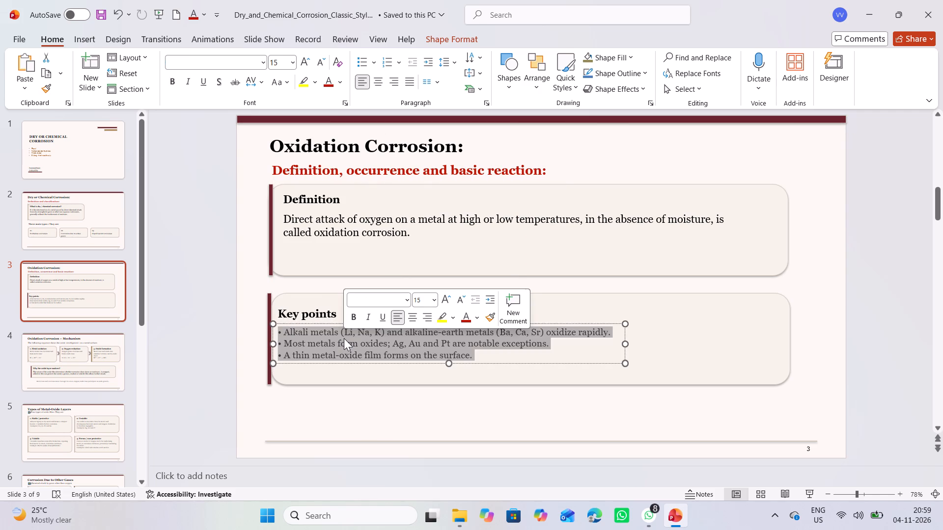
left_click(447, 302)
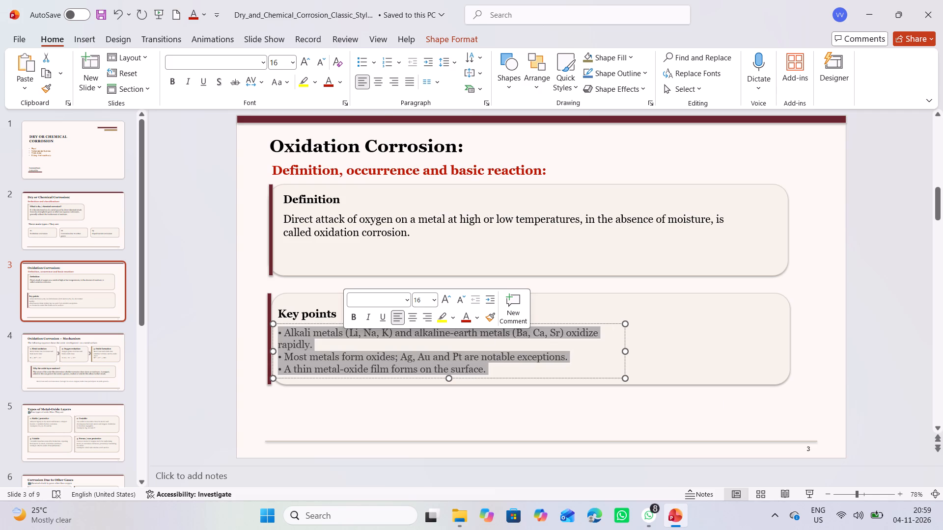
Widen the Key points bullet text box further so the alkali-metals bullet fits on a single line.
left_click_drag(622, 350, 679, 341)
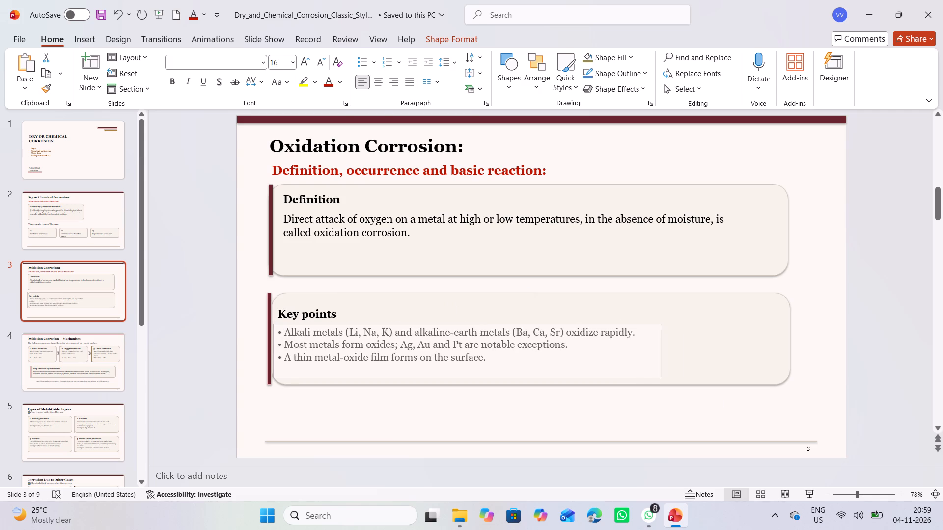
left_click_drag(679, 341, 695, 342)
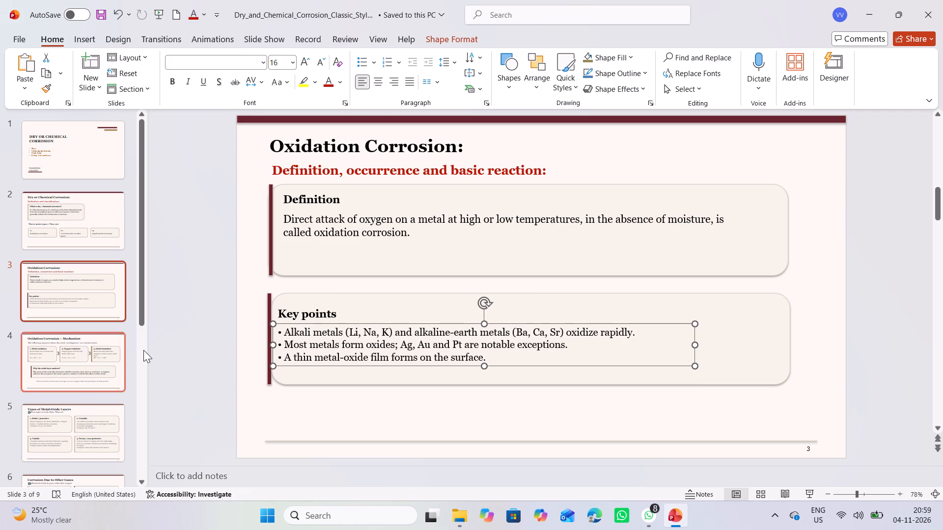
left_click(213, 349)
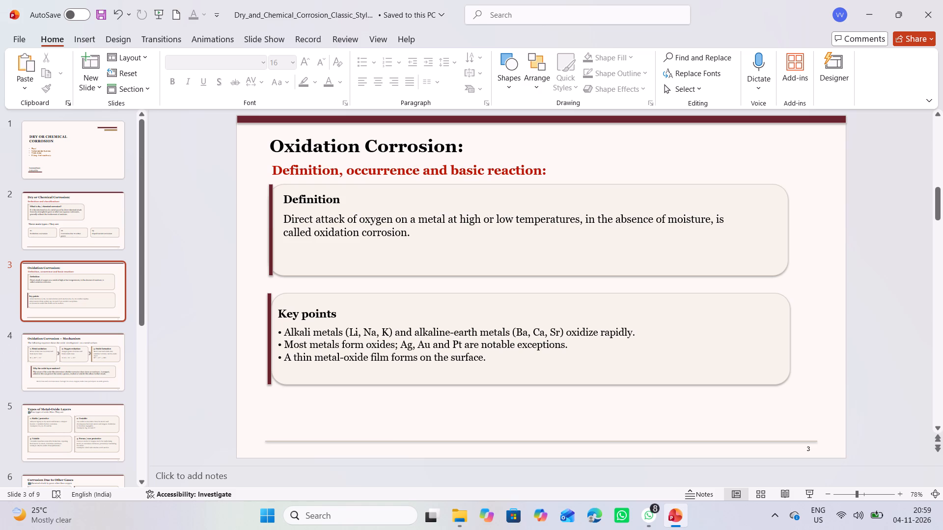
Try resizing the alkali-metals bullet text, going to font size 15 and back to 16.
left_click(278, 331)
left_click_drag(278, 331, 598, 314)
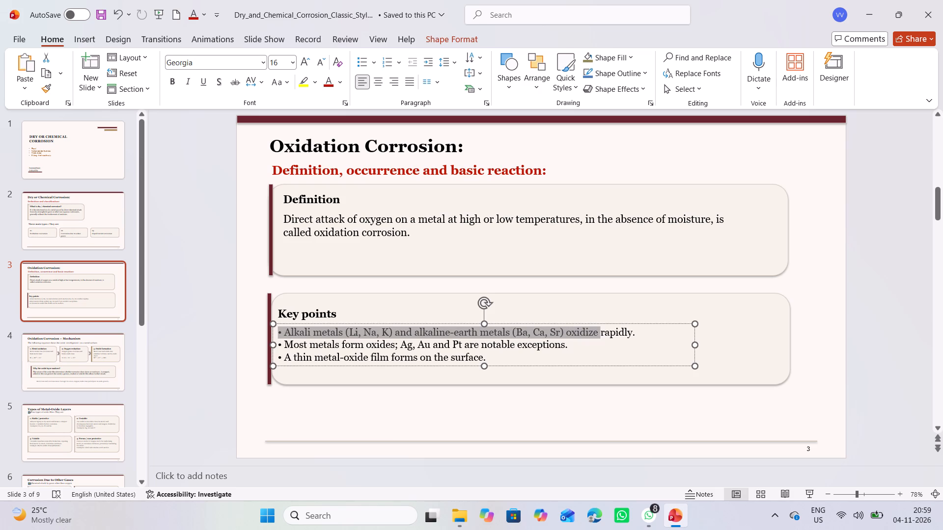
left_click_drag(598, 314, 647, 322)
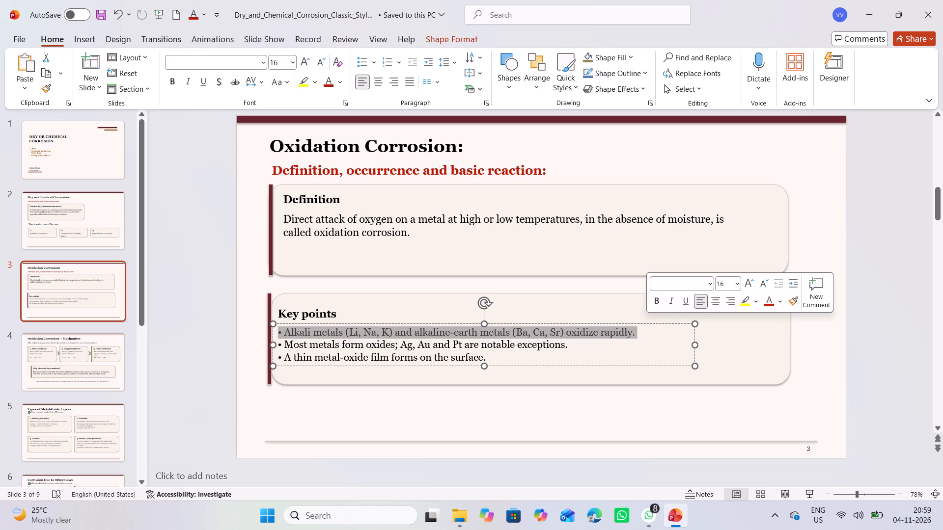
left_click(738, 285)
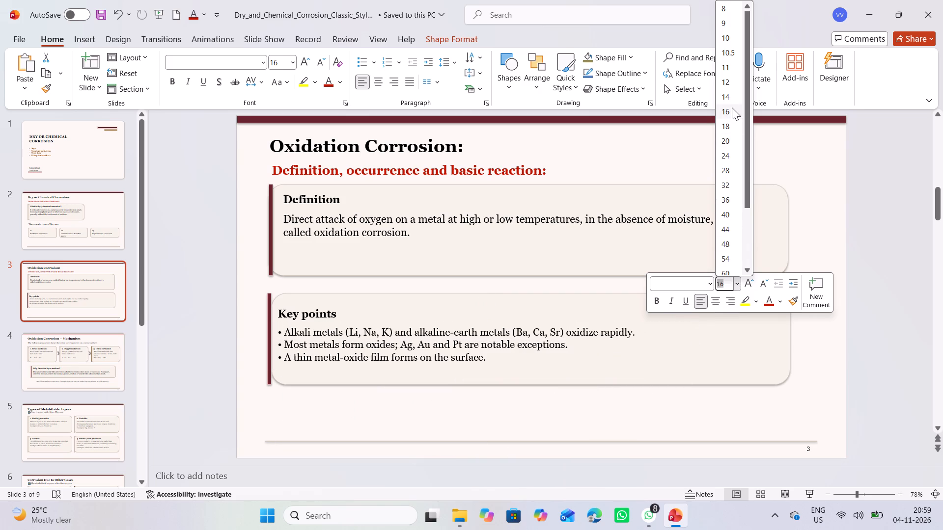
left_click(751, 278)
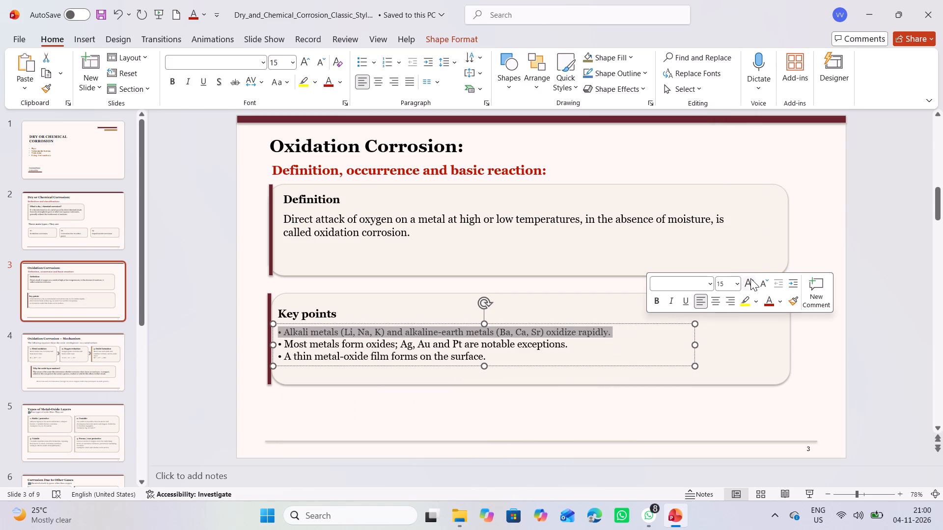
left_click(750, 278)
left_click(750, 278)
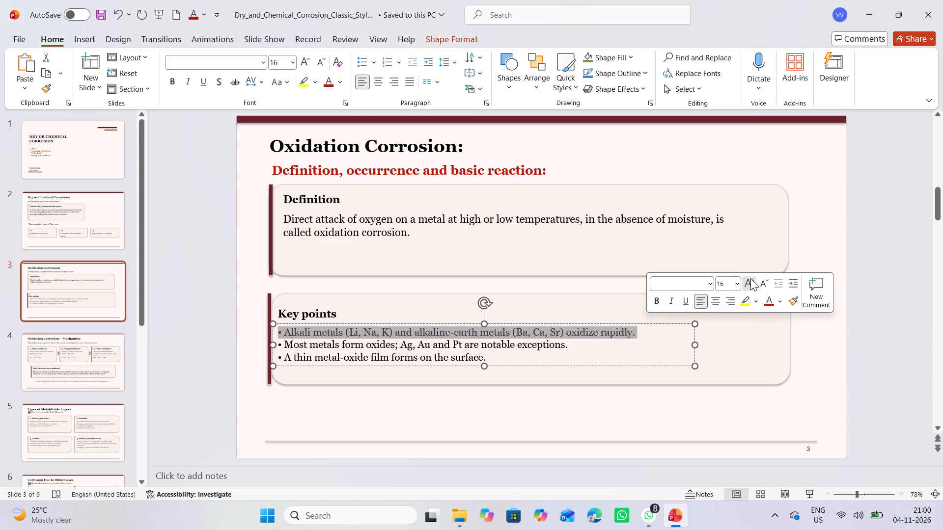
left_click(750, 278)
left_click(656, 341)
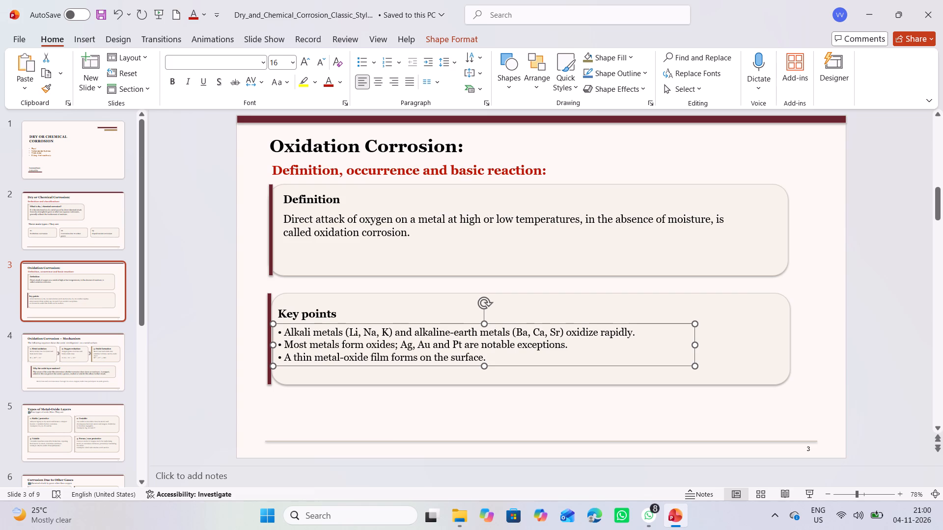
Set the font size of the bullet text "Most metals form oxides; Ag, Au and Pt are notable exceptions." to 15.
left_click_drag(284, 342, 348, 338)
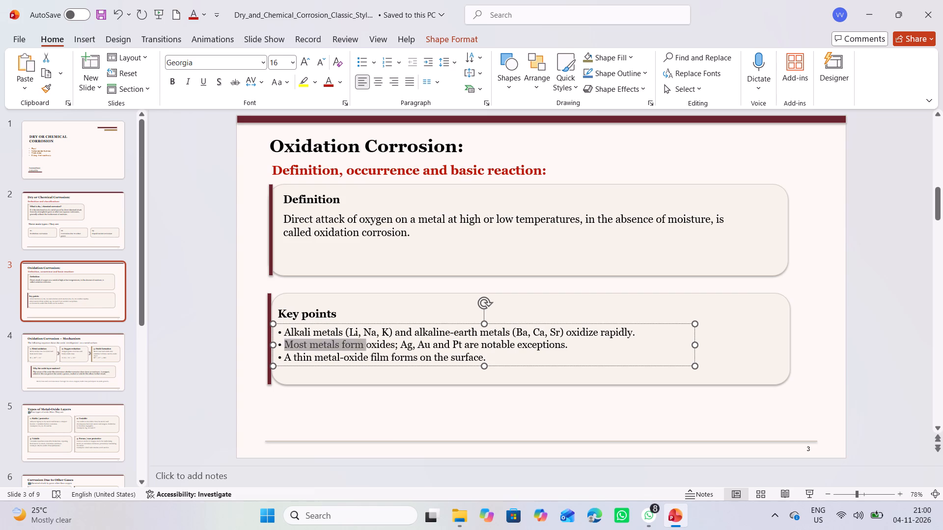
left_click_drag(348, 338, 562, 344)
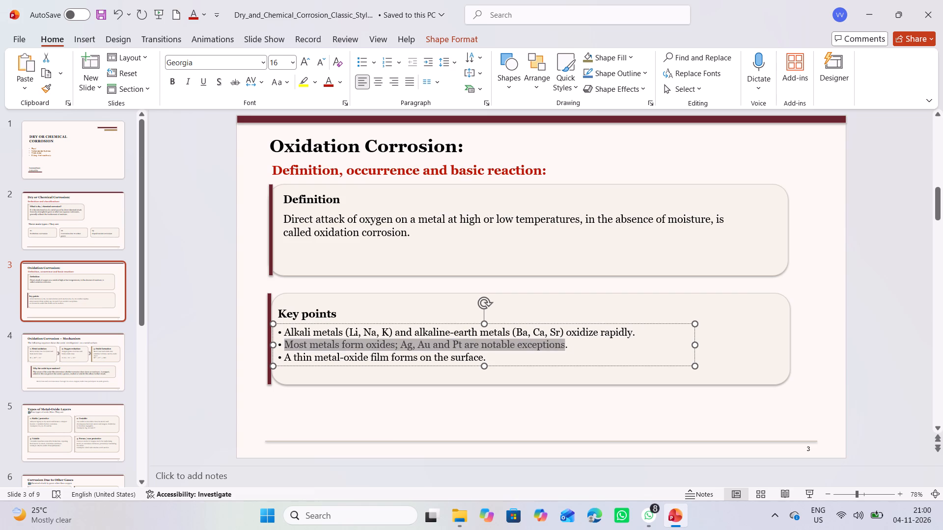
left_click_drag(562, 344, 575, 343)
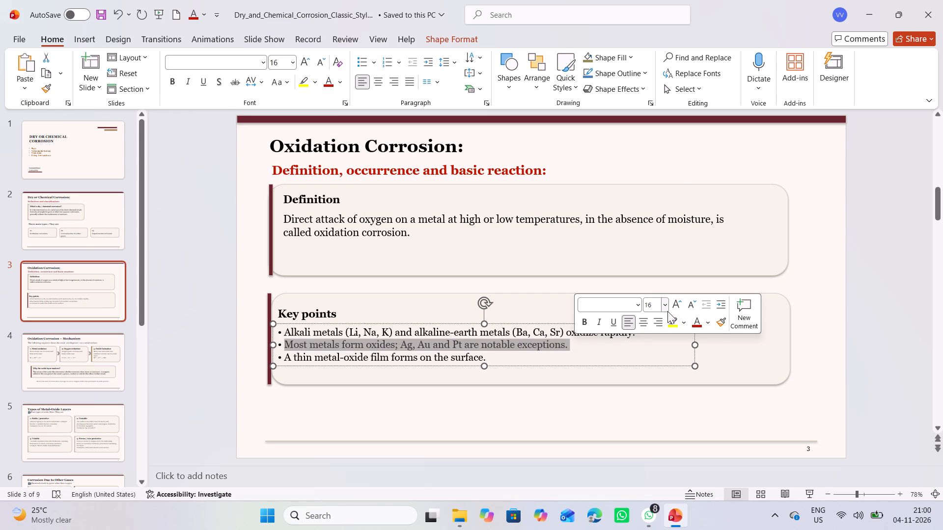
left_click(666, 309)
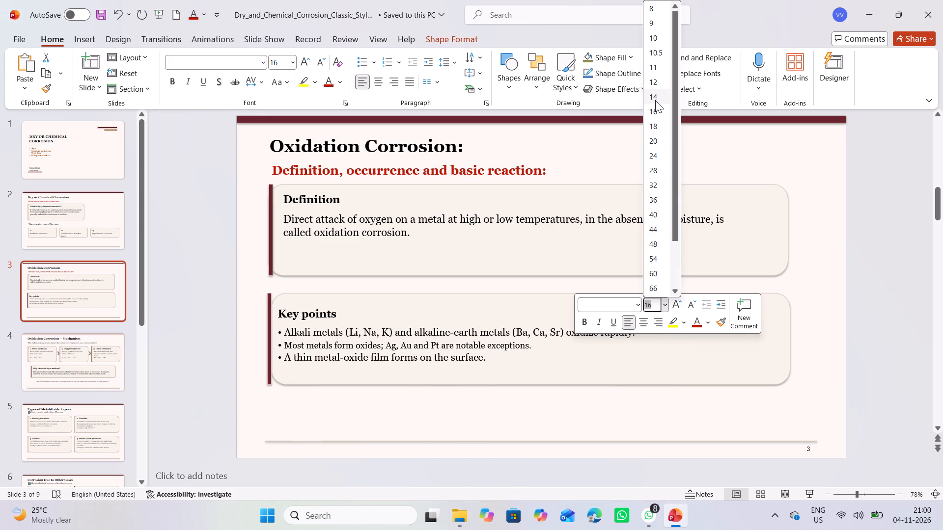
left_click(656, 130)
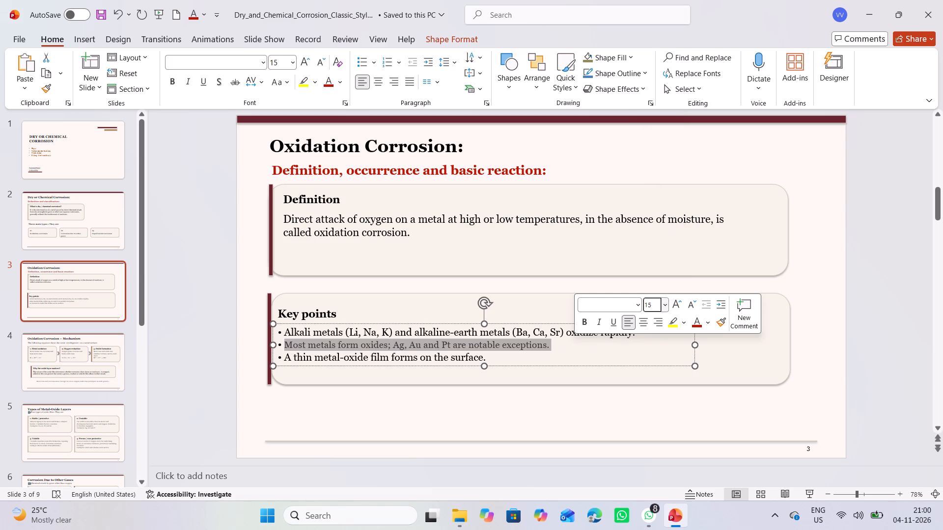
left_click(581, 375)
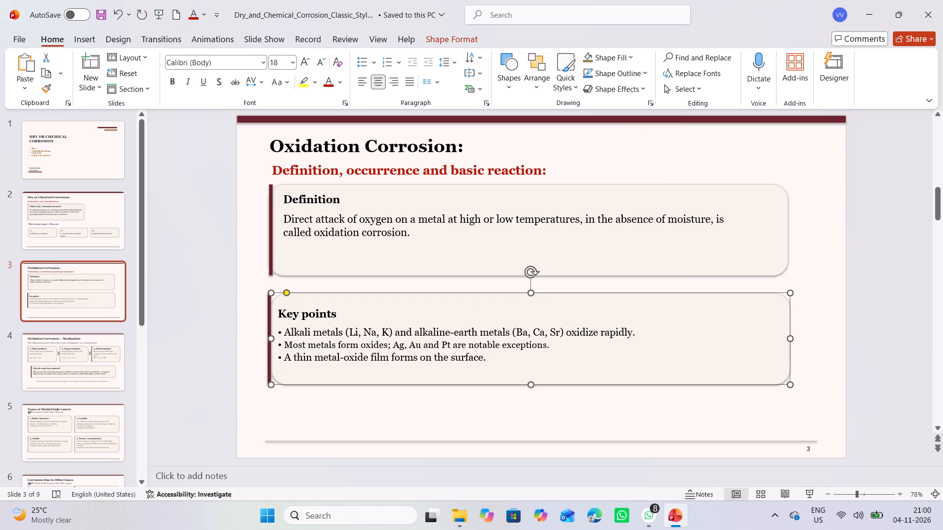
Increase the alkali-metals bullet text in the Key points card to font size 20.
left_click_drag(285, 329, 315, 333)
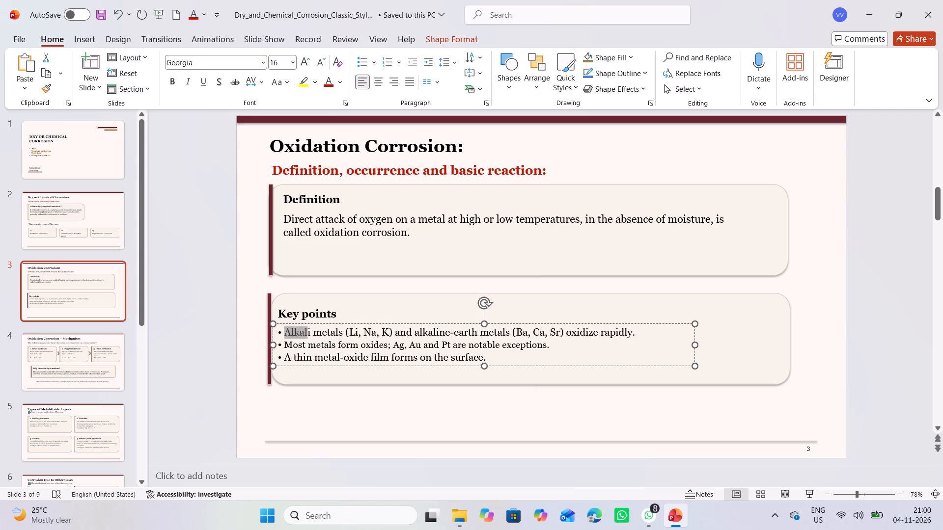
left_click_drag(315, 333, 649, 322)
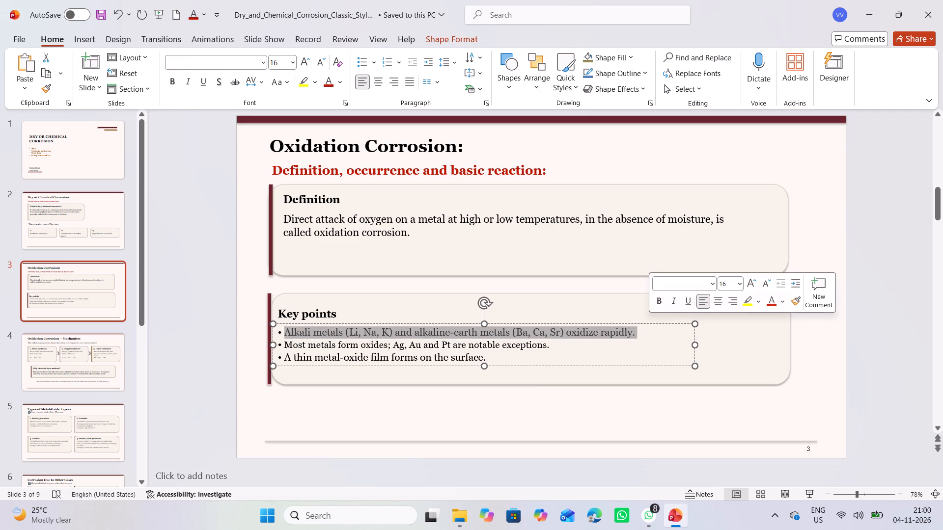
left_click(739, 285)
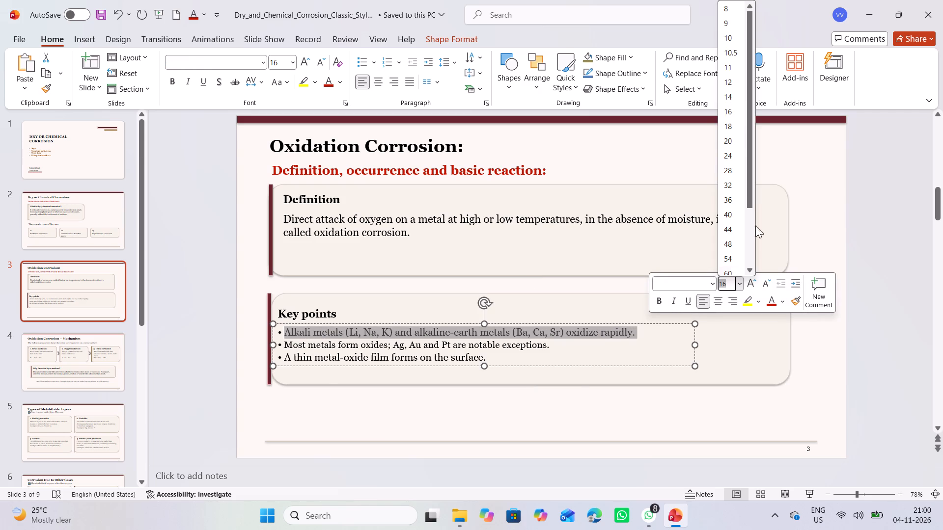
left_click(731, 144)
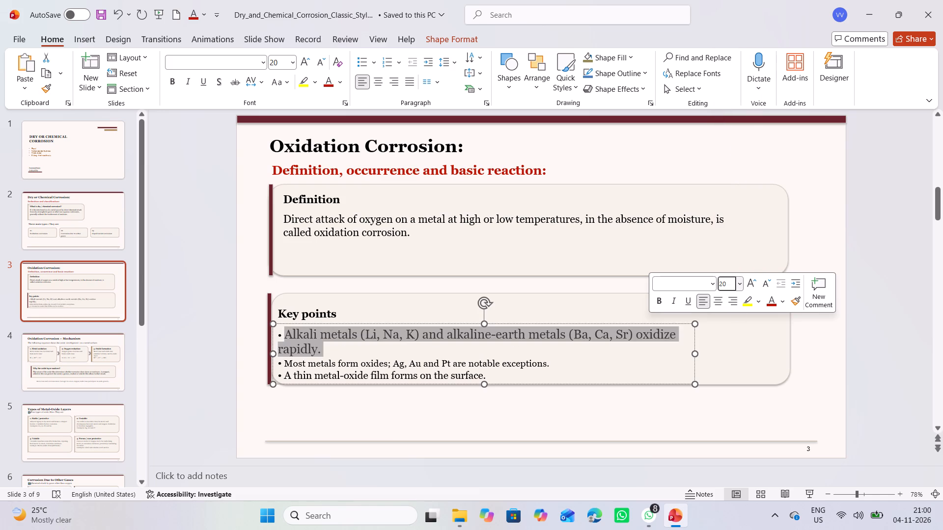
Widen the Key points bullet text box almost to the card's right edge so the alkali-metals bullet fits on one line.
left_click_drag(694, 353, 745, 343)
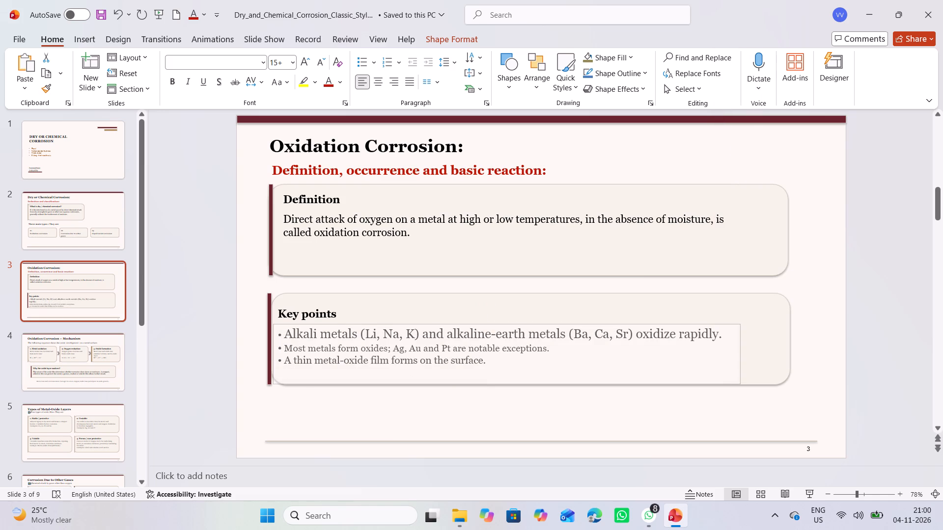
left_click_drag(745, 343, 769, 340)
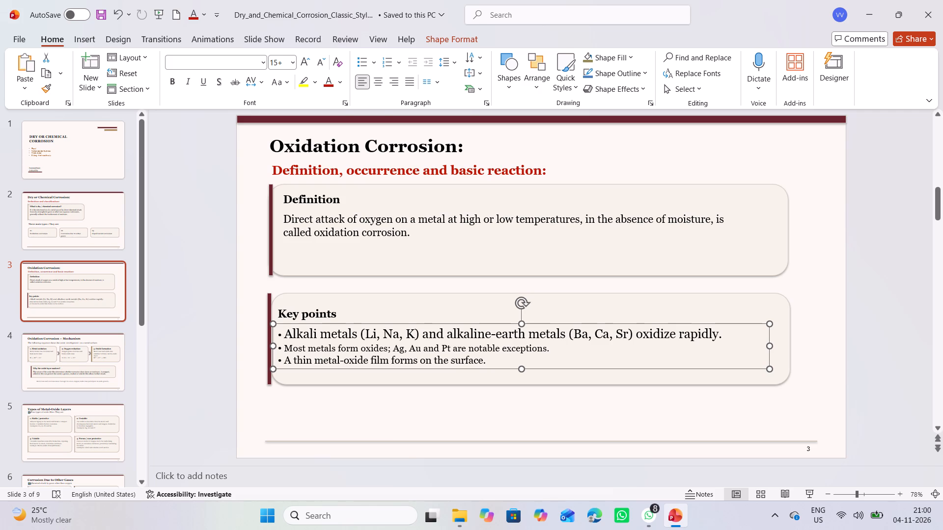
Move the Key points bullet text box slightly right, indenting the bullets from the Key points heading.
left_click_drag(277, 333, 287, 335)
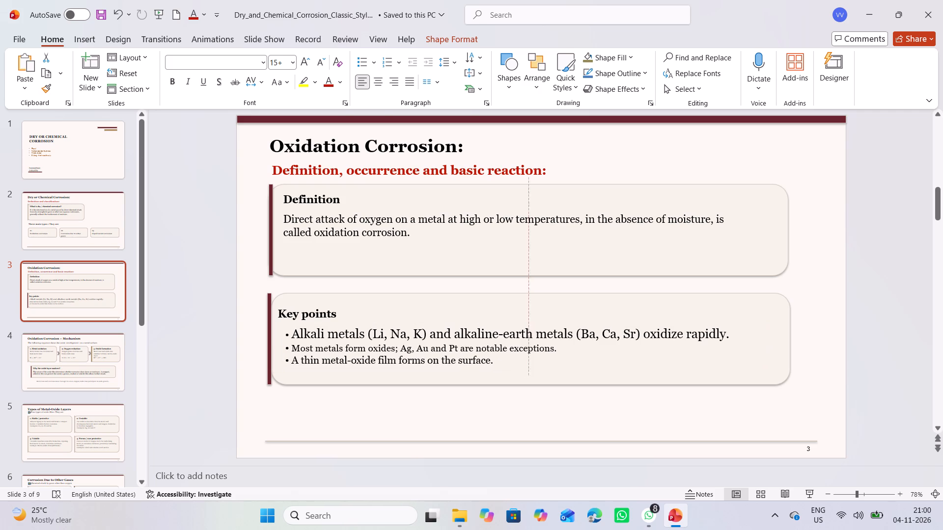
left_click_drag(287, 335, 283, 332)
left_click(282, 331)
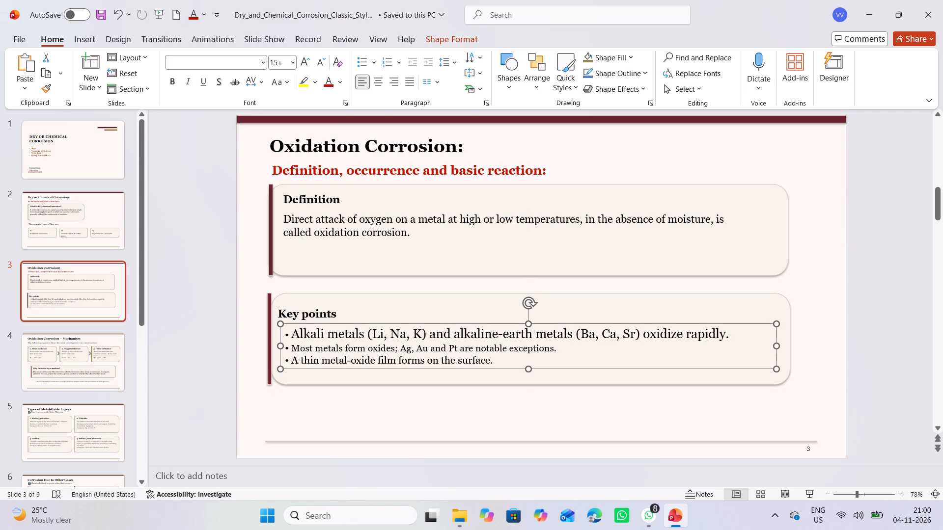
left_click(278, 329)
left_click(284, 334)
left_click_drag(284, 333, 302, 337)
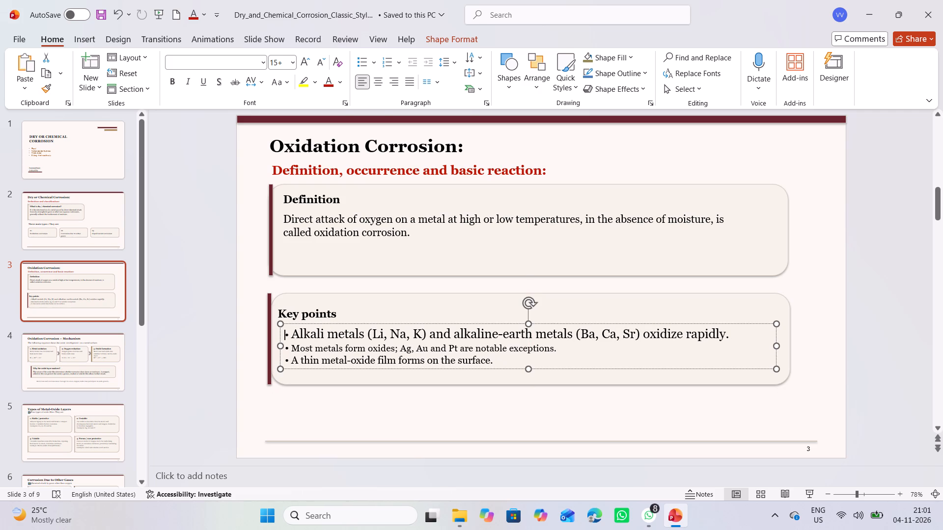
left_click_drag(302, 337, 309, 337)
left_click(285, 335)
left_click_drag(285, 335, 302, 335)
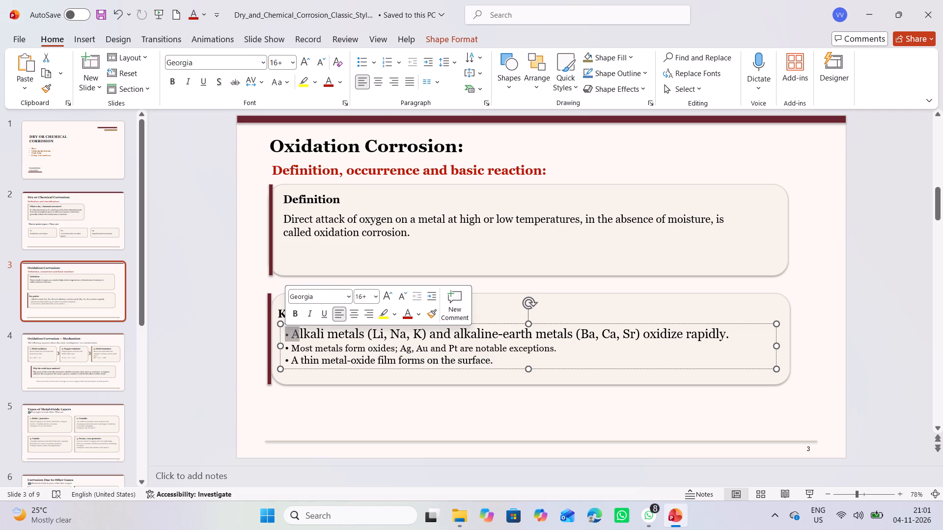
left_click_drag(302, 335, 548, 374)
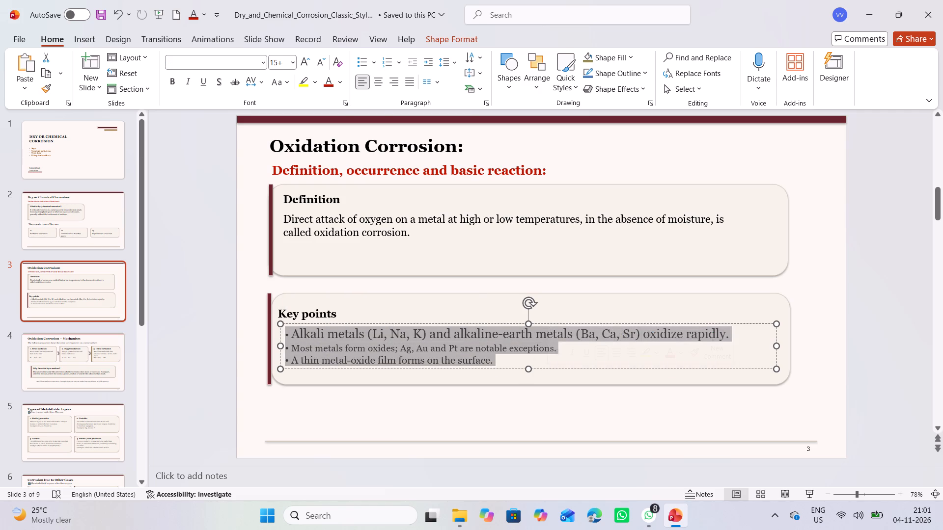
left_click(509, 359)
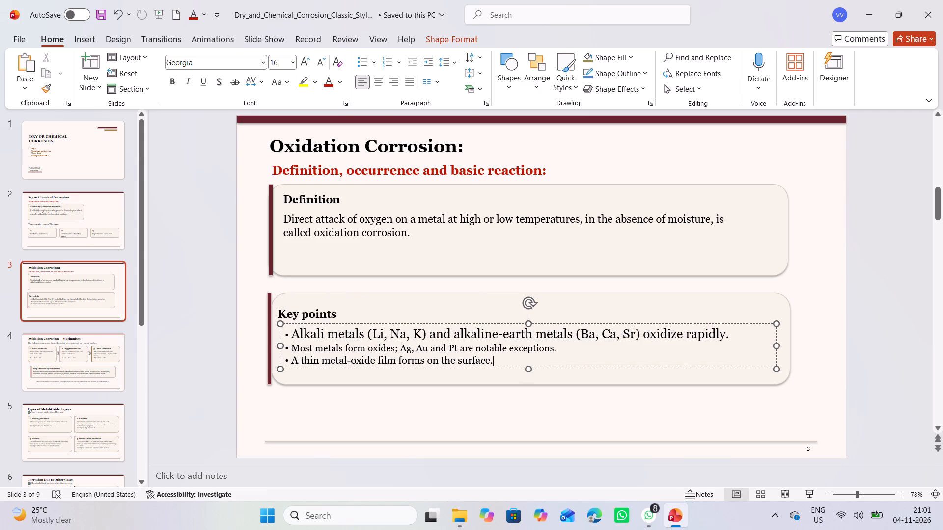
Extend the left edge of the Key points bullet text box slightly outward.
left_click(284, 345)
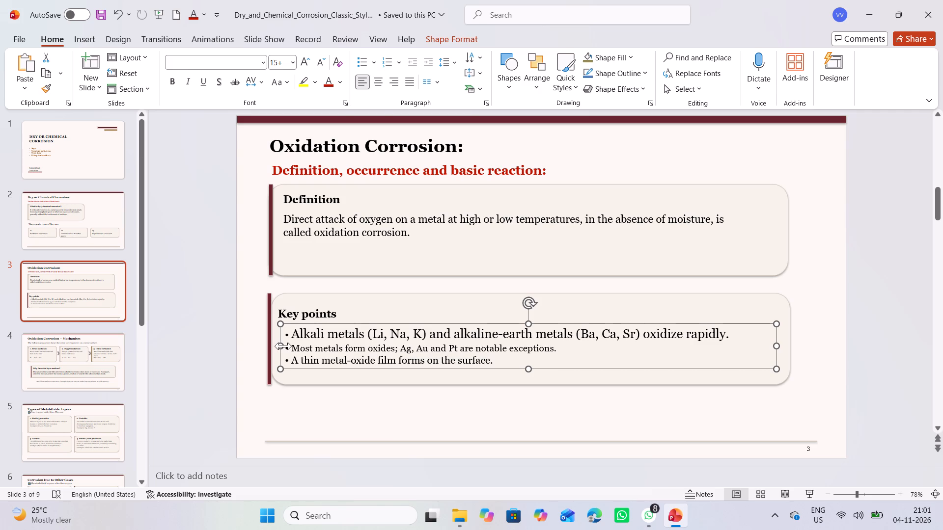
left_click_drag(283, 346, 281, 347)
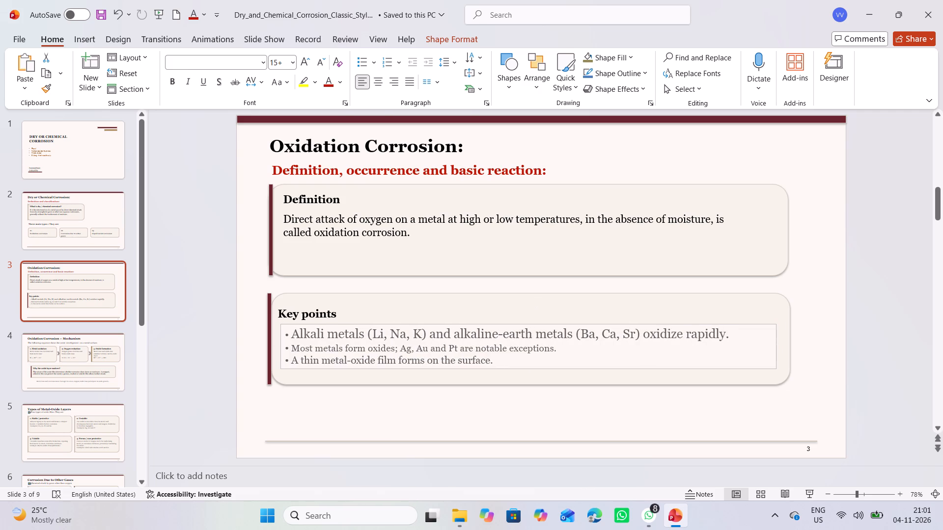
left_click_drag(281, 347, 279, 346)
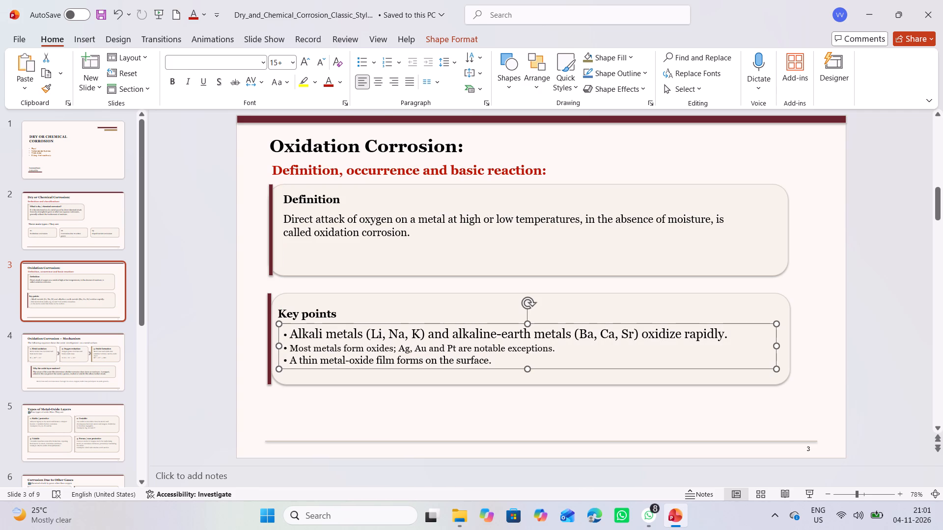
Set the second and third Key points bullets, including their bullet symbols, to font size 20.
left_click(283, 346)
left_click_drag(283, 346, 310, 352)
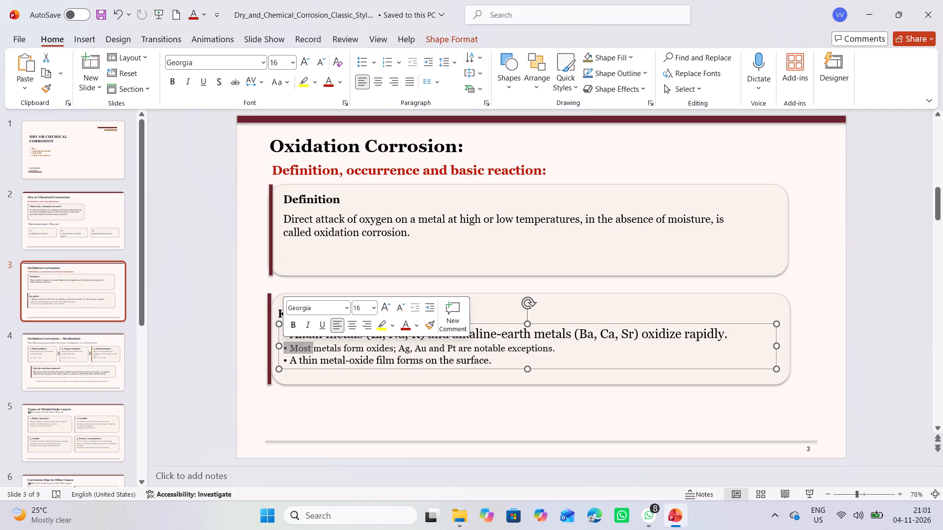
left_click_drag(310, 352, 507, 362)
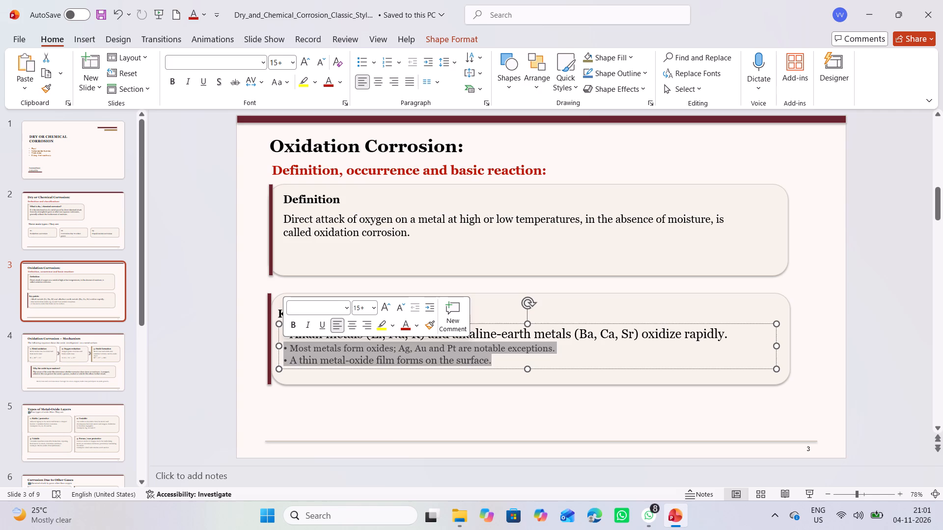
left_click_drag(507, 362, 444, 343)
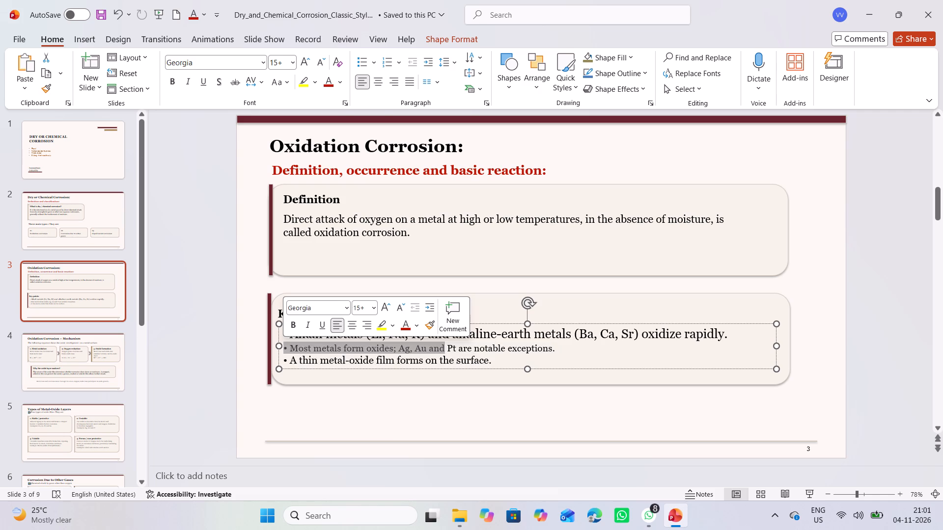
left_click_drag(444, 343, 490, 365)
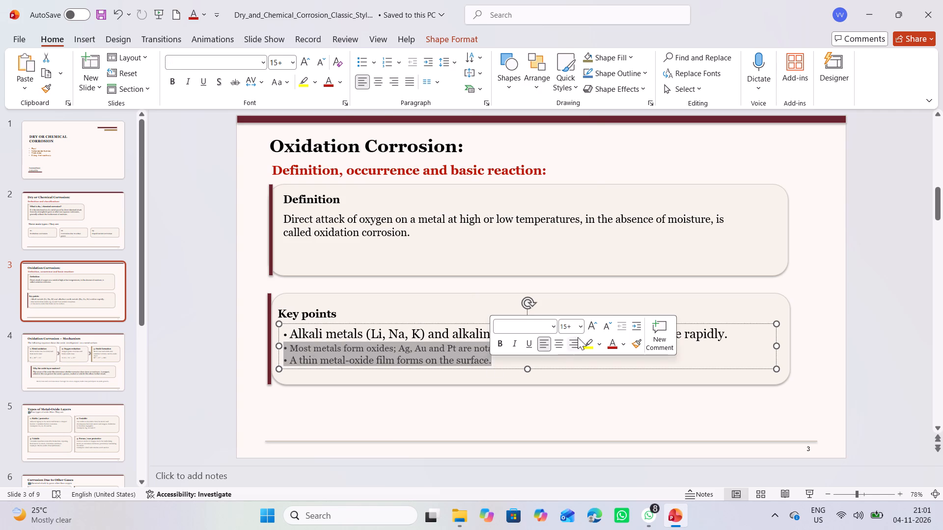
left_click(581, 330)
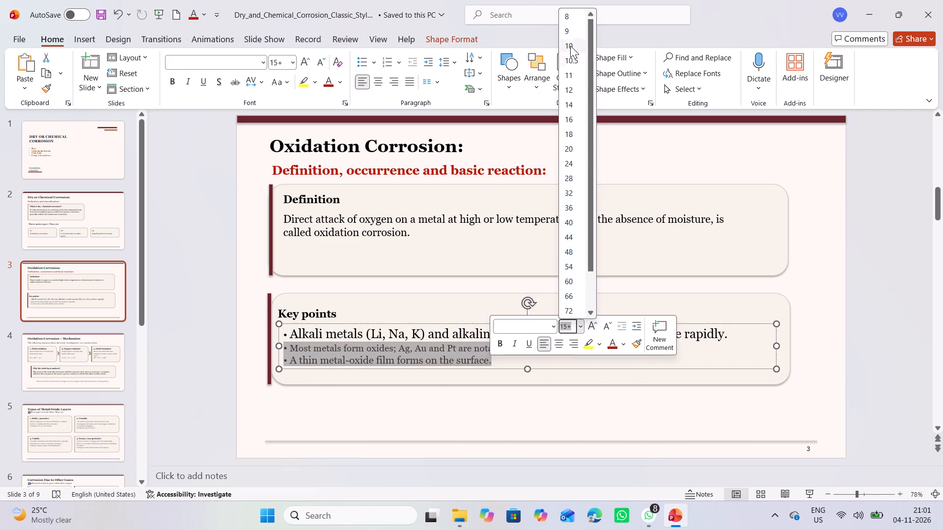
left_click(577, 144)
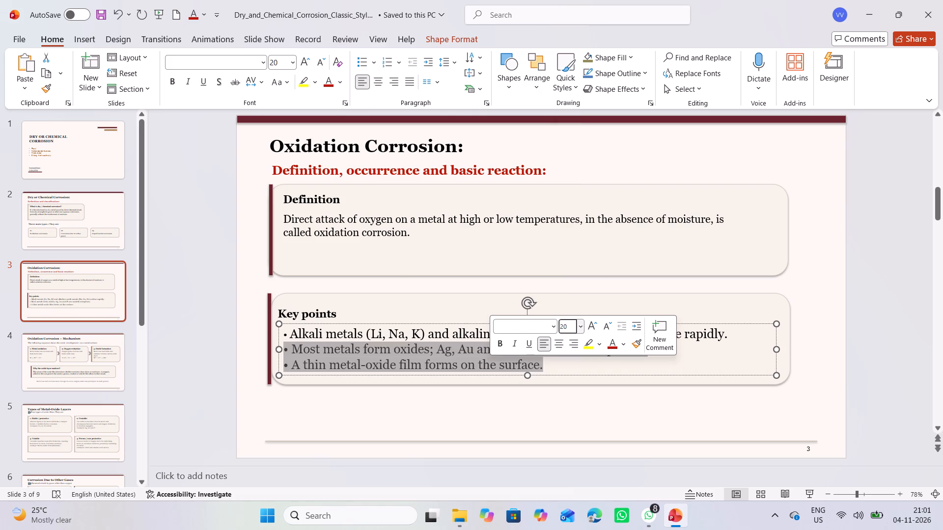
left_click(474, 307)
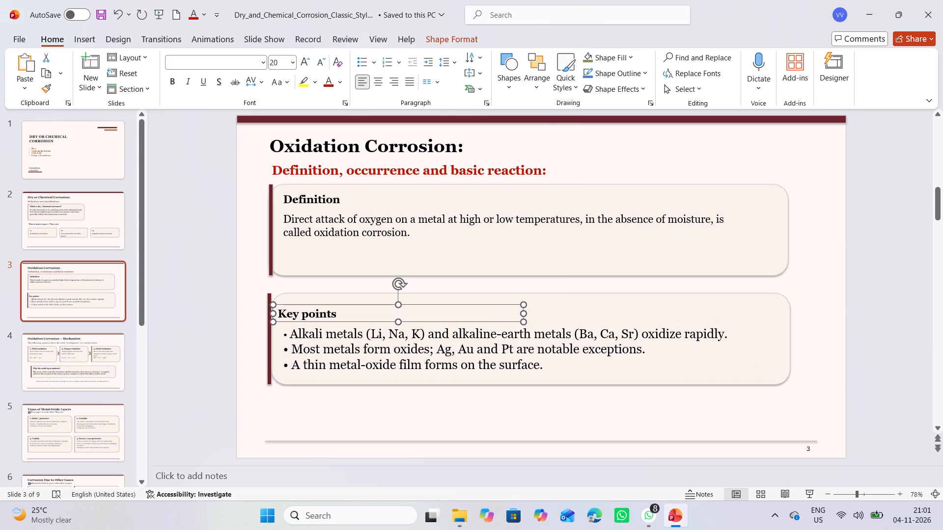
Set the bullet symbol in front of the alkali-metals line to font size 20.
left_click(287, 334)
left_click_drag(287, 334, 282, 332)
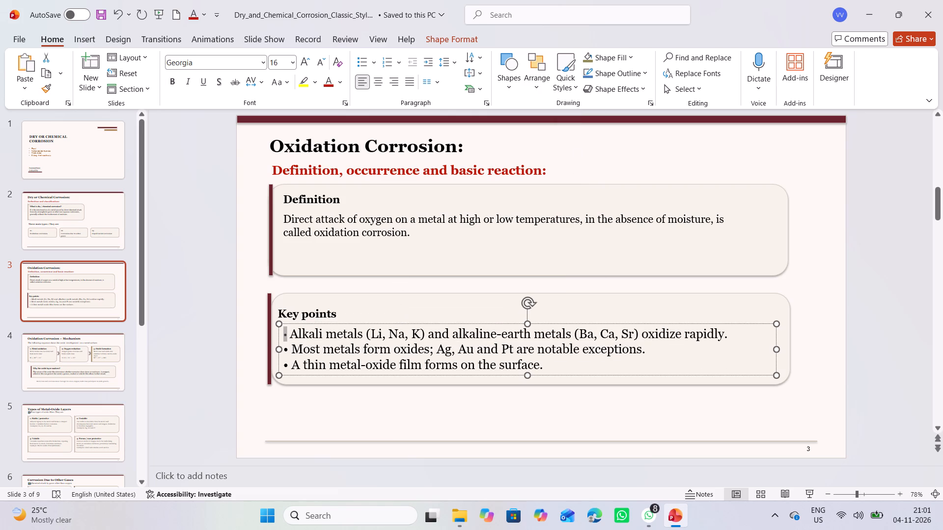
left_click_drag(282, 332, 281, 332)
left_click(372, 294)
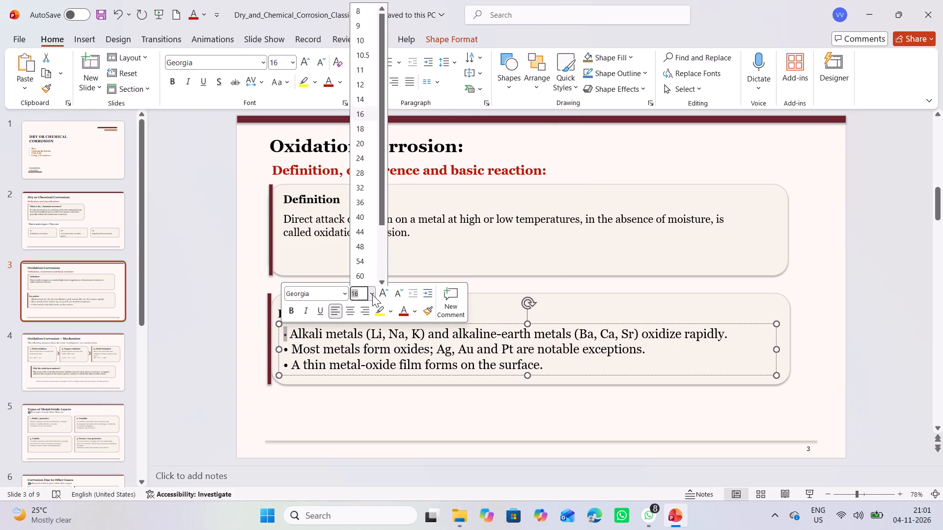
left_click(366, 141)
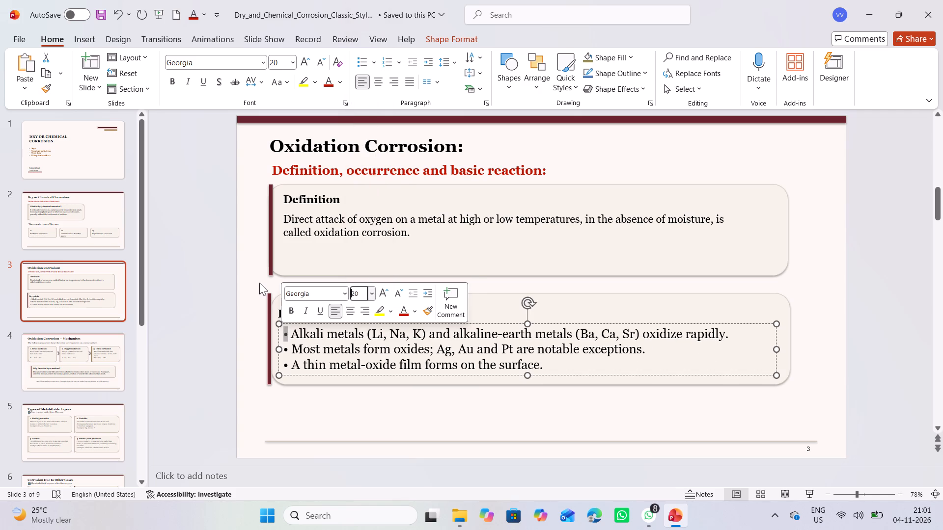
left_click(259, 283)
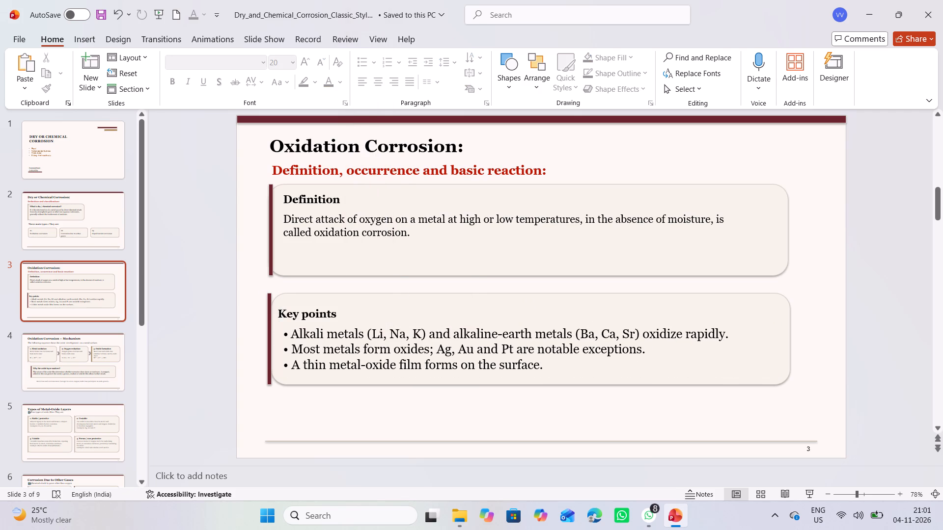
Nudge the Key points heading slightly left and up within its card.
left_click(349, 308)
left_click(341, 315)
left_click(344, 310)
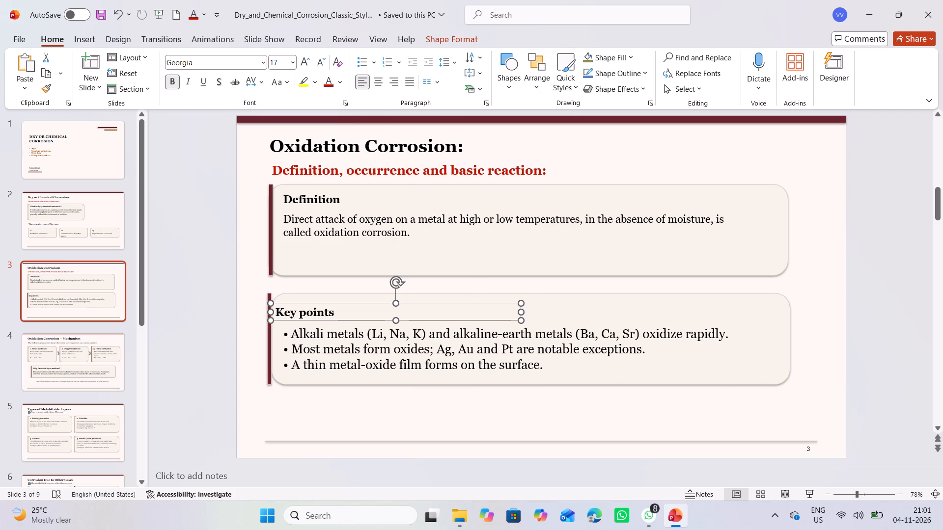
Set the Key points heading on slide 3 to font size 20.
left_click(345, 309)
left_click_drag(345, 309, 312, 309)
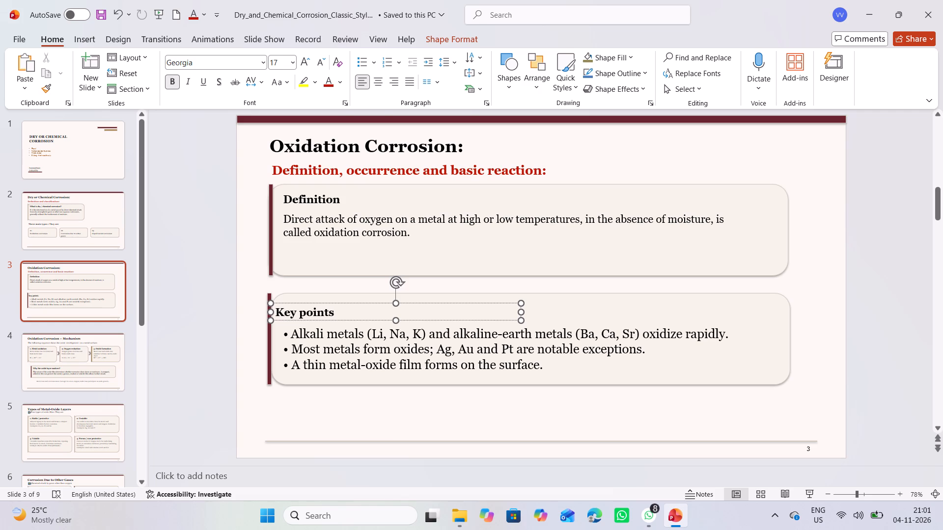
left_click_drag(312, 309, 283, 312)
left_click_drag(277, 312, 356, 311)
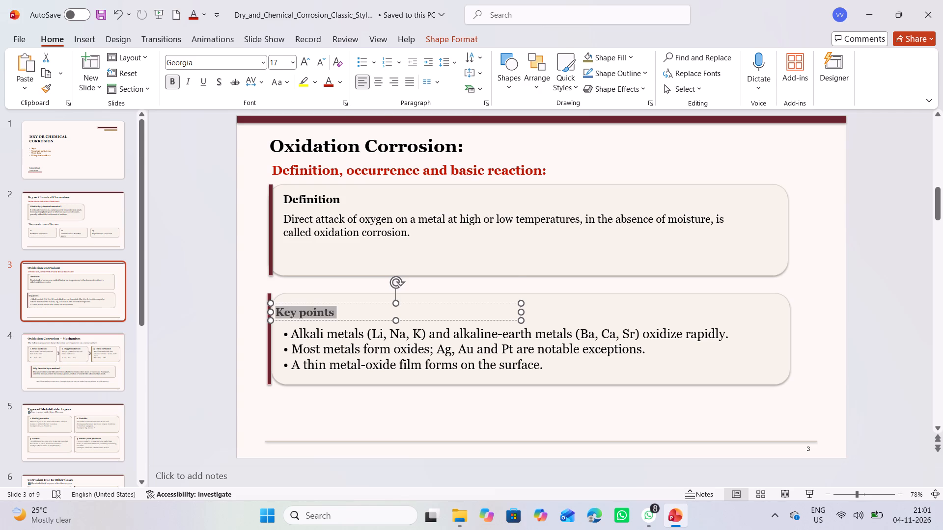
left_click_drag(356, 311, 356, 311)
left_click(443, 269)
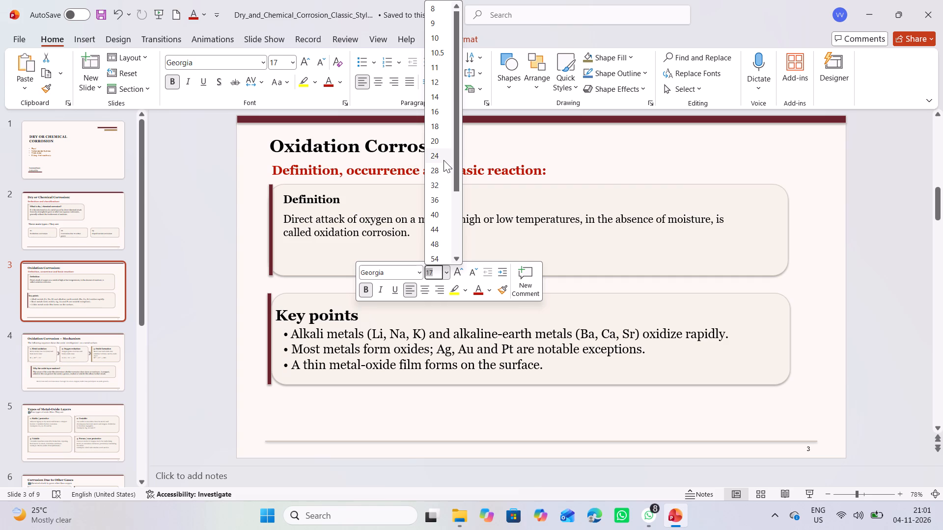
left_click(443, 141)
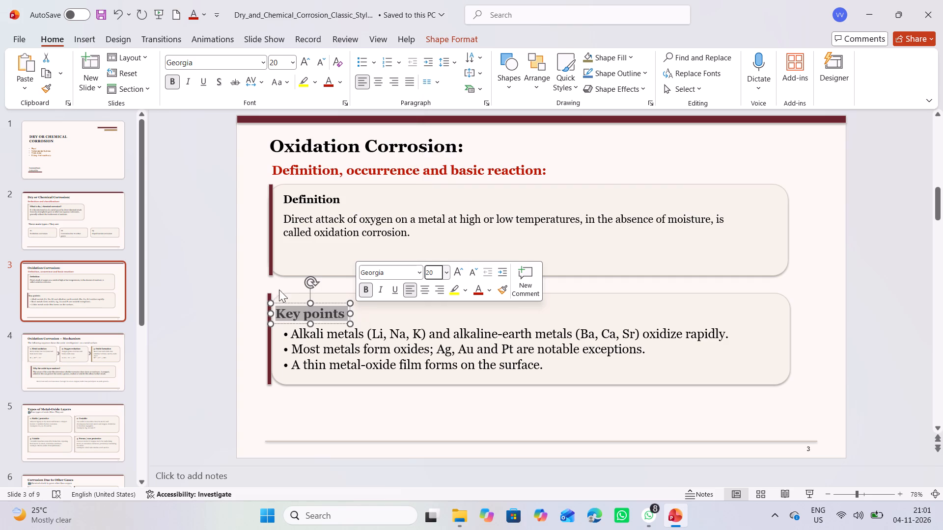
left_click(244, 305)
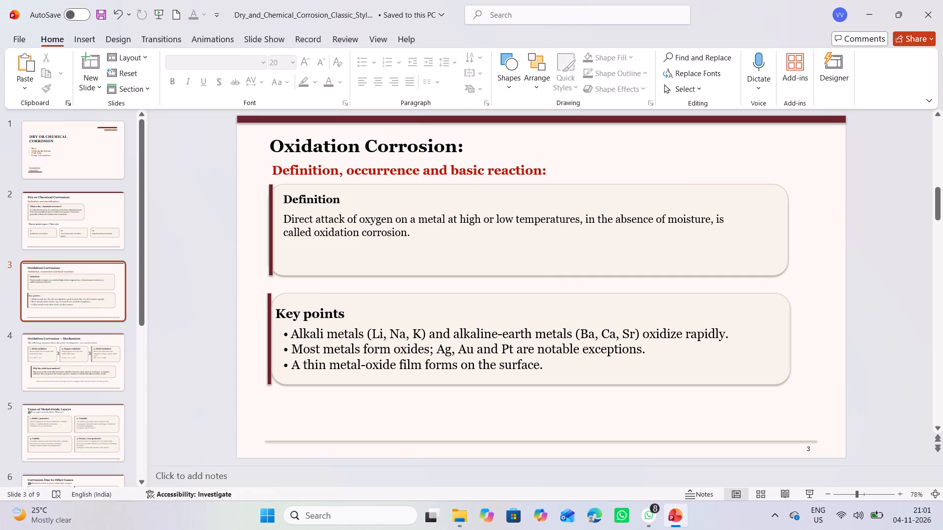
Set the Definition card's body text about the direct attack of oxygen to font size 20.
left_click(282, 214)
left_click_drag(283, 214, 314, 225)
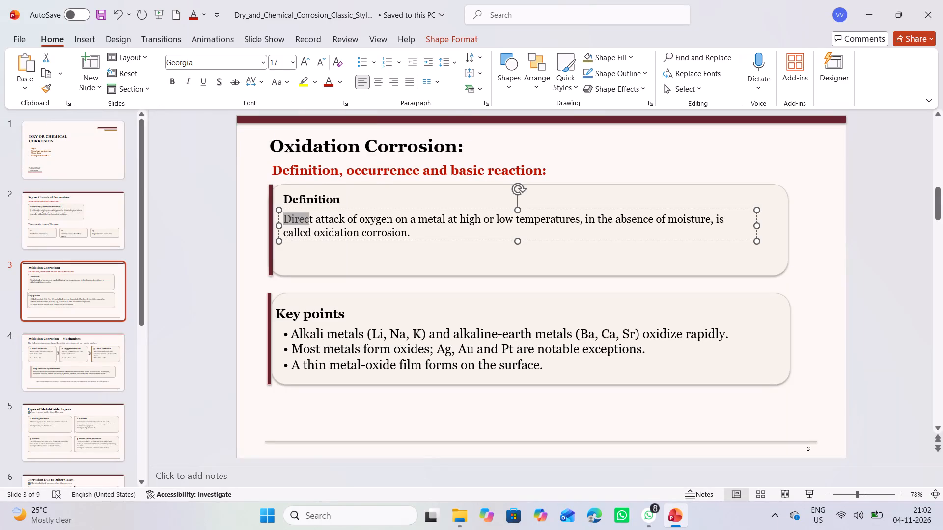
left_click_drag(314, 225, 426, 242)
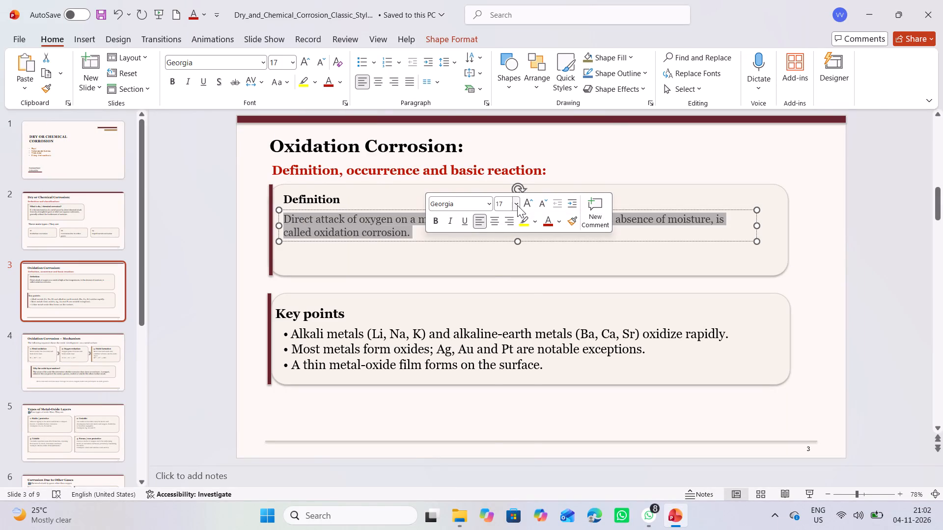
left_click(517, 205)
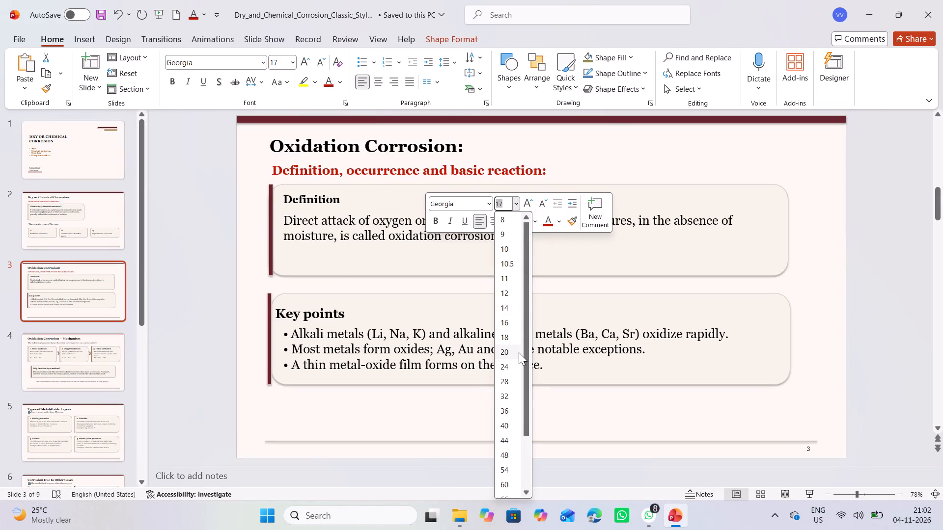
left_click(519, 352)
Set the Definition heading on slide 3 to font size 20.
left_click(361, 202)
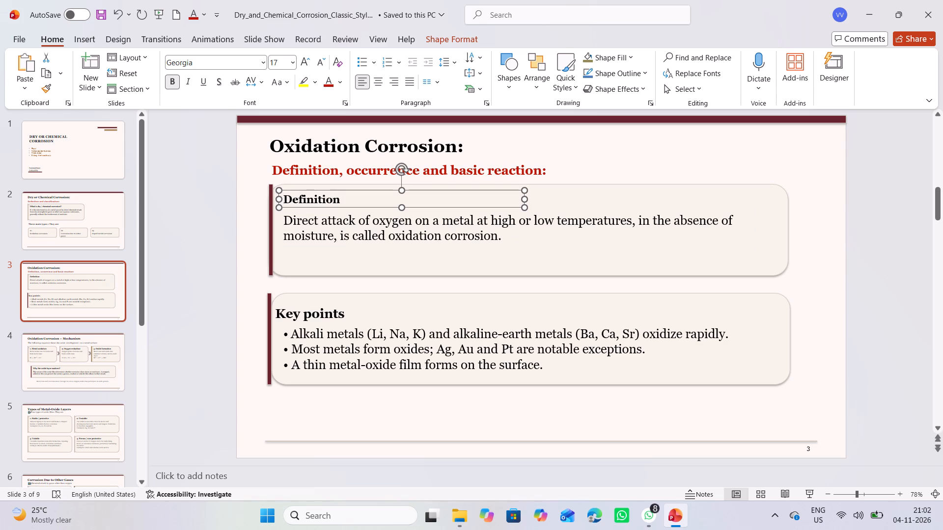
left_click_drag(285, 198, 350, 200)
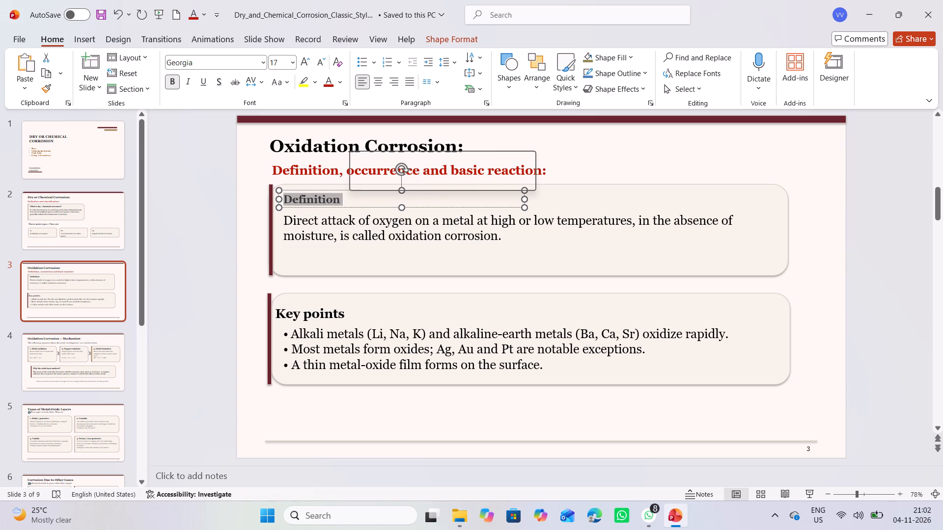
left_click(440, 162)
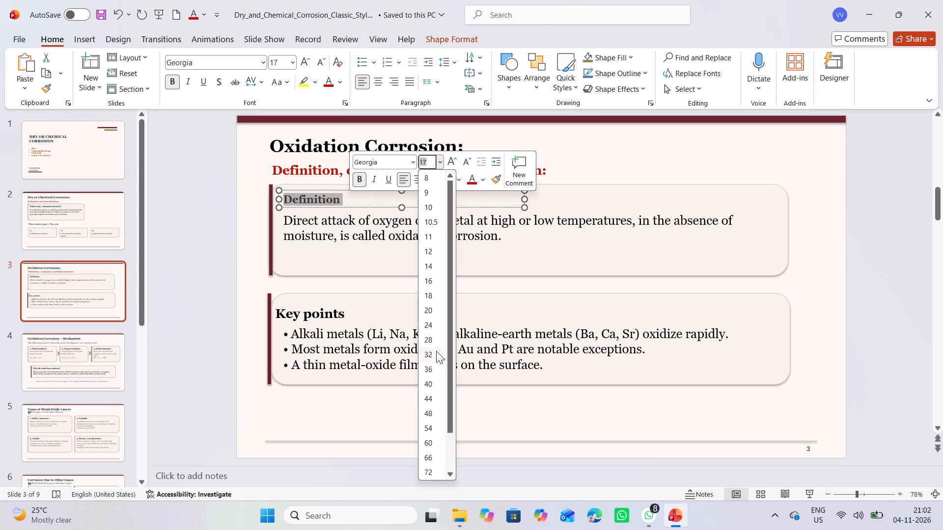
left_click(441, 308)
left_click(230, 296)
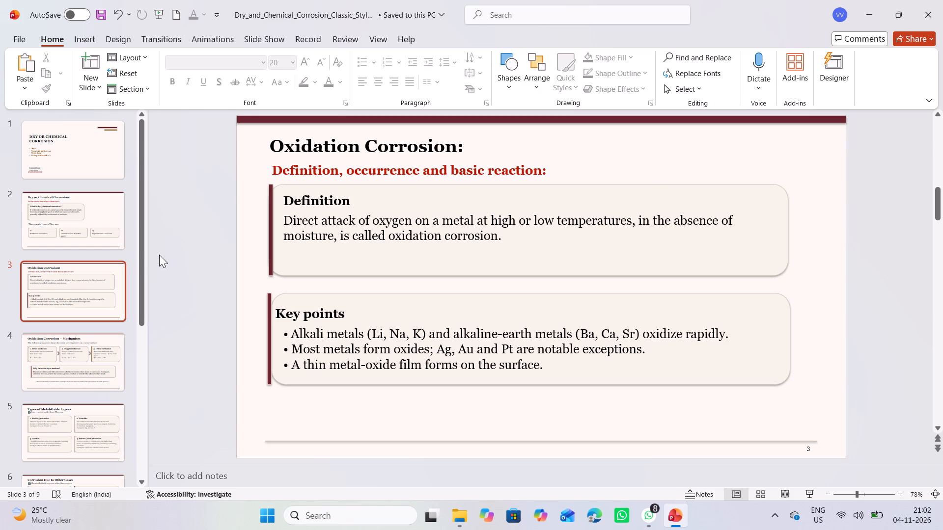
Look through the other slides of the presentation, examining the text and card layout of slides 4 to 9.
scroll(159, 255, "down", 1)
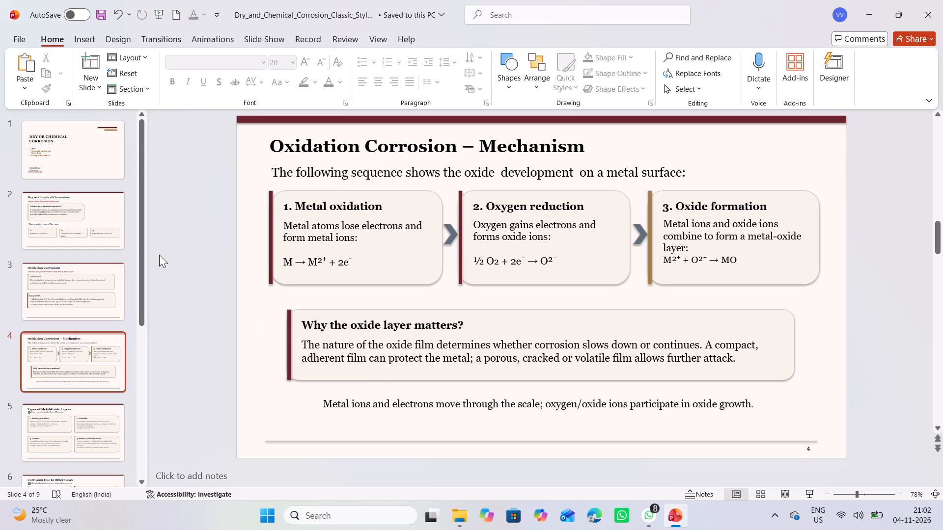
scroll(159, 255, "up", 1)
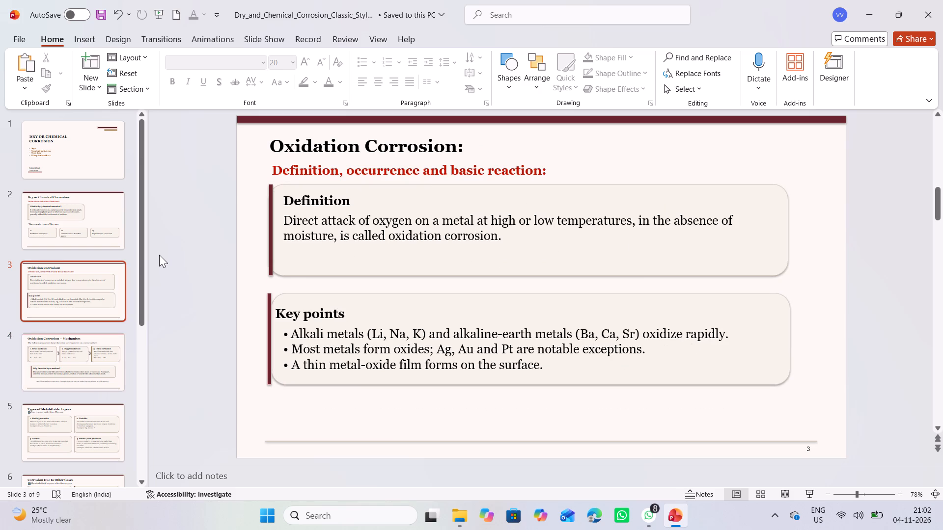
scroll(159, 255, "down", 1)
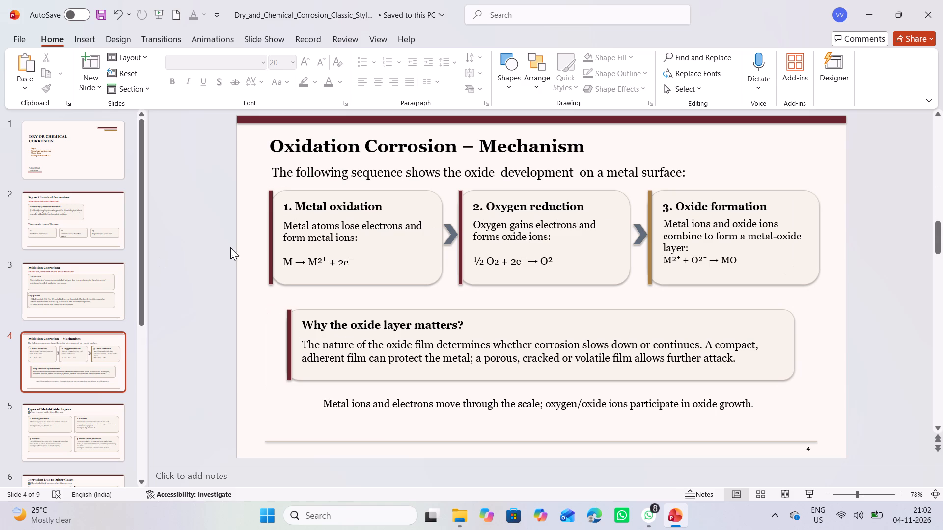
left_click(283, 223)
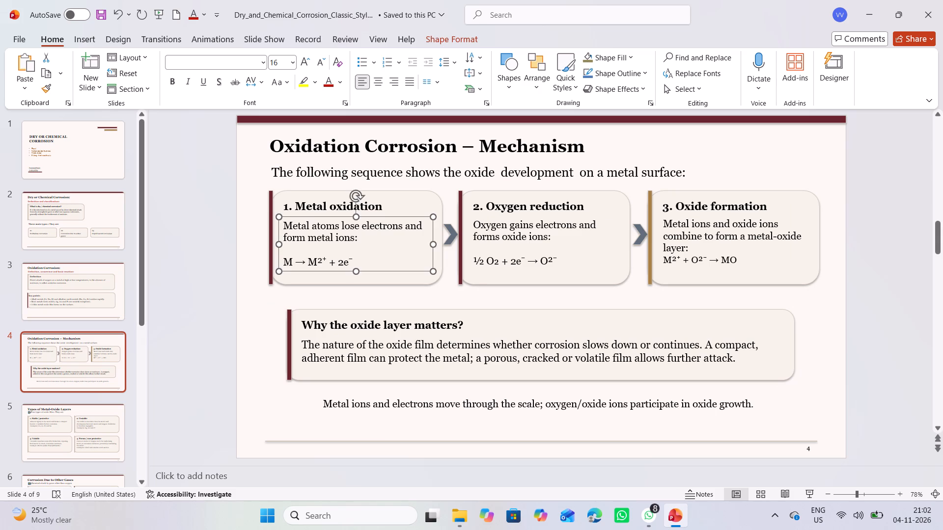
left_click(282, 224)
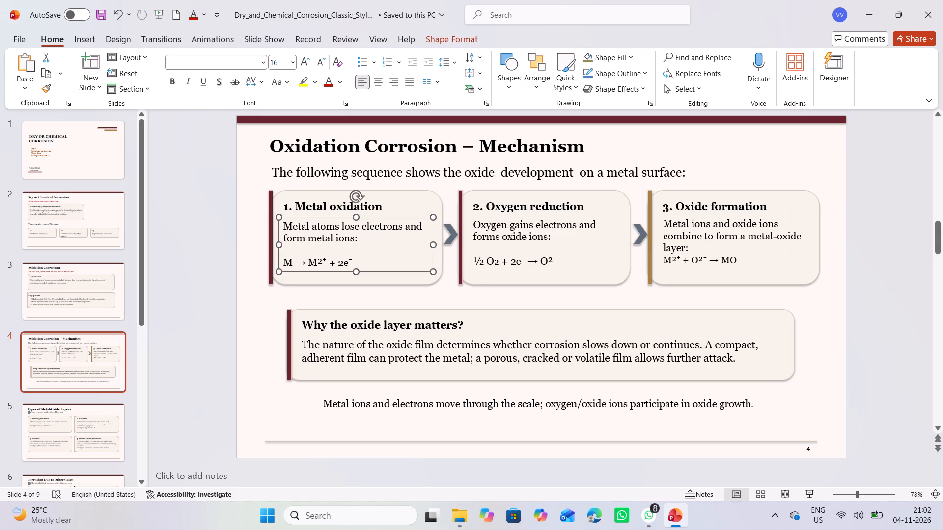
left_click(225, 226)
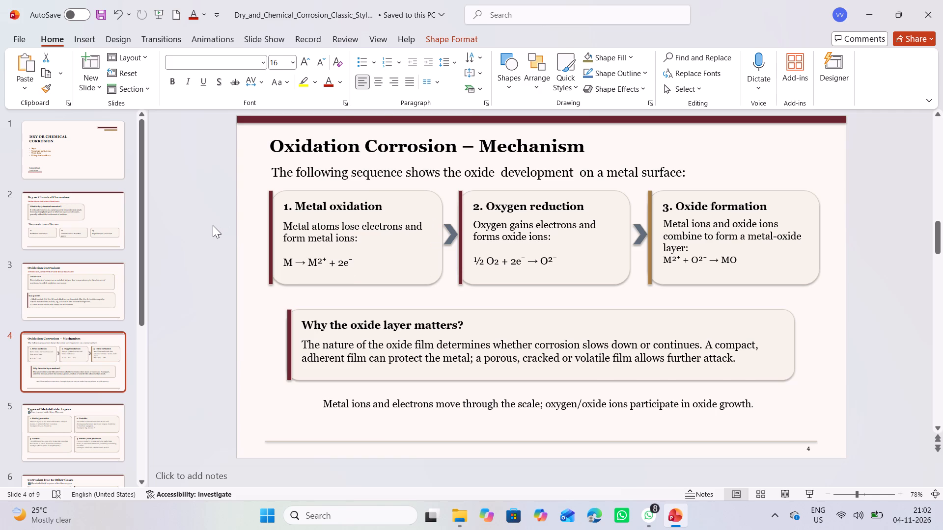
scroll(213, 225, "down", 1)
scroll(213, 225, "up", 1)
scroll(213, 225, "down", 2)
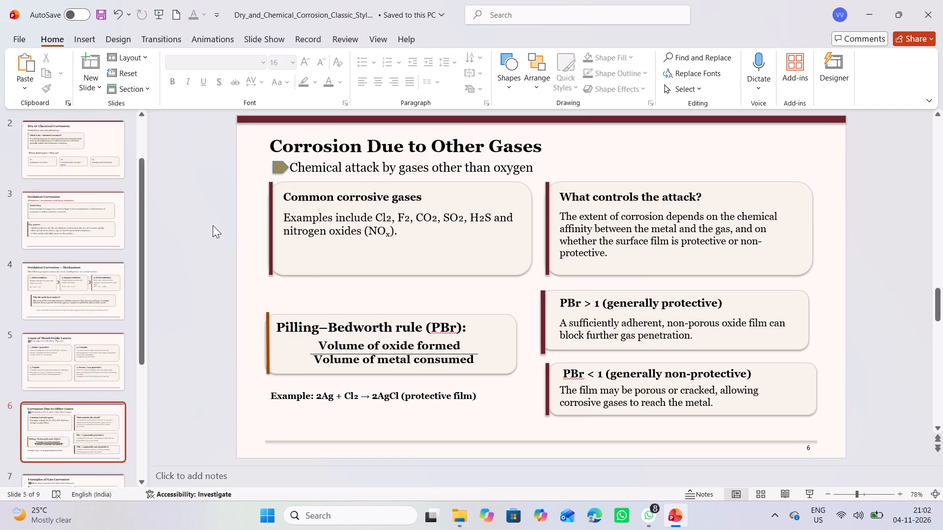
scroll(213, 225, "up", 1)
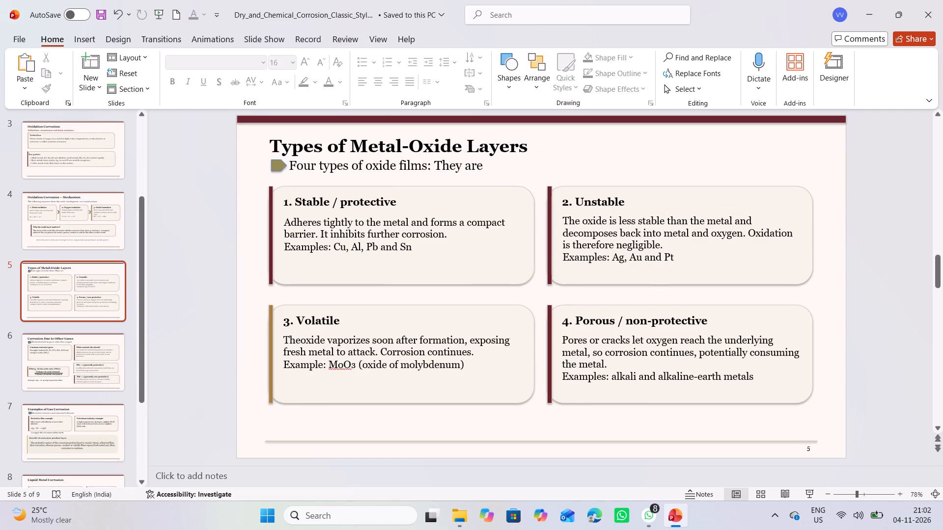
double_click(284, 337)
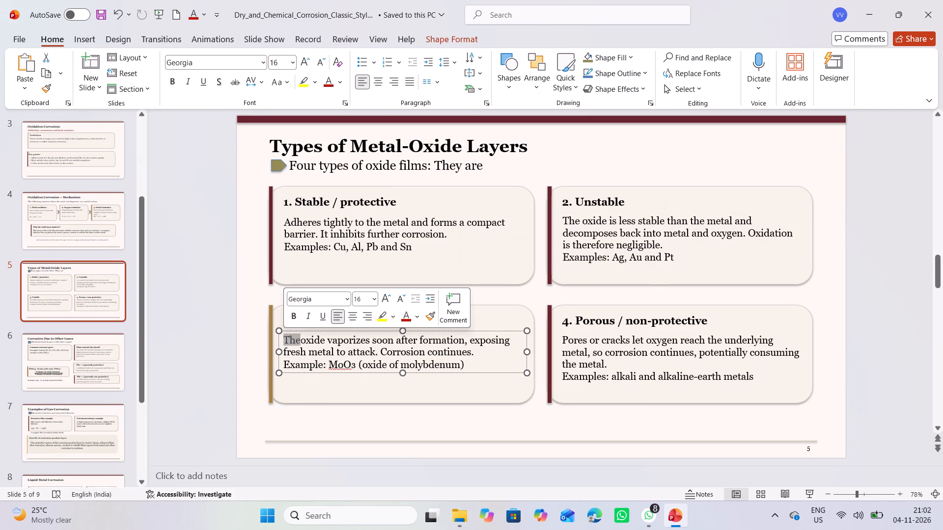
left_click(202, 336)
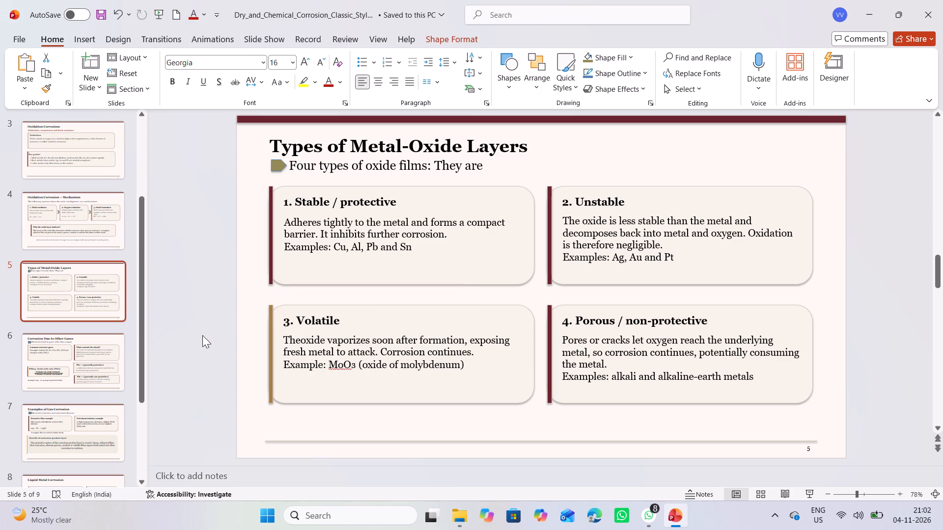
scroll(236, 304, "down", 1)
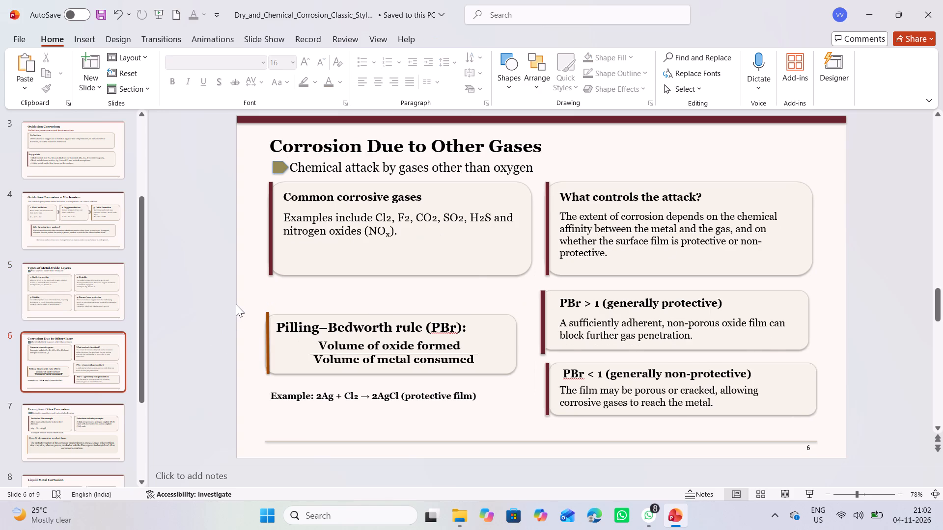
scroll(236, 304, "down", 3)
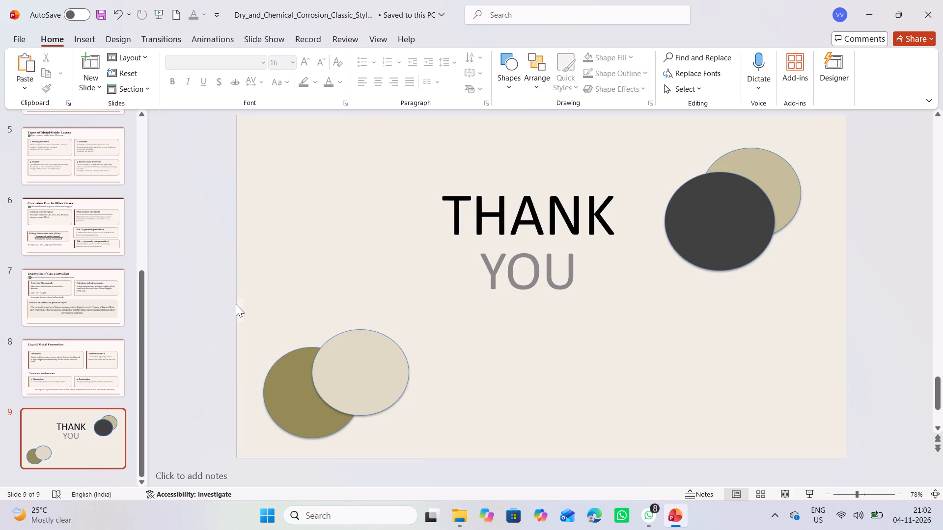
scroll(236, 304, "up", 8)
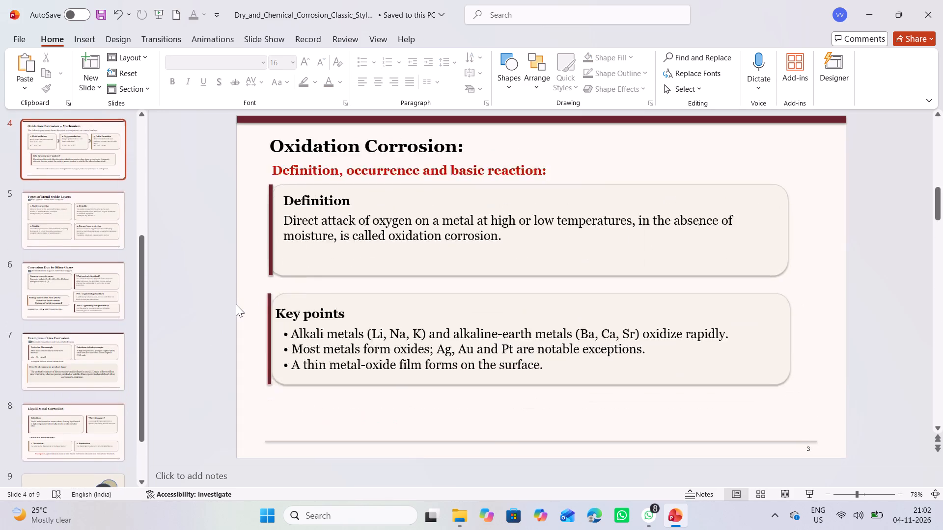
scroll(236, 304, "up", 7)
scroll(236, 304, "down", 6)
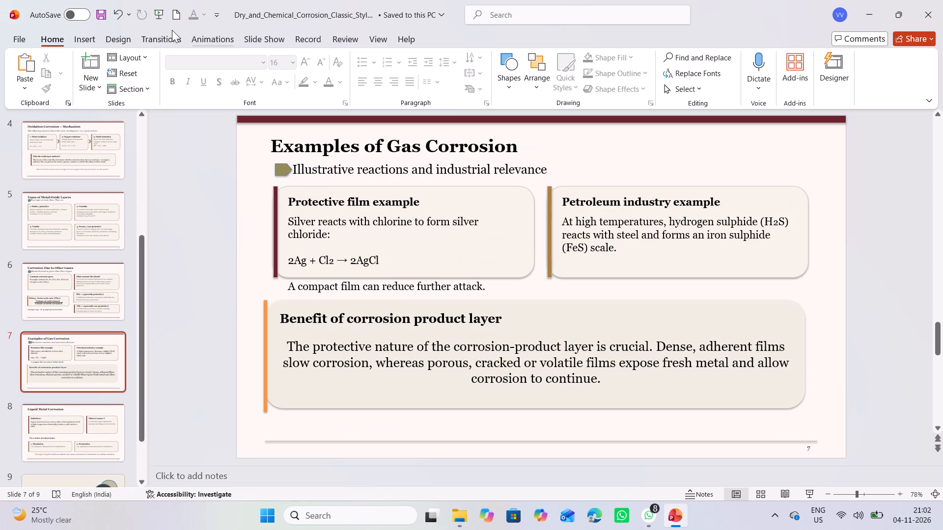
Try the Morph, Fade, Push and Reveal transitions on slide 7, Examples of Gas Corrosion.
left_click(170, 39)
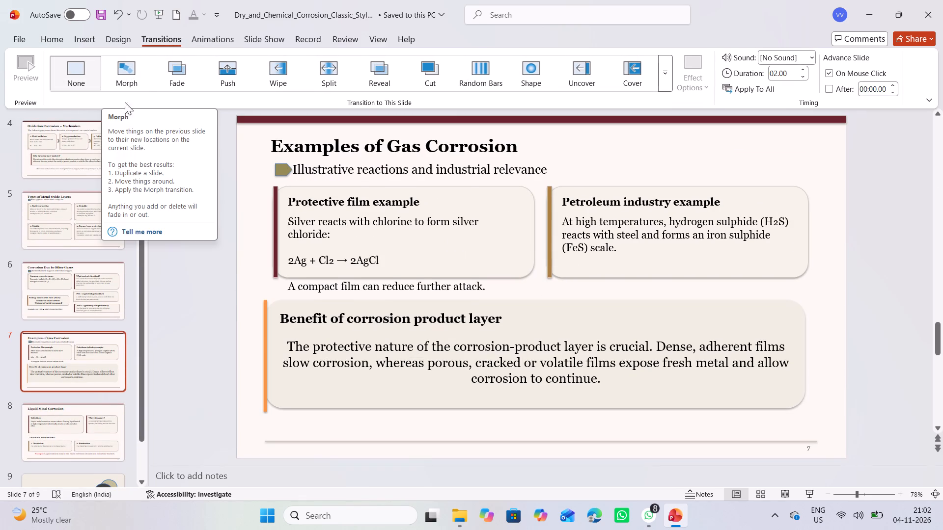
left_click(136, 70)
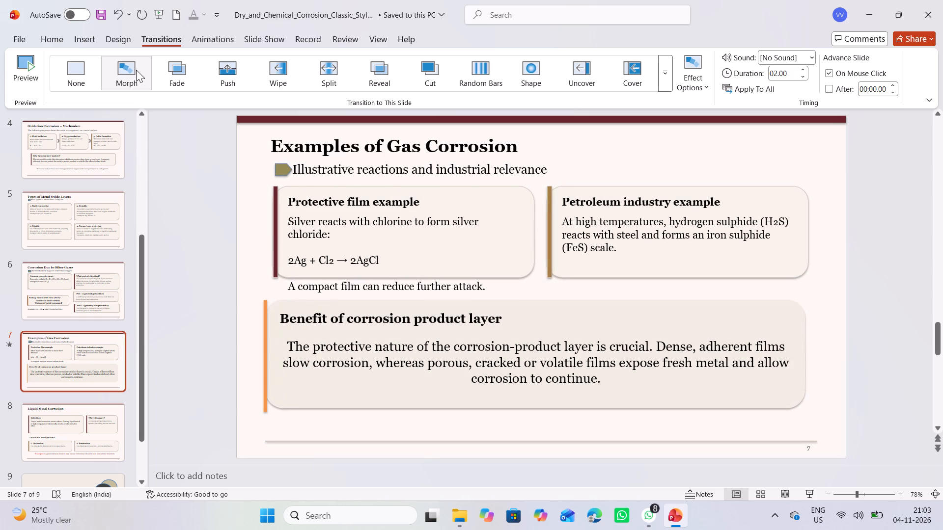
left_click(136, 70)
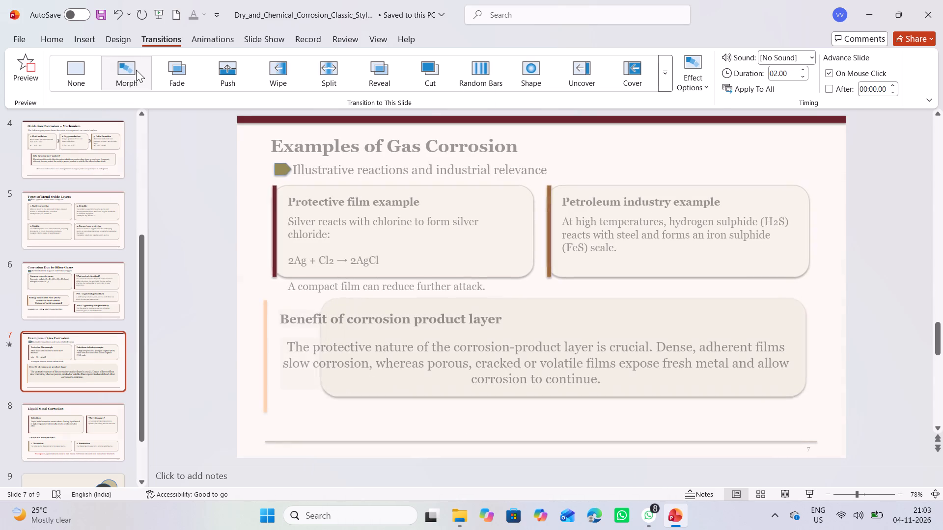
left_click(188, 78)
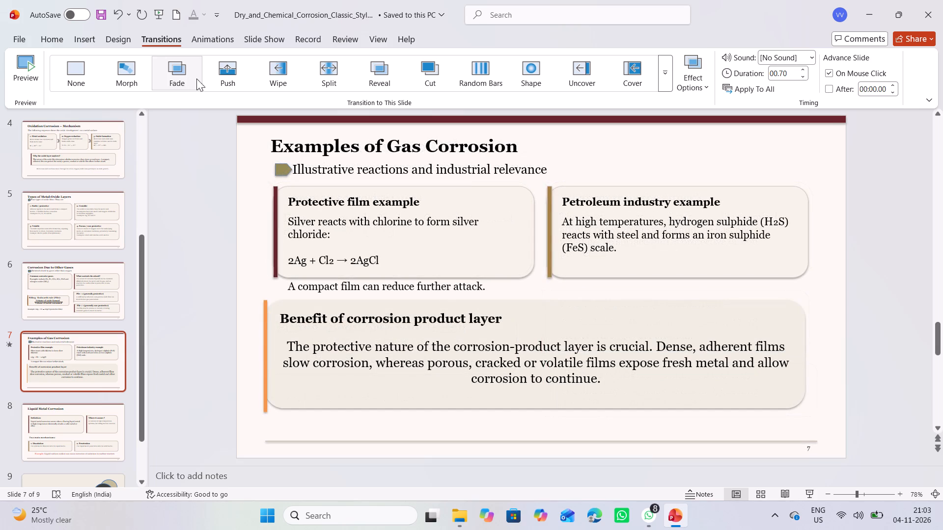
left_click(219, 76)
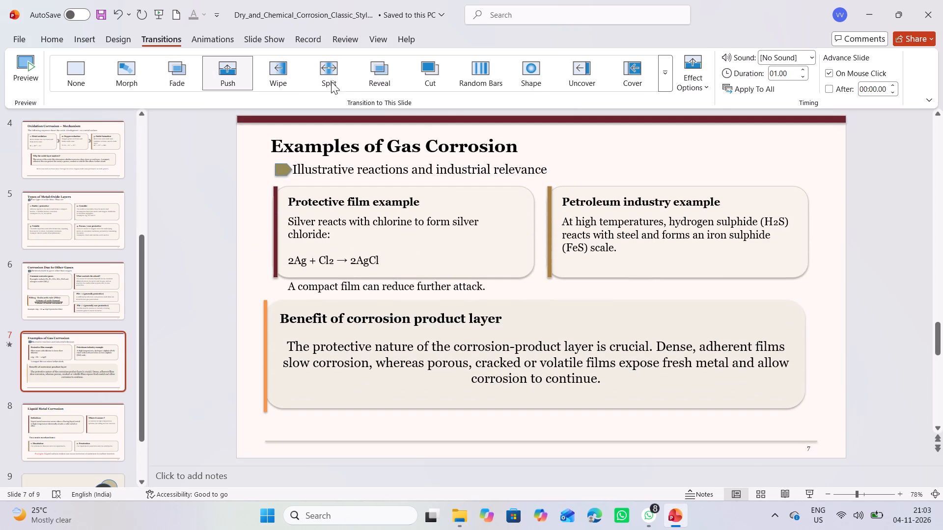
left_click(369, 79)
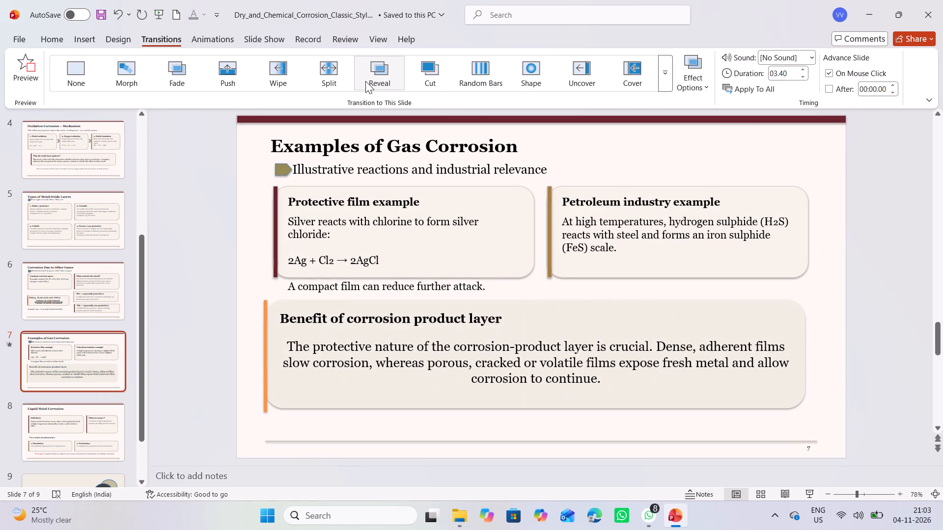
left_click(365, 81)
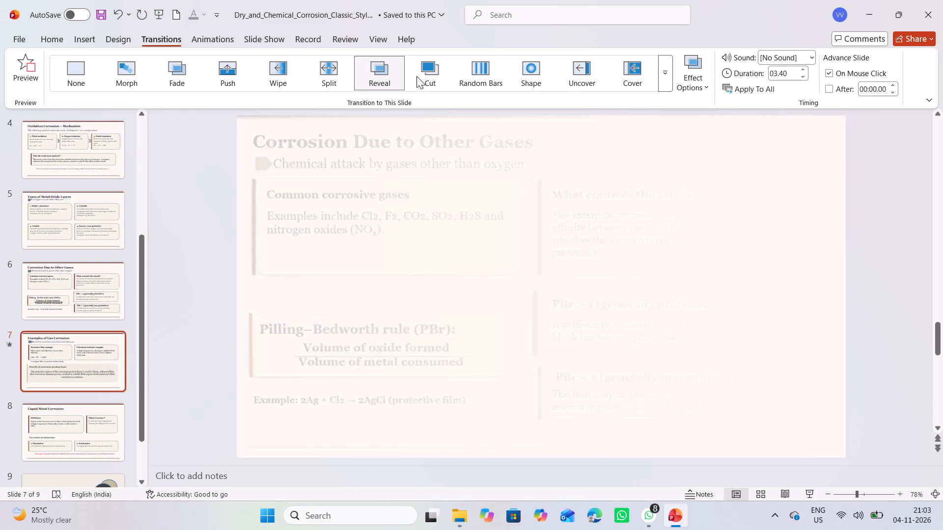
Apply the Cut transition to slide 7, Examples of Gas Corrosion.
left_click(421, 73)
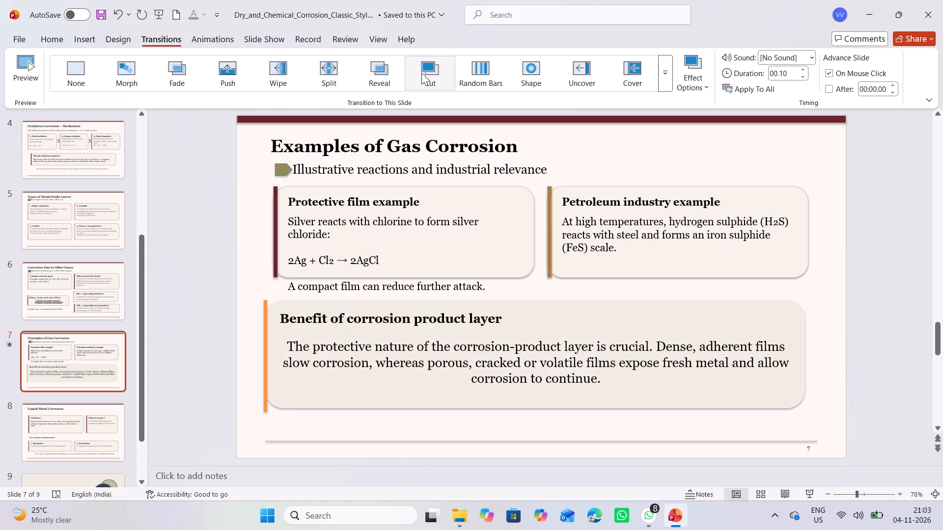
left_click(421, 73)
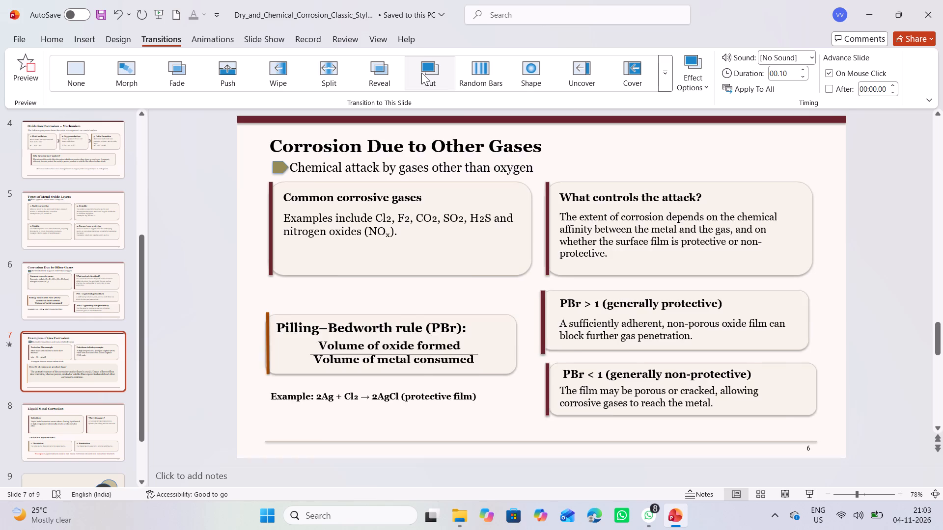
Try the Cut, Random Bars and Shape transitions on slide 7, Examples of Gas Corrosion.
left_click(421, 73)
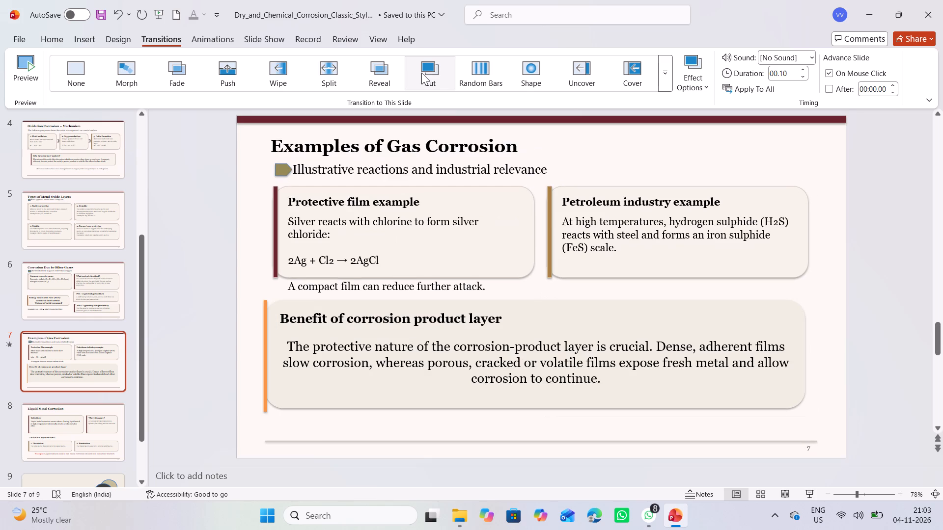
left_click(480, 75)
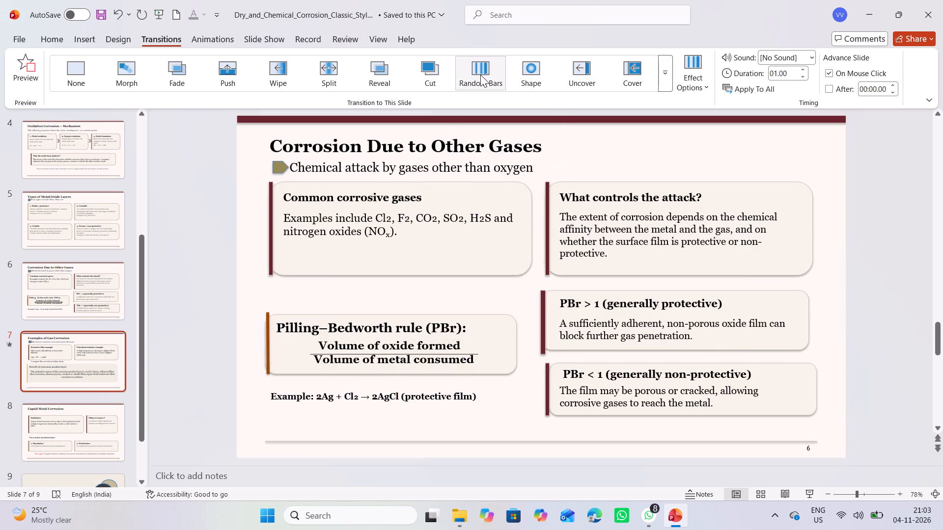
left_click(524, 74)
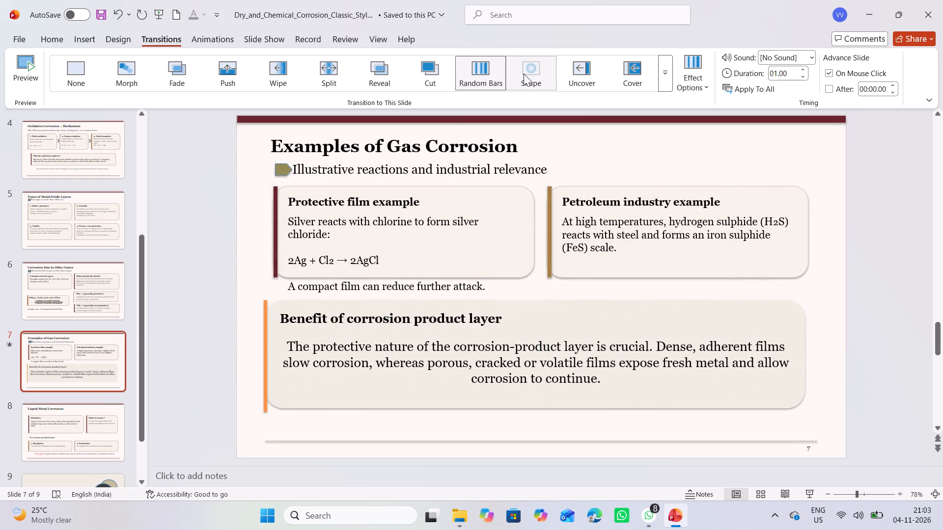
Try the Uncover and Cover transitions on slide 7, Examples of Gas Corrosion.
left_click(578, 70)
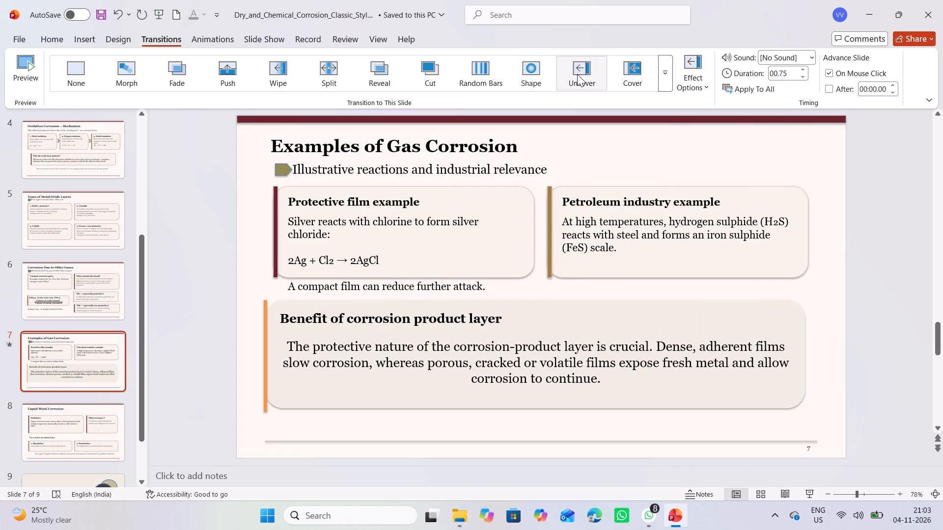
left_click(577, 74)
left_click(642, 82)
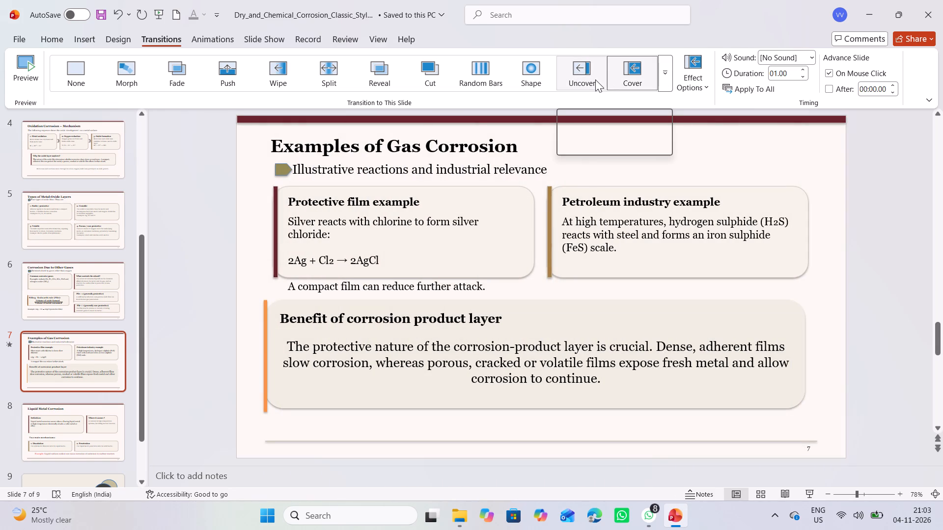
Try the Doors, Box, Comb and Zoom transitions on slide 7, Examples of Gas Corrosion.
left_click(666, 82)
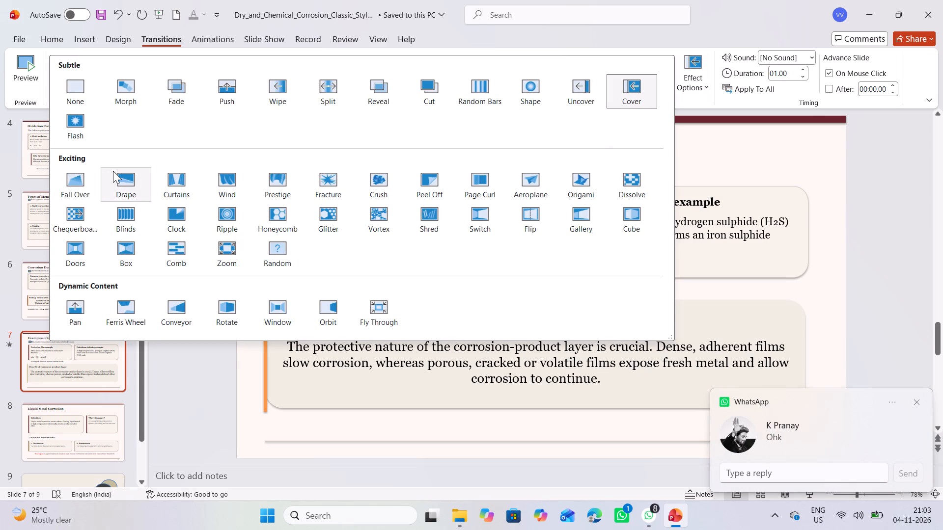
left_click(84, 243)
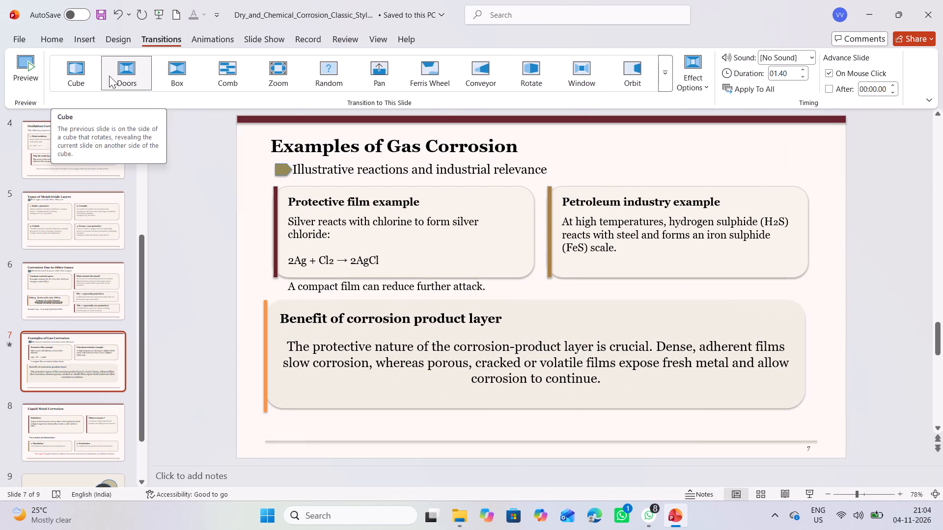
left_click(159, 76)
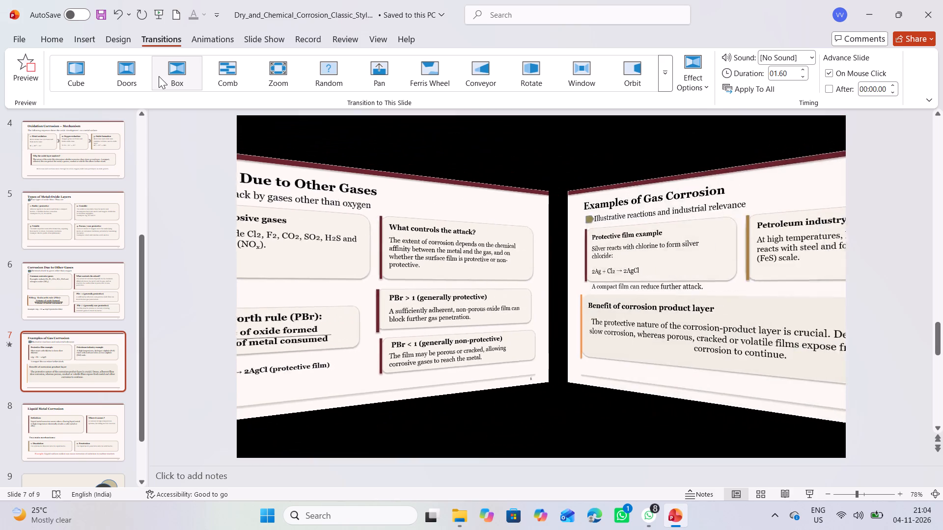
left_click(245, 75)
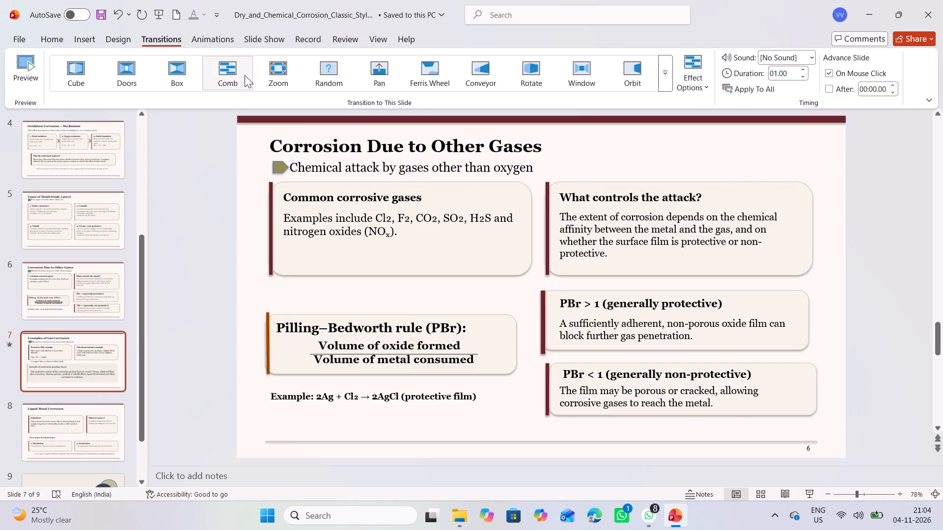
left_click(265, 76)
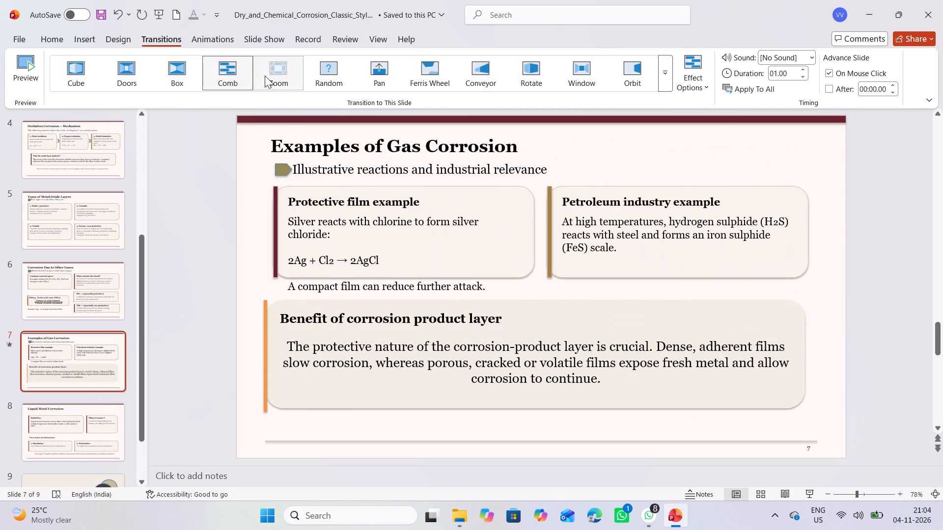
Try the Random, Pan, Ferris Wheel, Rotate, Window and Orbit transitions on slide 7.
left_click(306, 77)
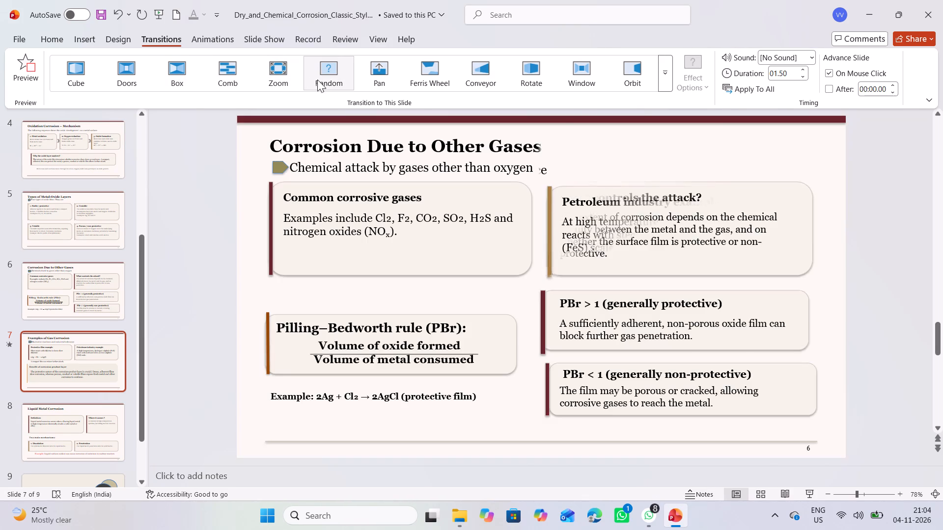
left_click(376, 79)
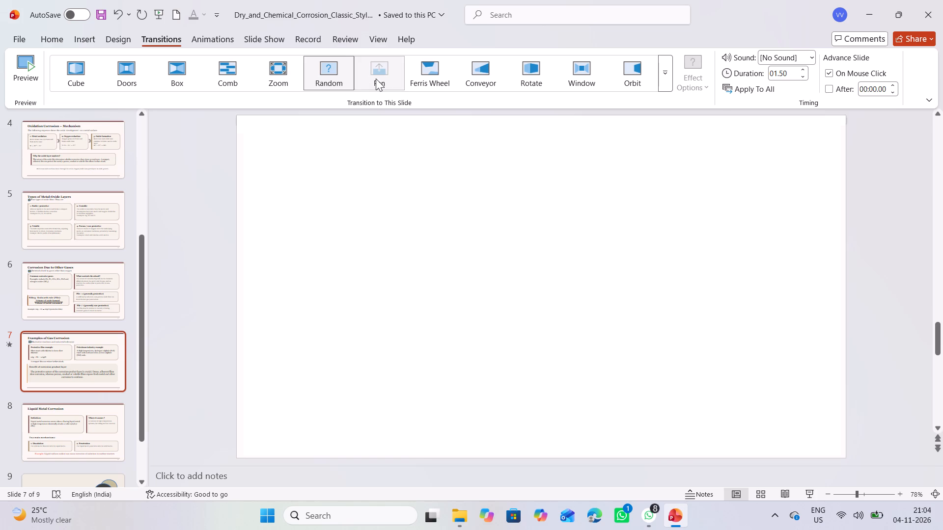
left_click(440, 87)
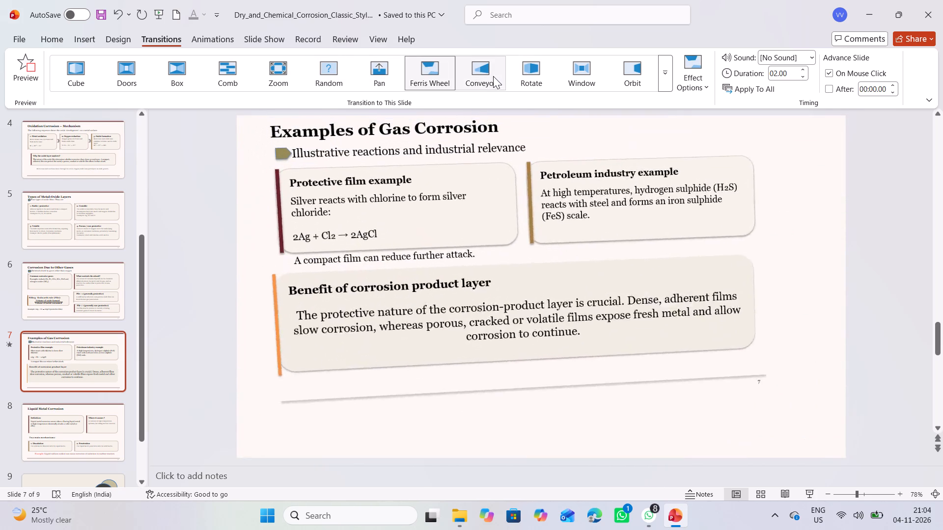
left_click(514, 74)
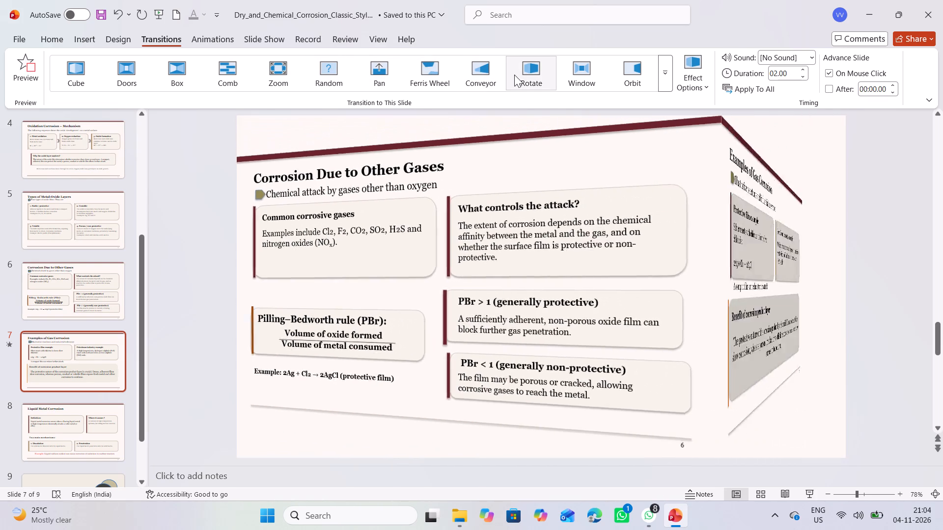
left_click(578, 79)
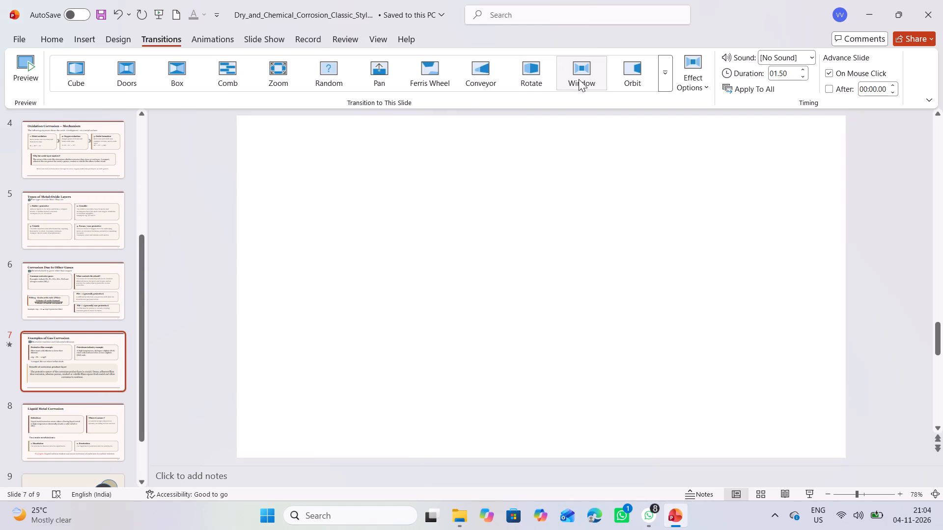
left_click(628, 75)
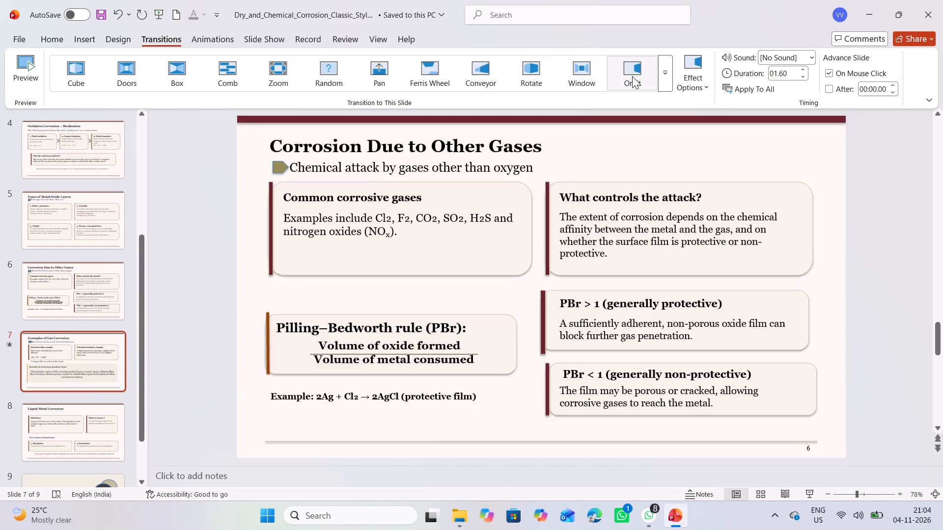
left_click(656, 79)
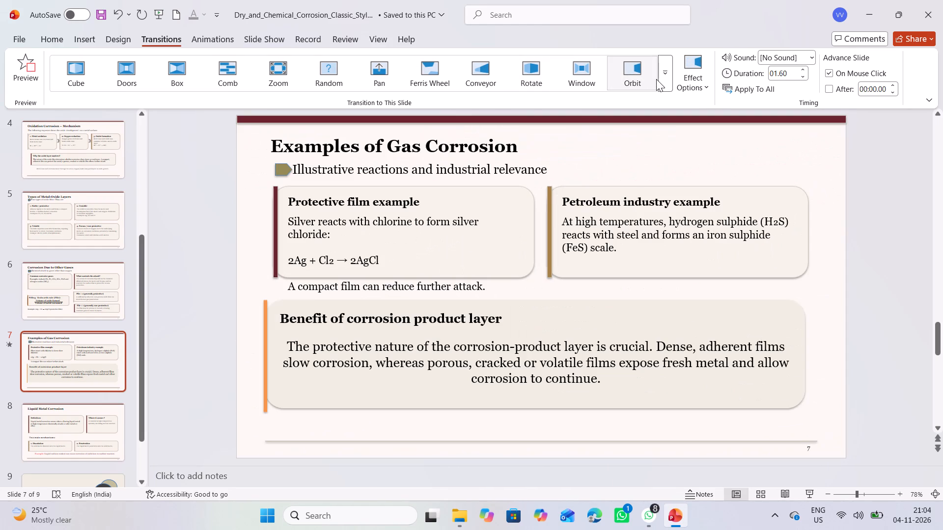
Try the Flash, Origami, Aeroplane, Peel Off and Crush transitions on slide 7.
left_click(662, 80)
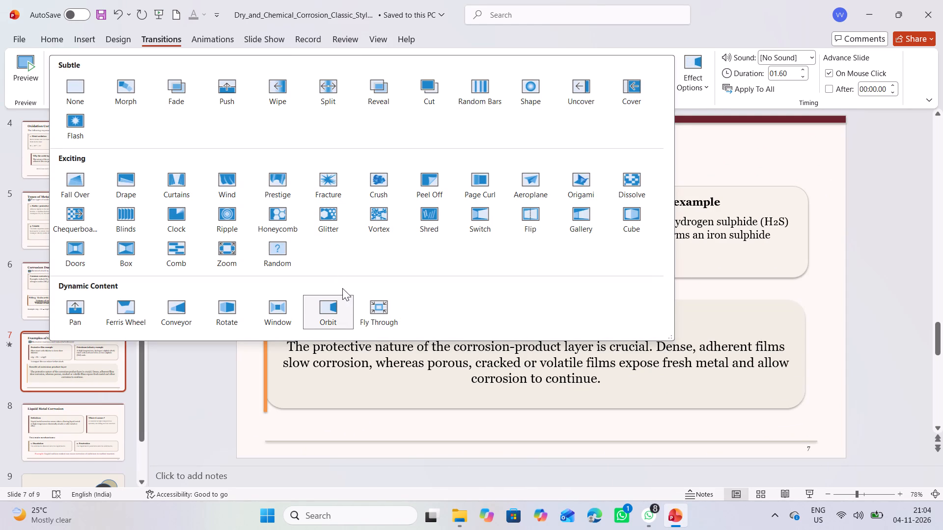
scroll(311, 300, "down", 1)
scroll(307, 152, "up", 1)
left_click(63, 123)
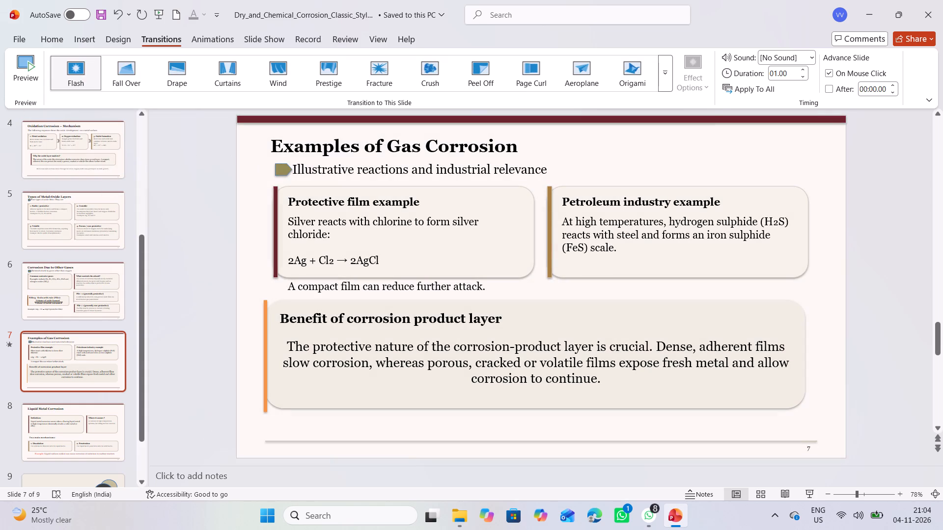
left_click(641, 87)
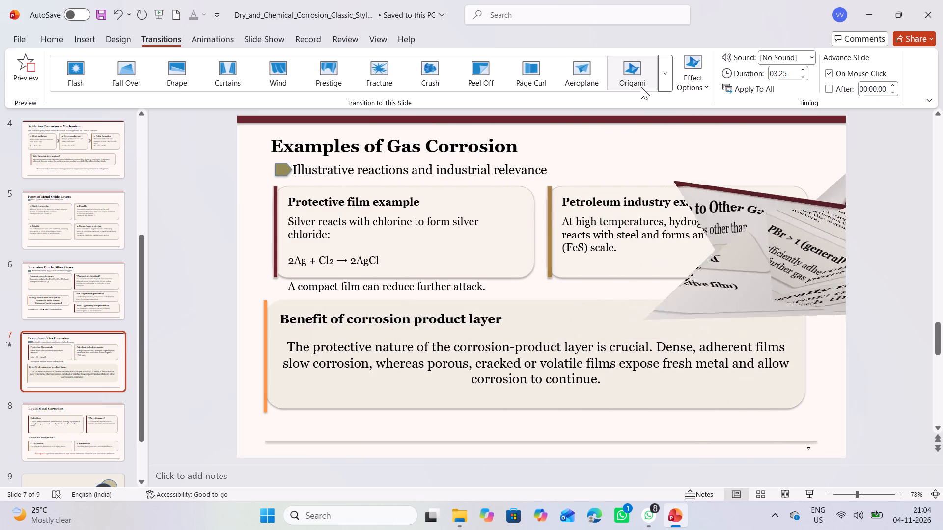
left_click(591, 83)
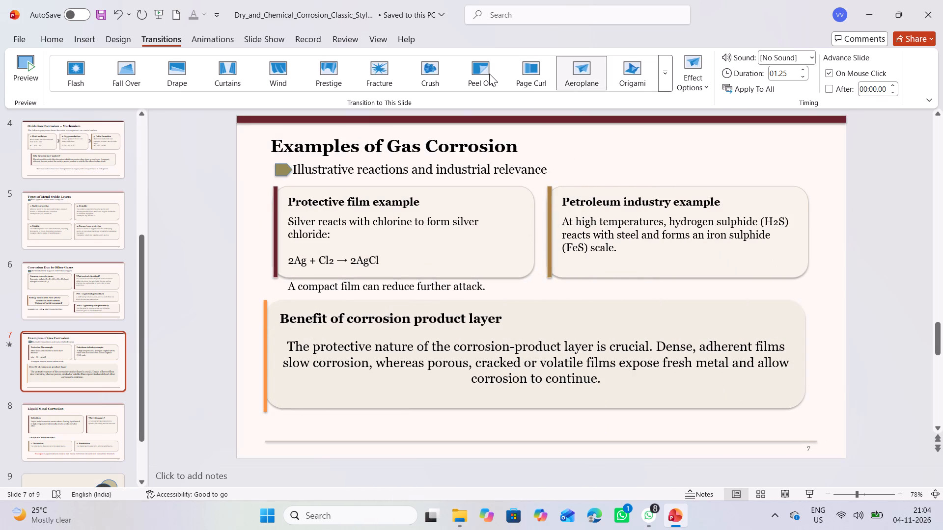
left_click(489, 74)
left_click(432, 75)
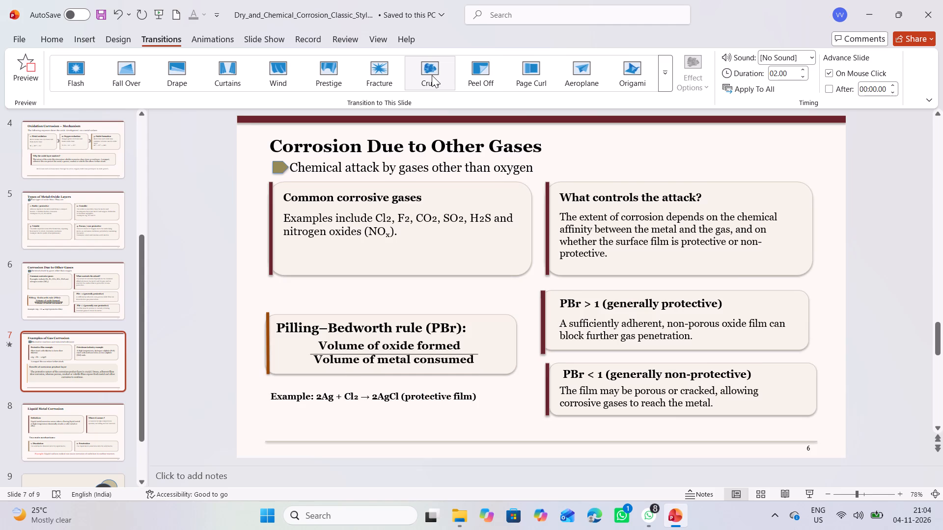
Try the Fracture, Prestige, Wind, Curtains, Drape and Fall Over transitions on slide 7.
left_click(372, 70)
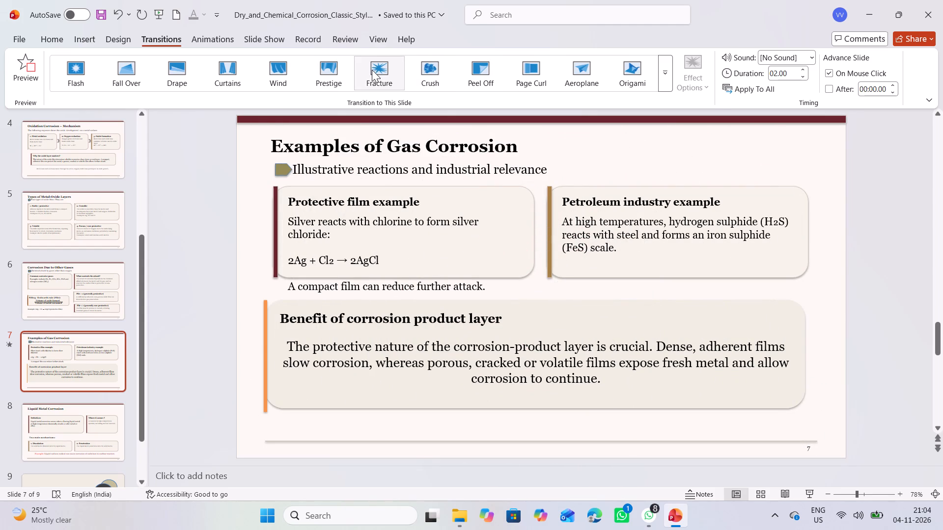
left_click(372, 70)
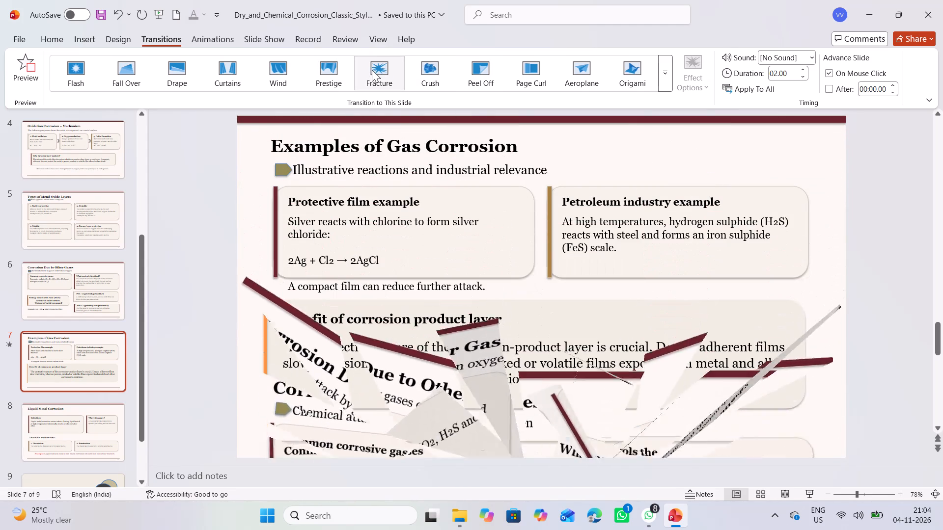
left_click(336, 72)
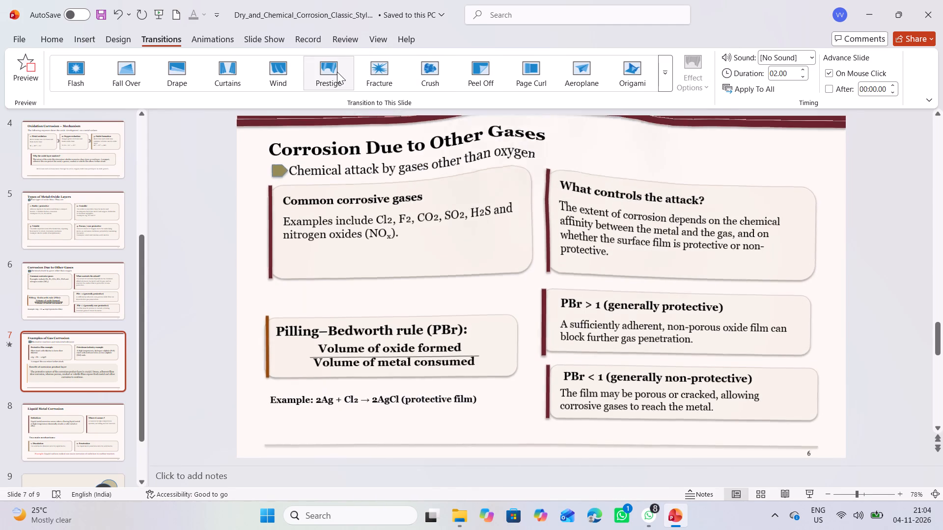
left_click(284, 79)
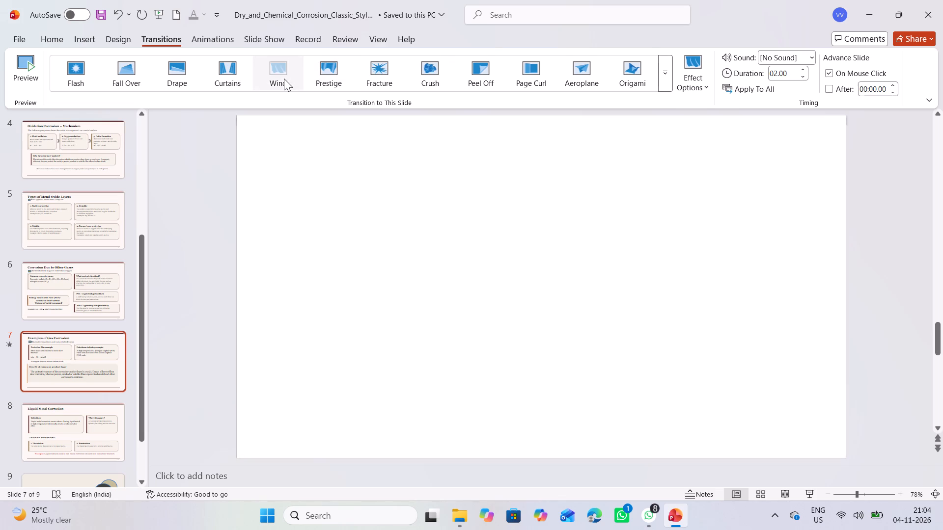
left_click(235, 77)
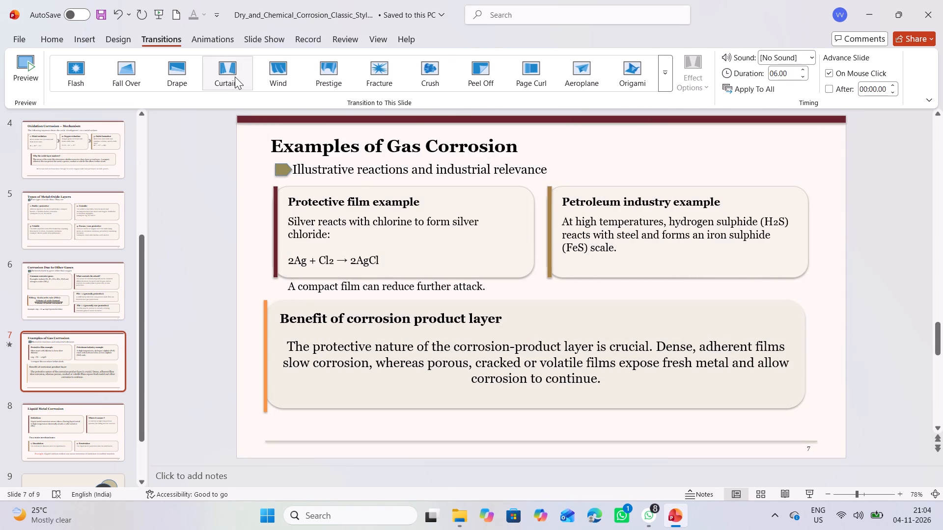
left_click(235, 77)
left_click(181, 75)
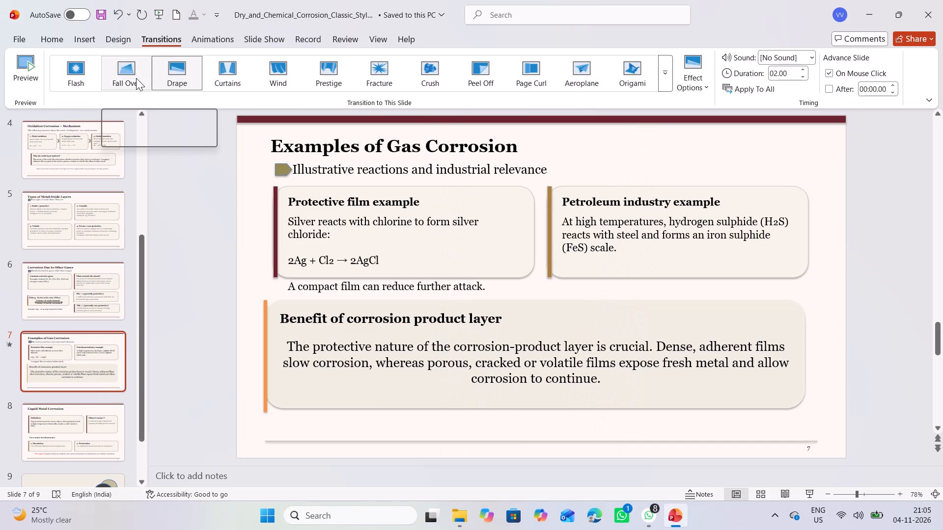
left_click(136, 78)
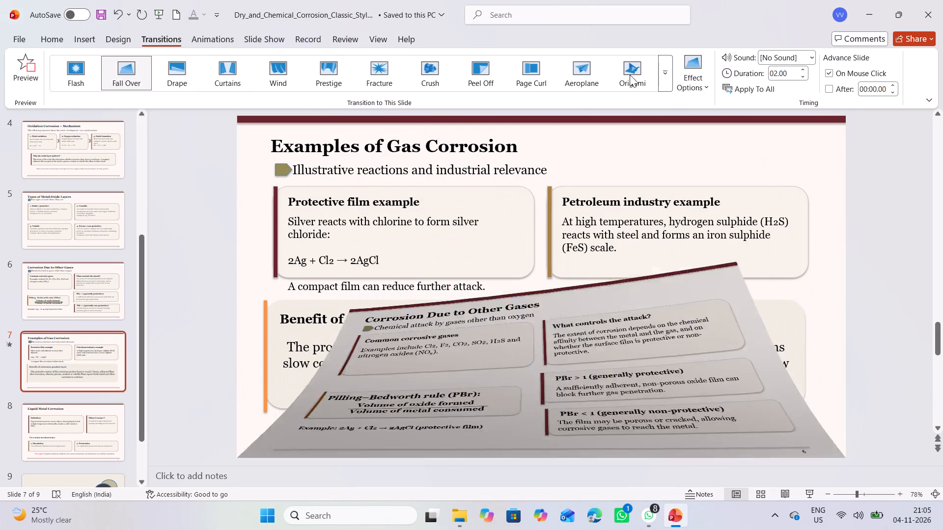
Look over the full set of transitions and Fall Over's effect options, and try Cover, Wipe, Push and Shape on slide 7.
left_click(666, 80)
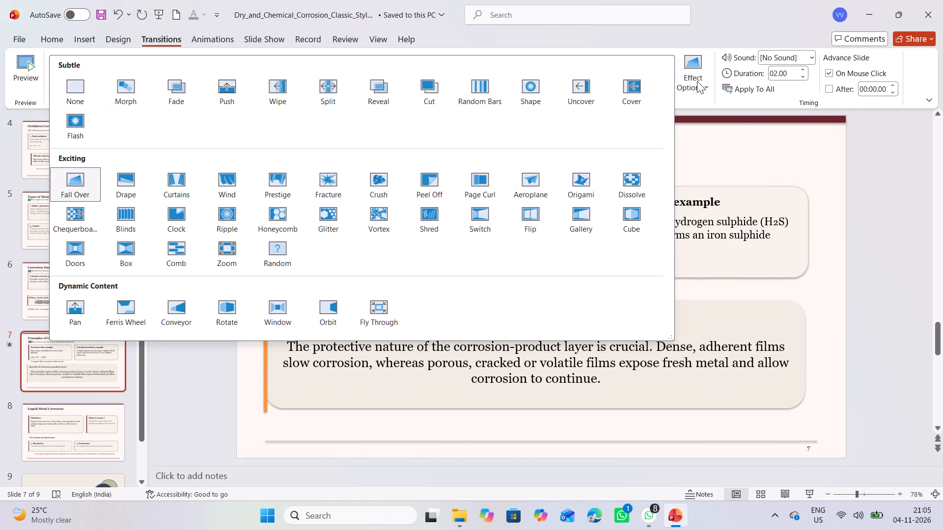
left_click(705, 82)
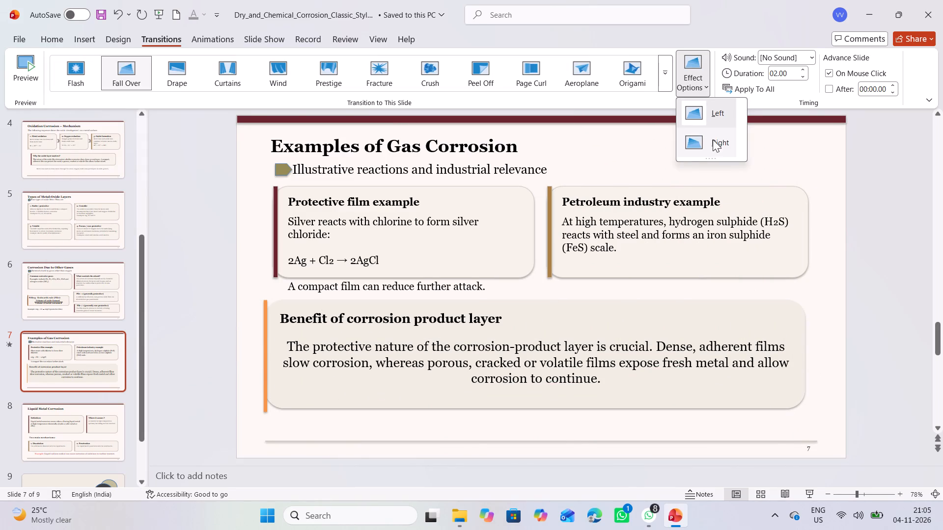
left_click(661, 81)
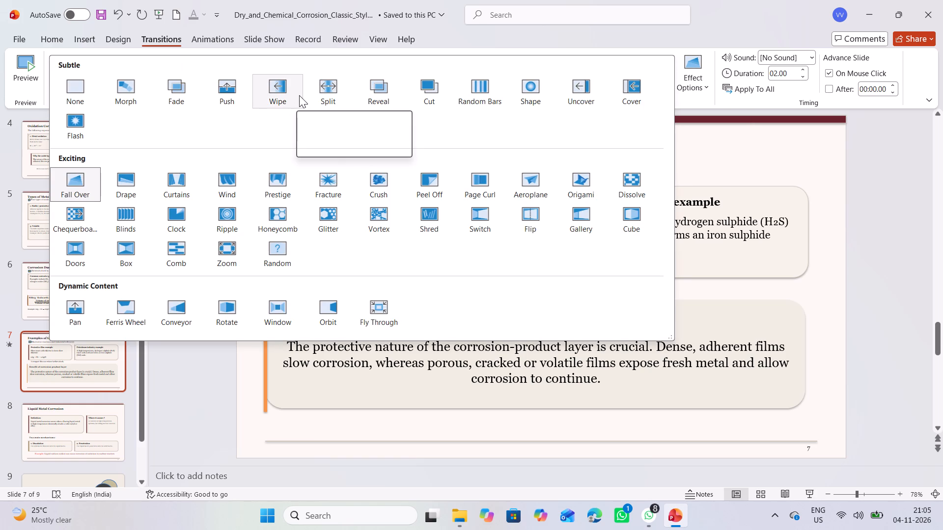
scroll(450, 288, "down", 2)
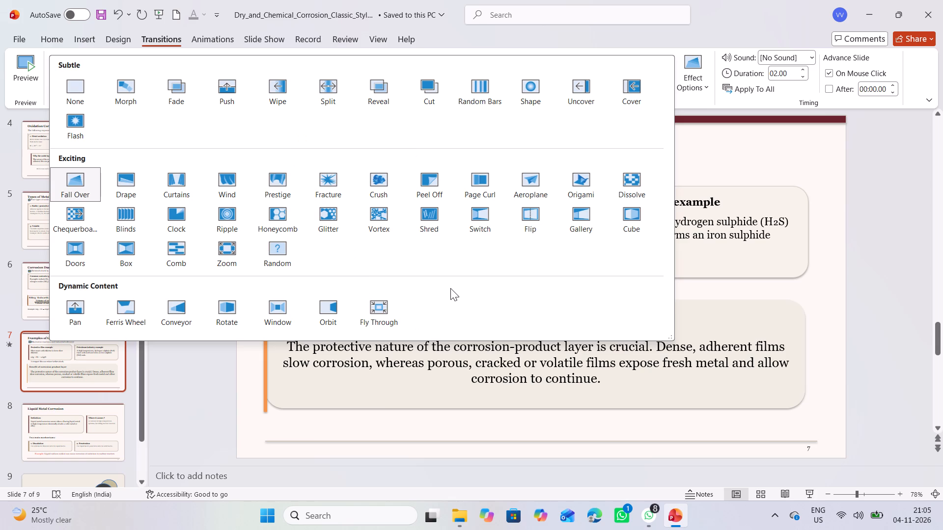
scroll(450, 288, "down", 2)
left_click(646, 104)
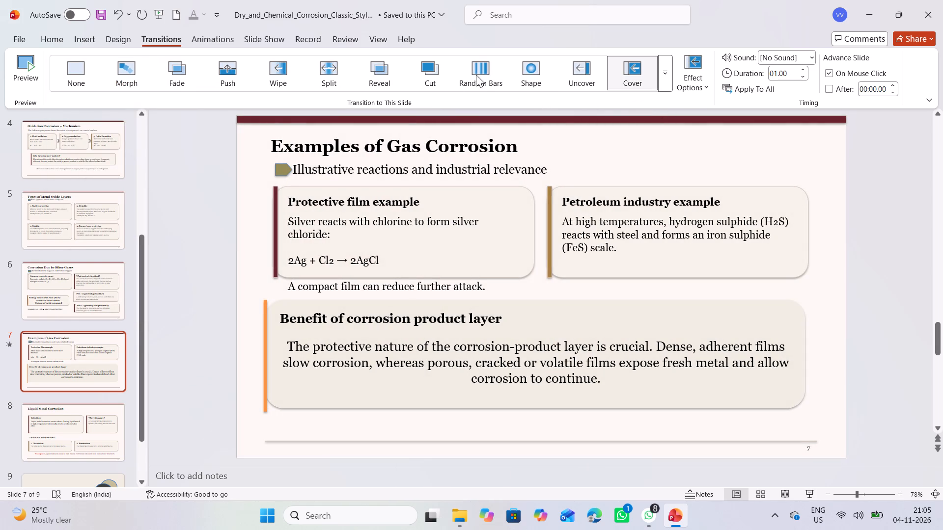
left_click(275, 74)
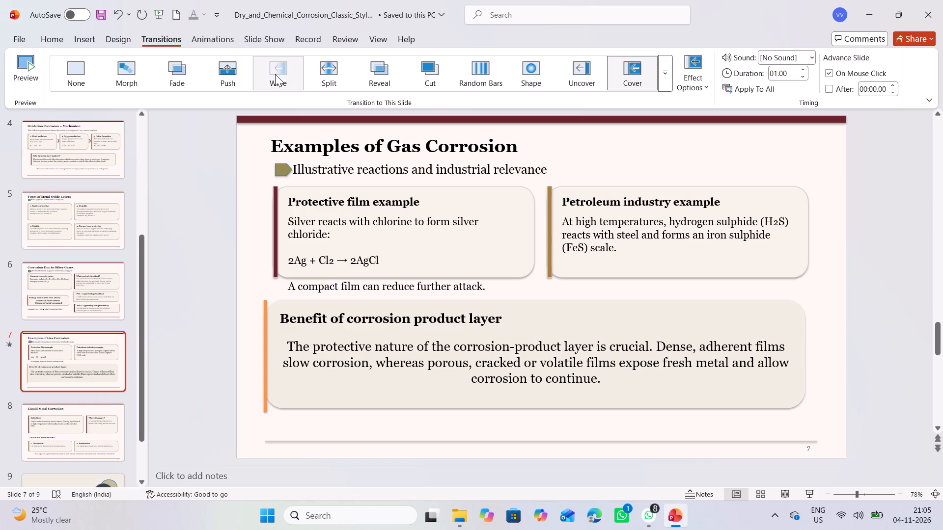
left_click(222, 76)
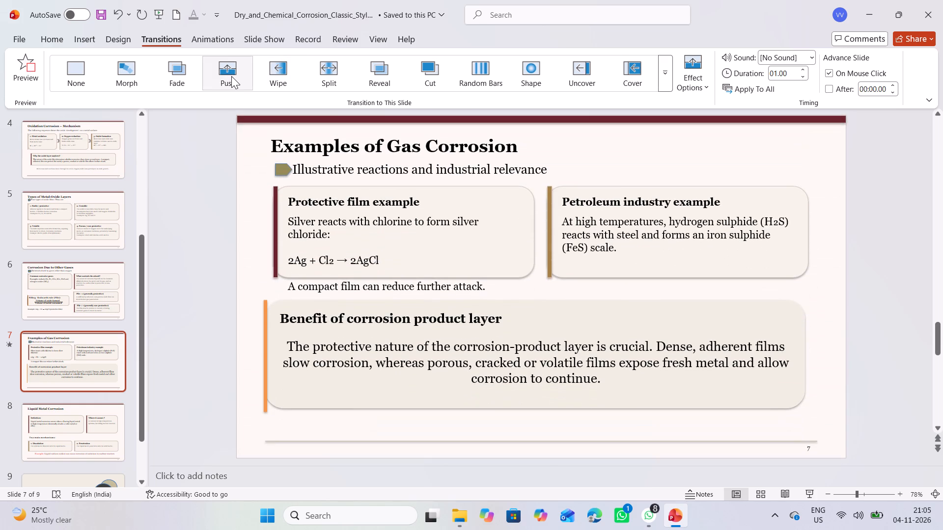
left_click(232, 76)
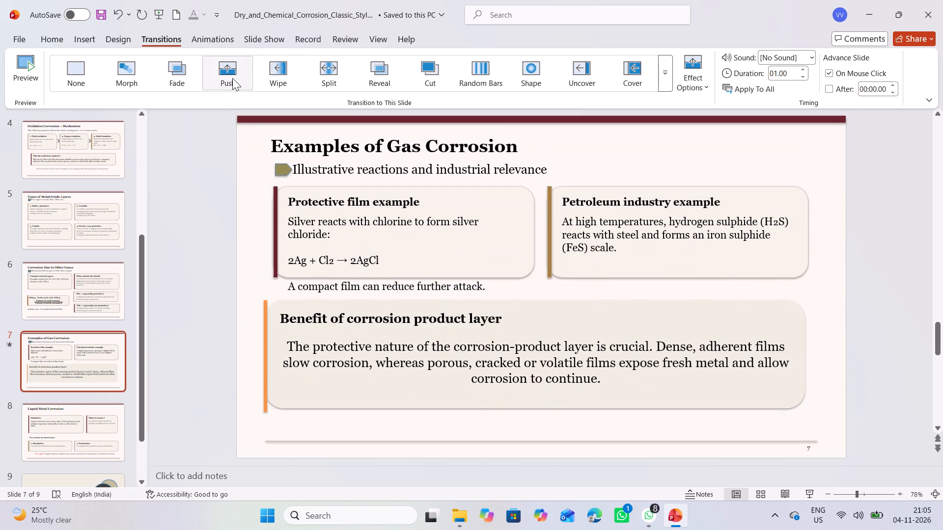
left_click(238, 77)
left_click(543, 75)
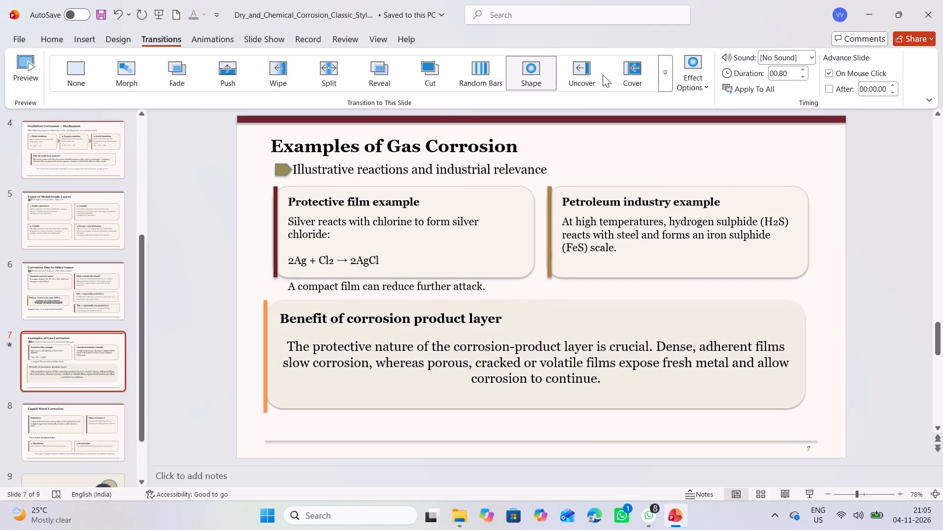
Apply the Cover transition to slide 7, Examples of Gas Corrosion.
left_click(625, 75)
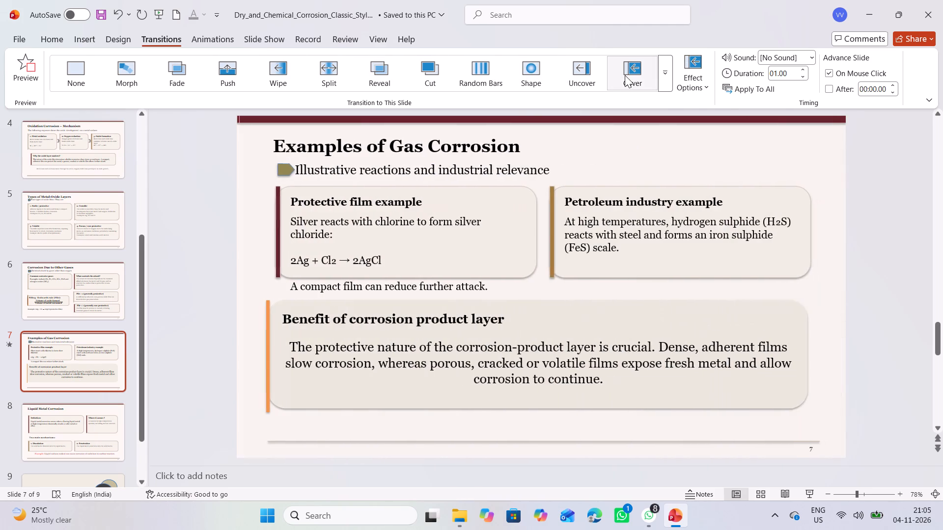
Change the transition of slide 7, Examples of Gas Corrosion, to Uncover.
left_click(580, 76)
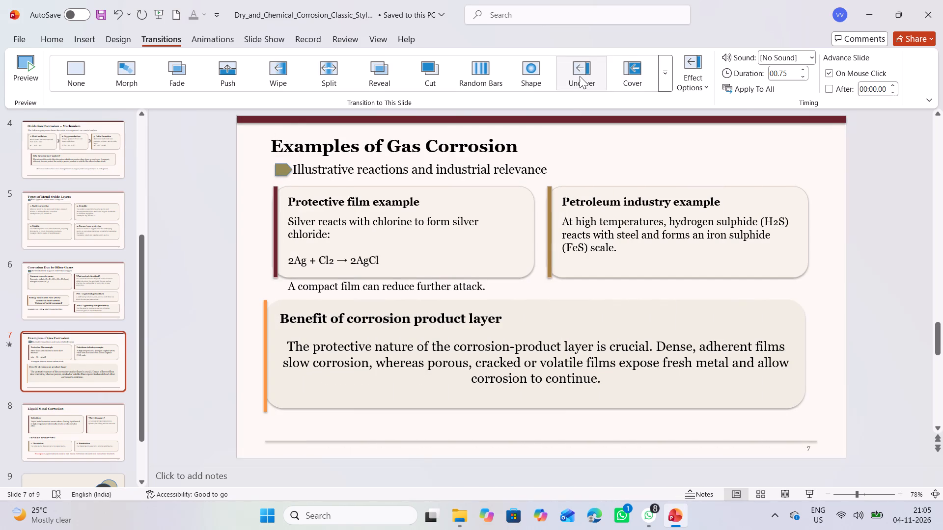
left_click(580, 76)
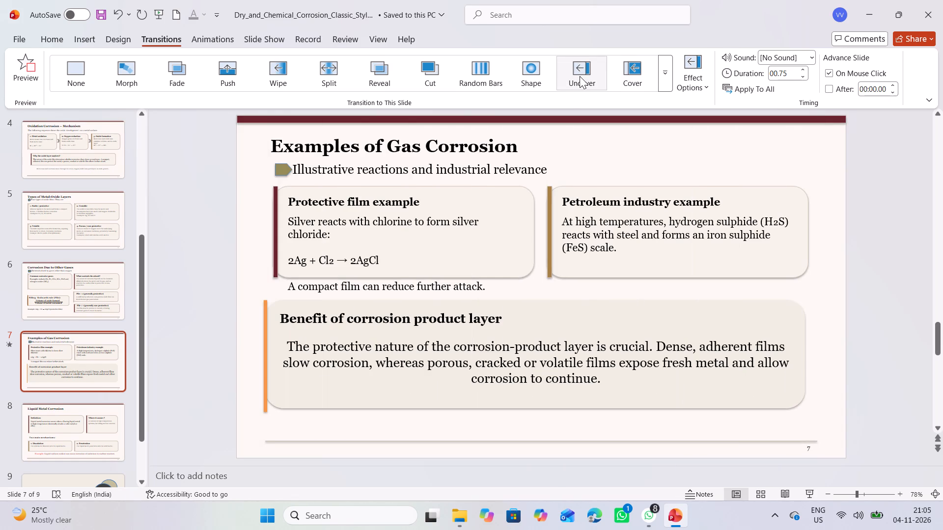
Try the Reveal and Uncover transitions on slide 6, Corrosion Due to Other Gases, and settle on Cover.
left_click(89, 290)
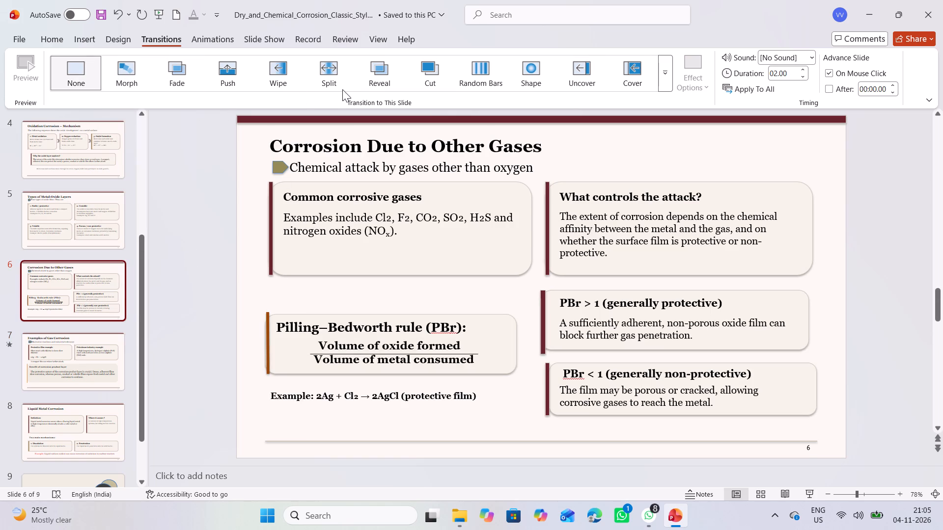
left_click(387, 79)
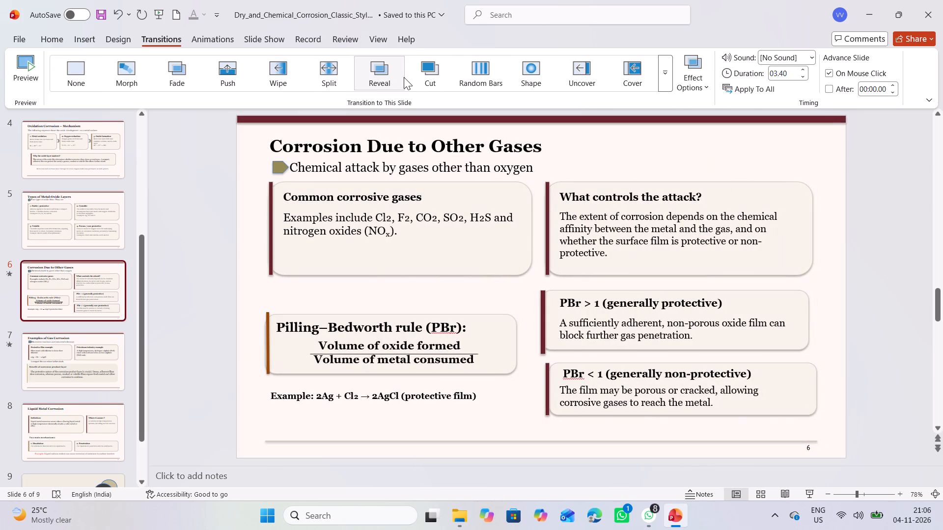
left_click(619, 65)
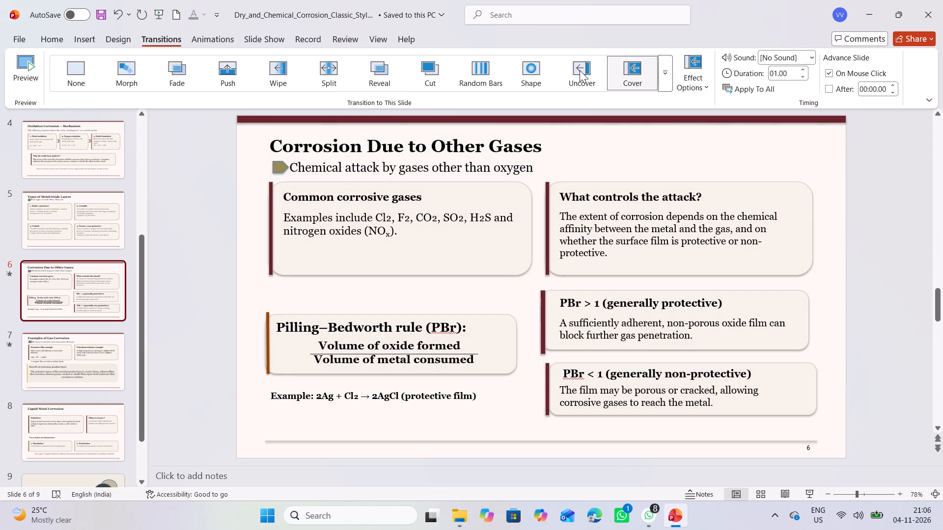
left_click(580, 70)
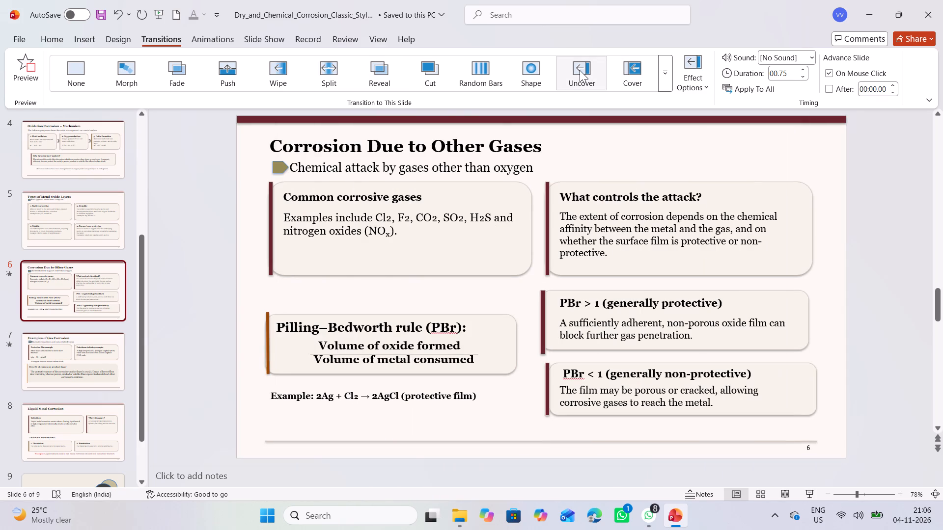
left_click(645, 67)
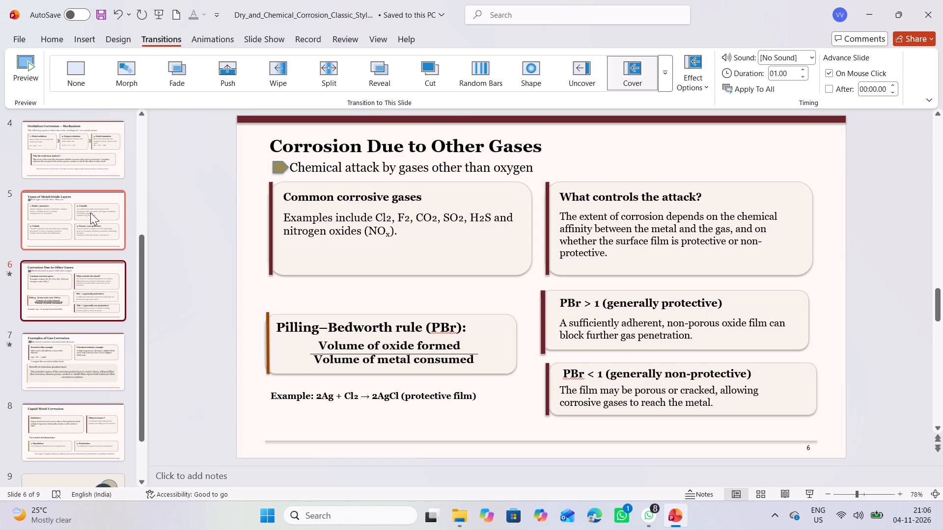
Try the Ferris Wheel transition on slide 5, Types of Metal-Oxide Layers, and settle on Clock.
left_click(62, 217)
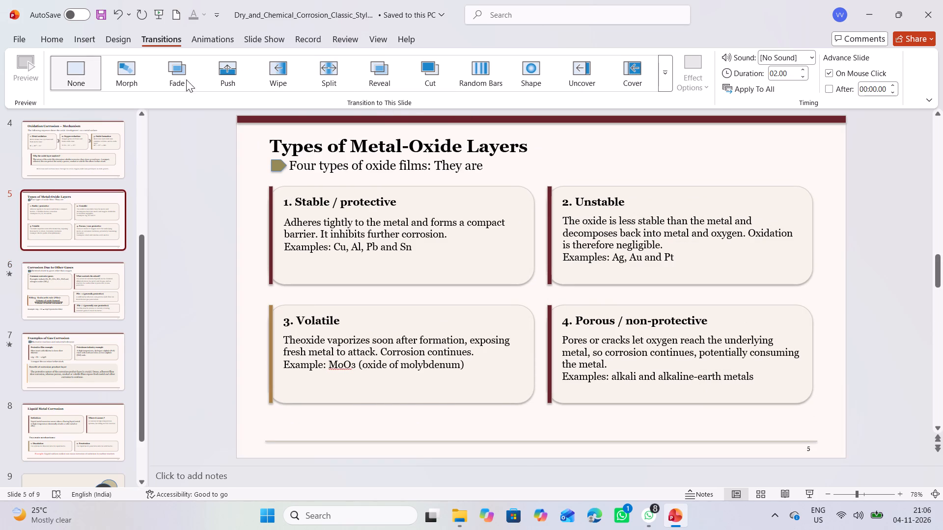
left_click(665, 78)
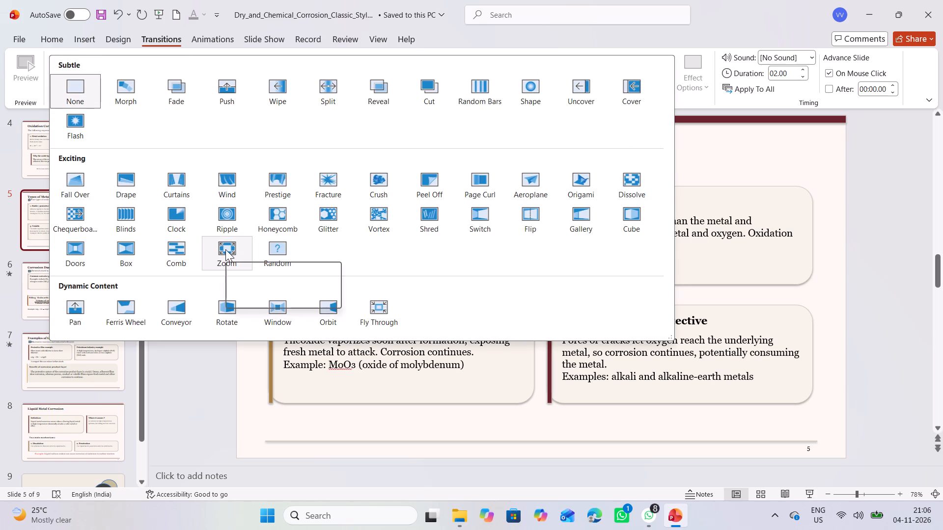
left_click(129, 308)
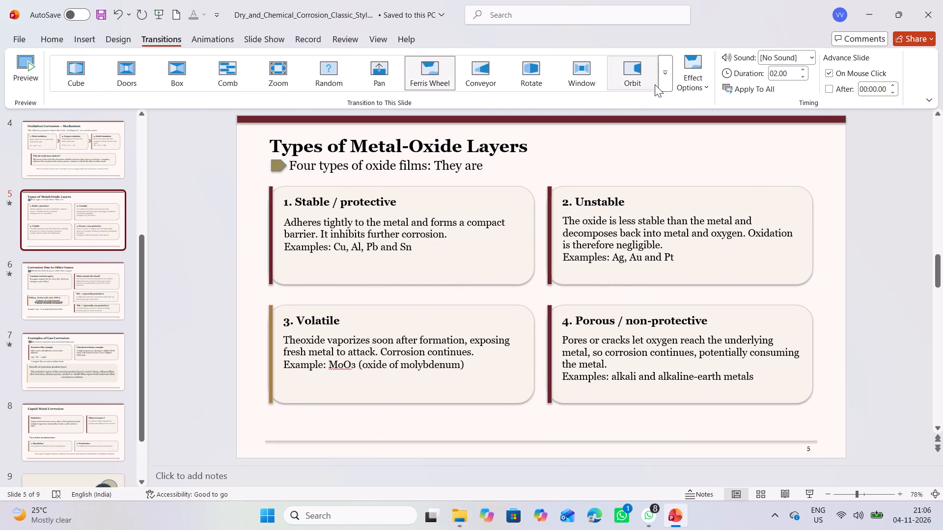
left_click(663, 80)
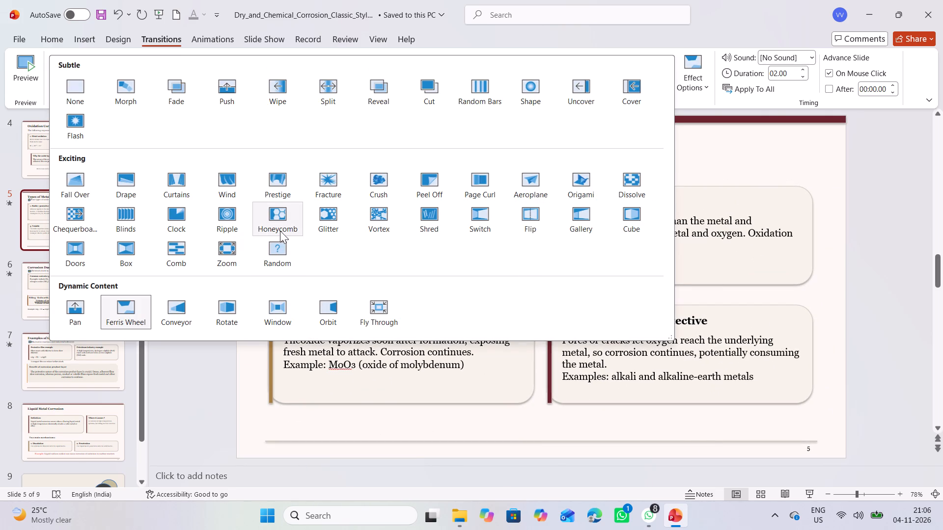
left_click(181, 224)
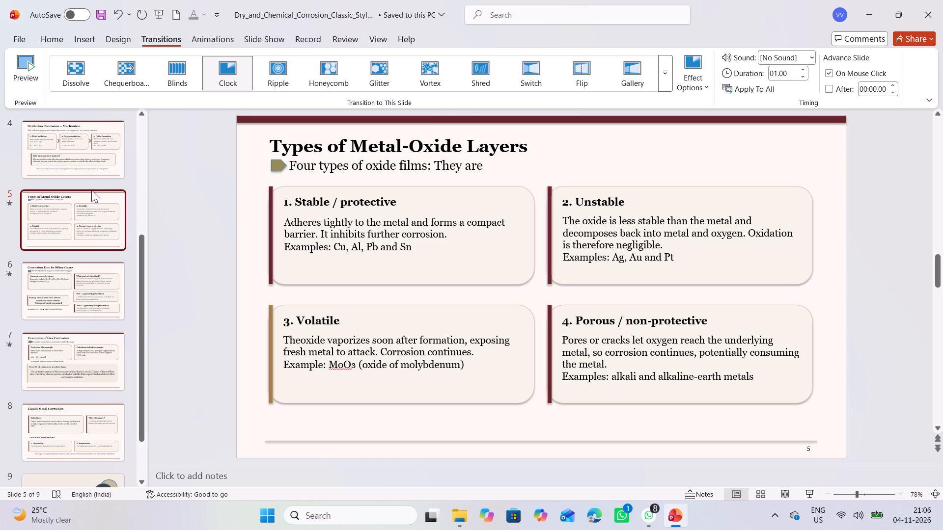
Apply the Shape transition to slide 4, Oxidation Corrosion – Mechanism.
left_click(79, 161)
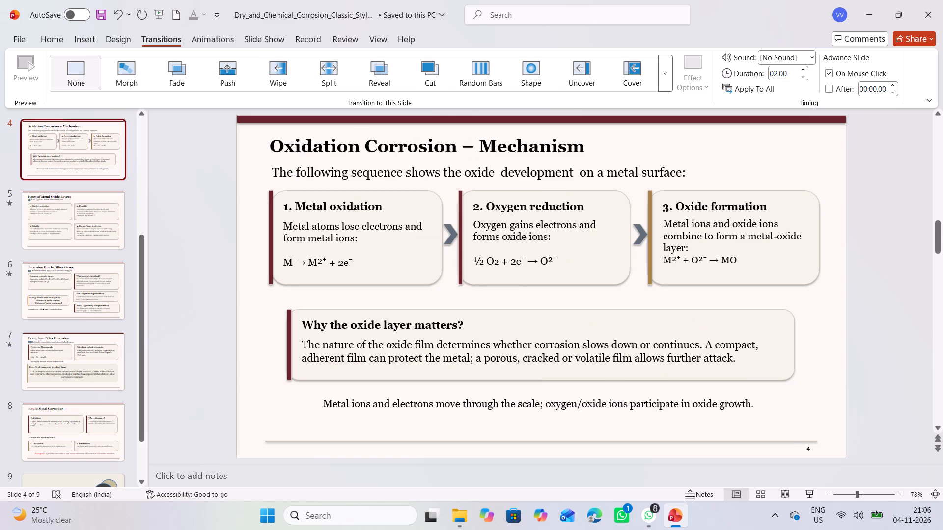
left_click(662, 76)
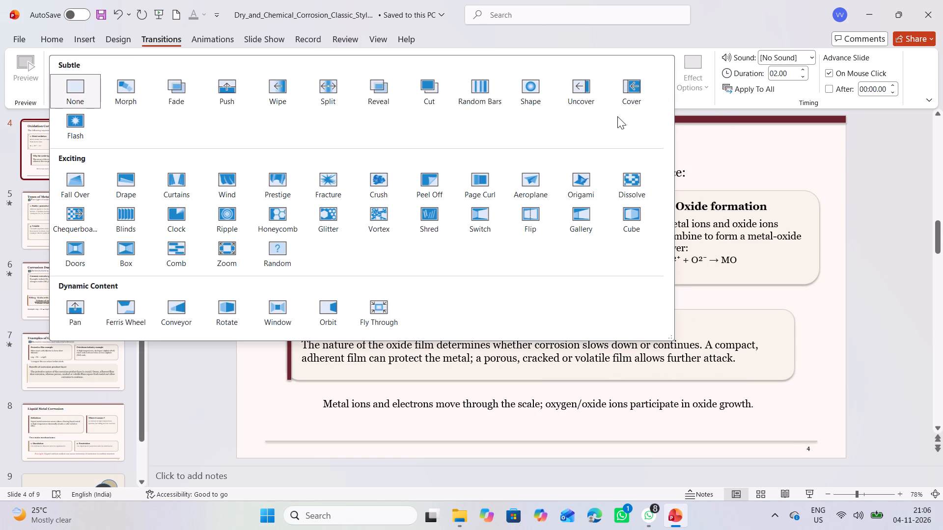
left_click(520, 99)
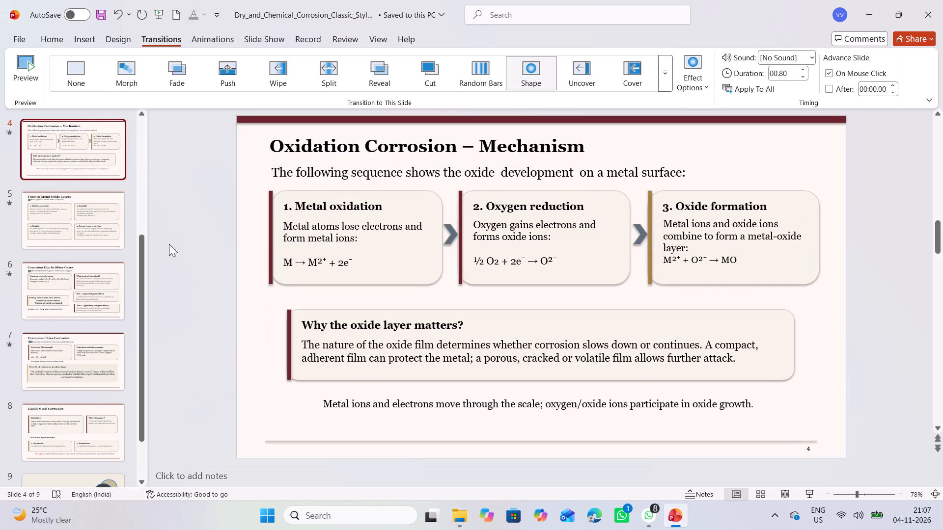
Try the Morph, Fade and Push transitions on slide 3, Oxidation Corrosion, and settle on Wipe.
scroll(71, 234, "up", 1)
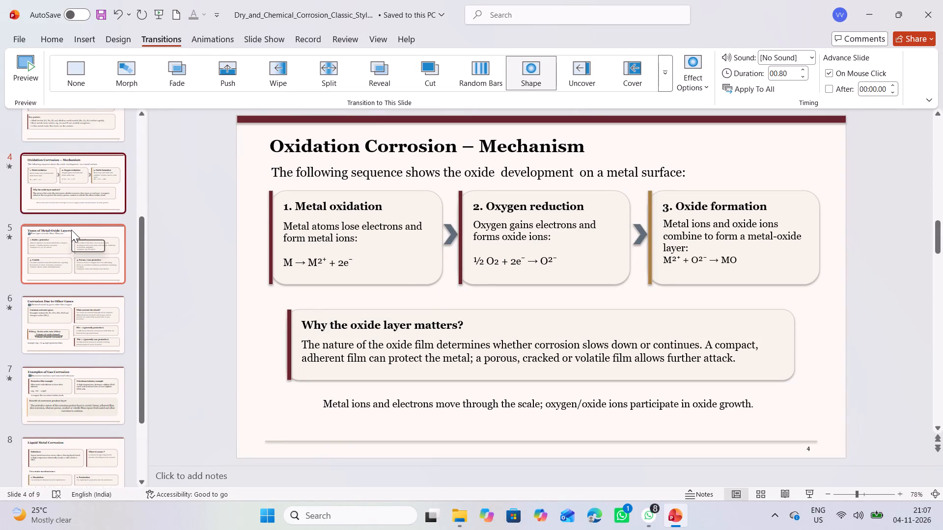
scroll(71, 230, "up", 1)
left_click(117, 155)
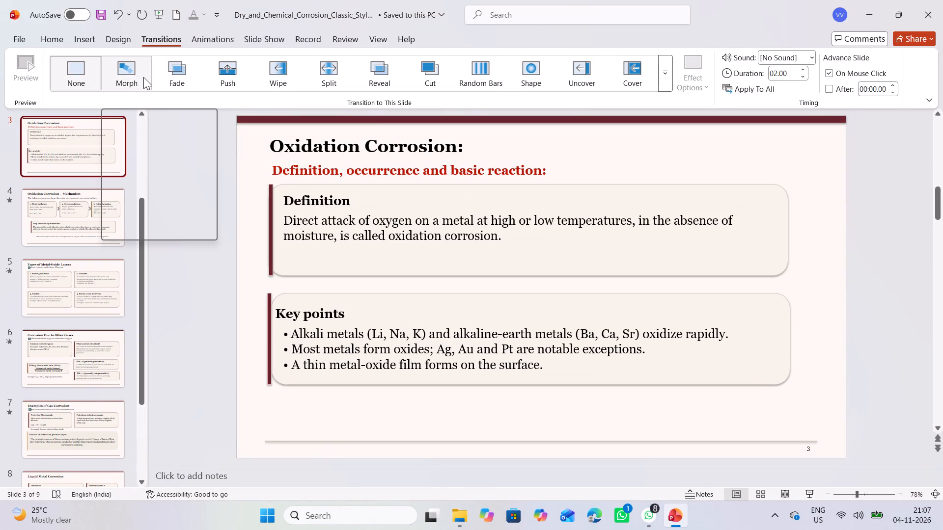
left_click(124, 78)
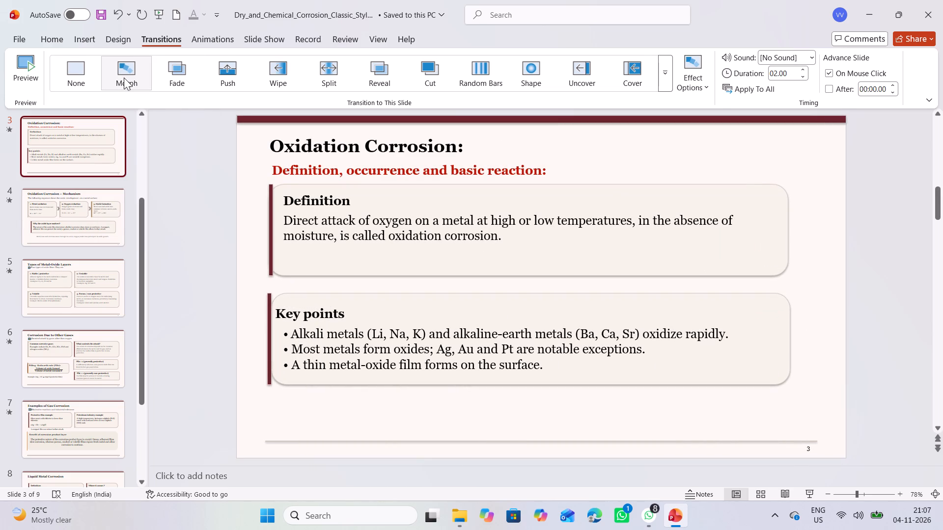
left_click(124, 78)
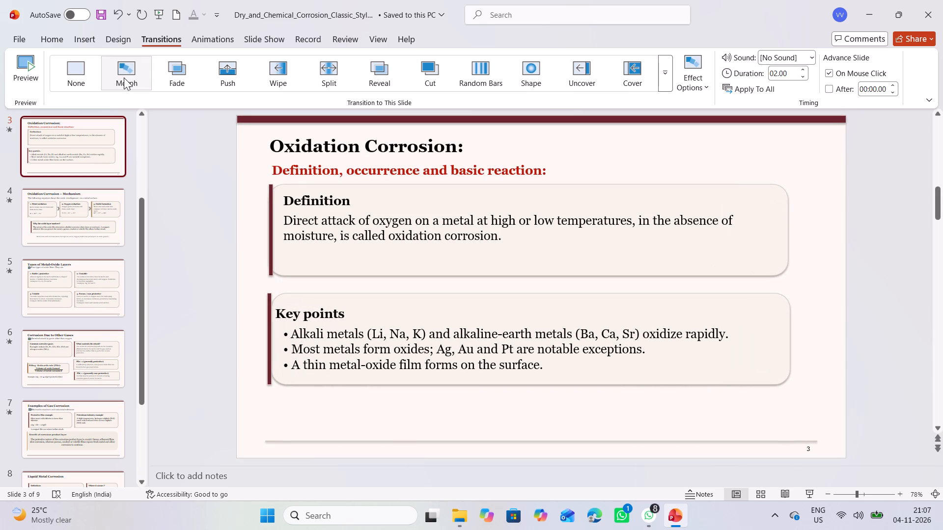
left_click(124, 78)
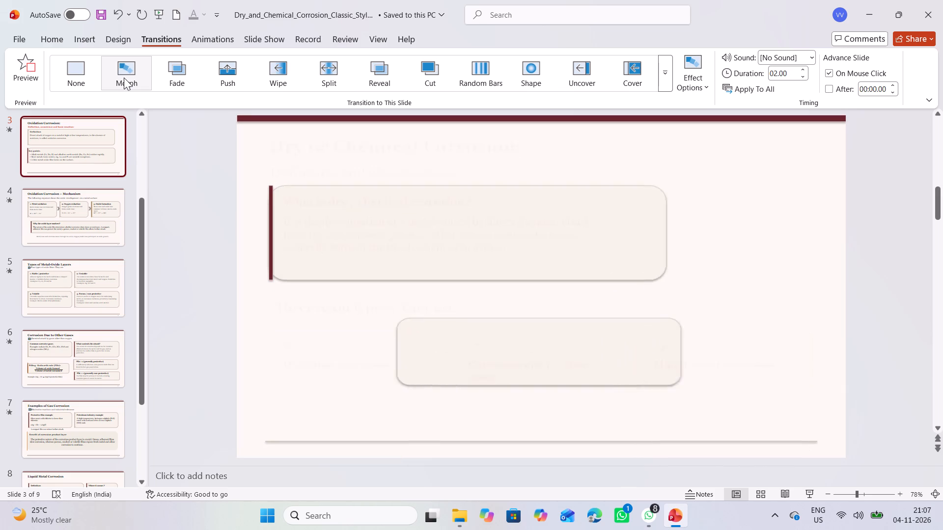
left_click(160, 72)
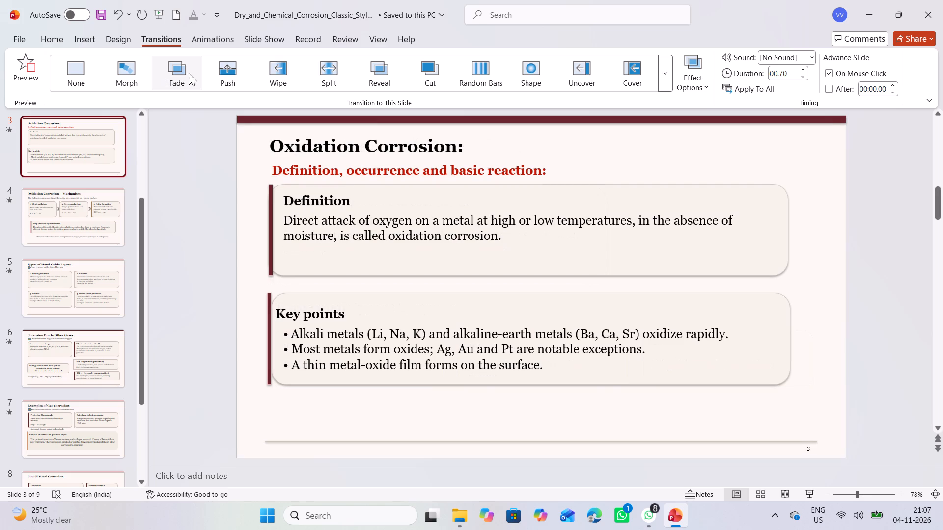
left_click(219, 75)
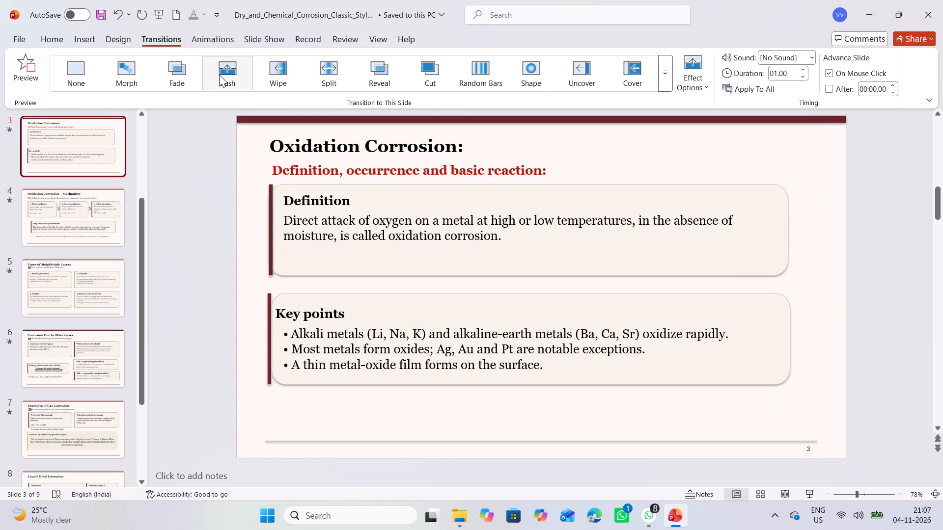
left_click(269, 69)
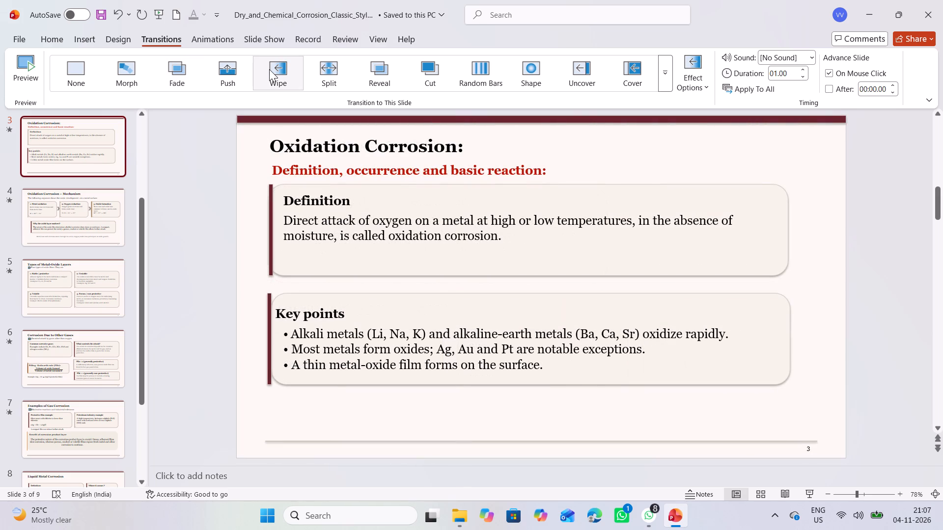
Try the Fade, Morph, Random Bars and Cut transitions on the title slide, Dry or Chemical Corrosion, and settle on Reveal.
scroll(84, 159, "up", 1)
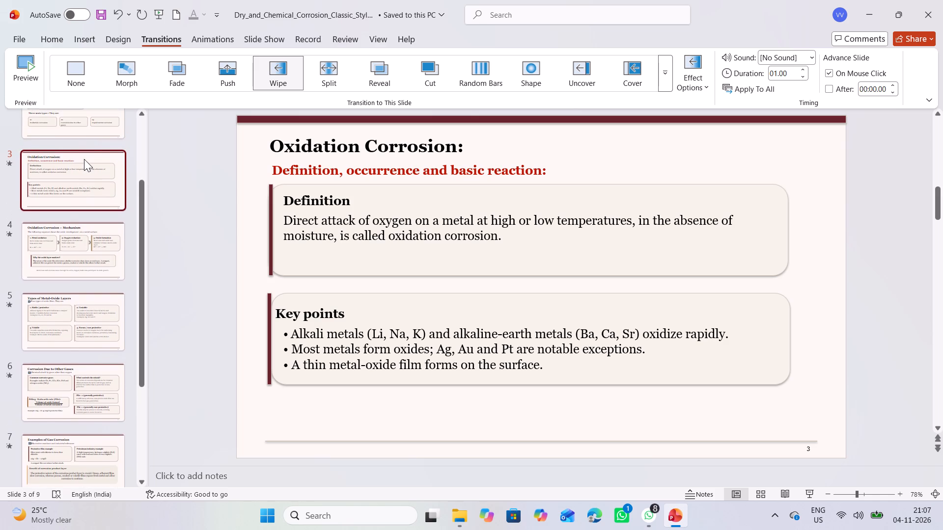
scroll(87, 145, "up", 3)
left_click(88, 148)
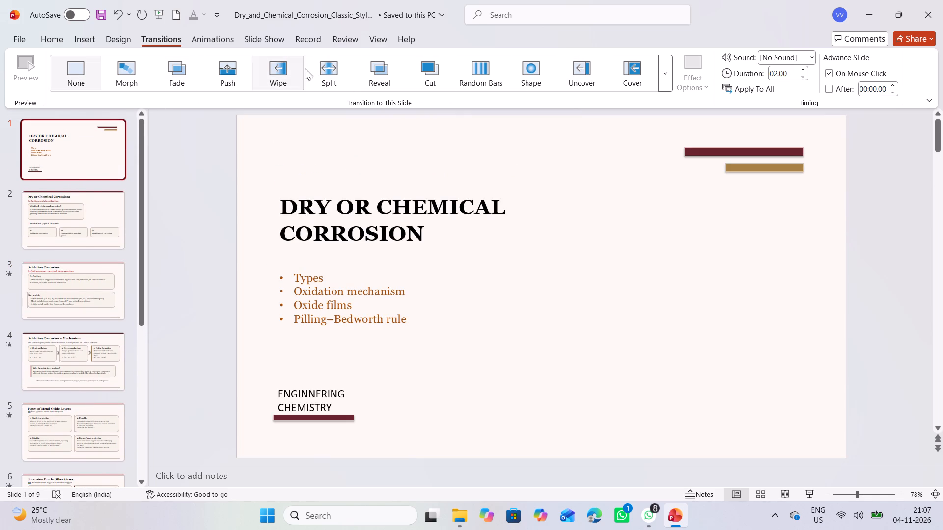
left_click(175, 72)
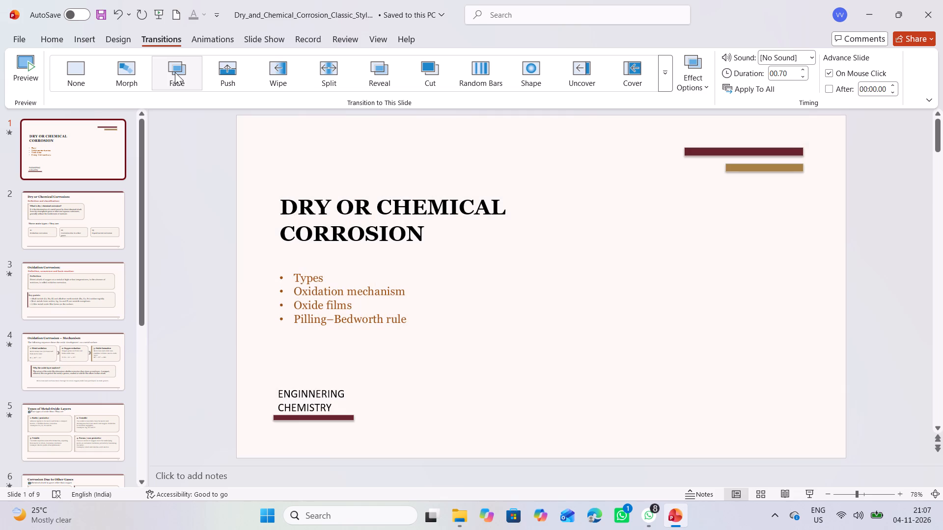
left_click(175, 72)
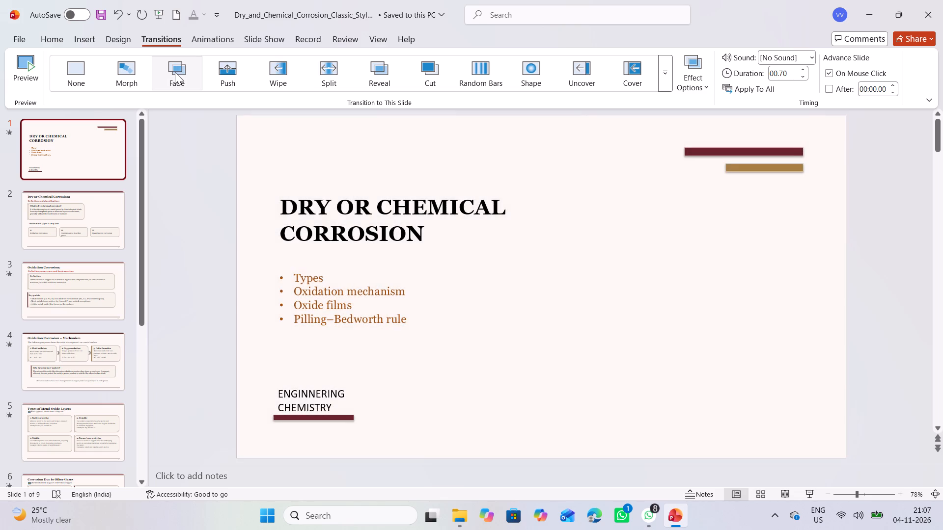
left_click(175, 72)
left_click(135, 75)
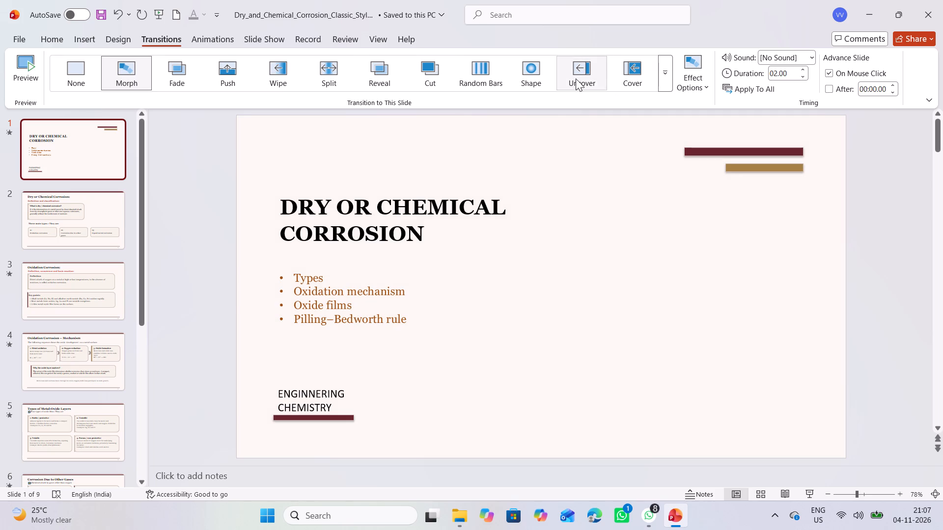
left_click(471, 76)
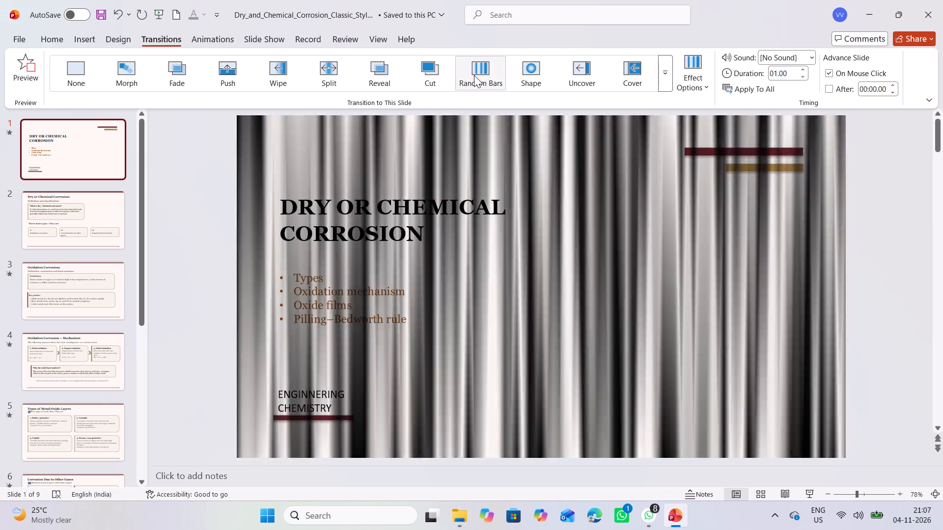
left_click(423, 79)
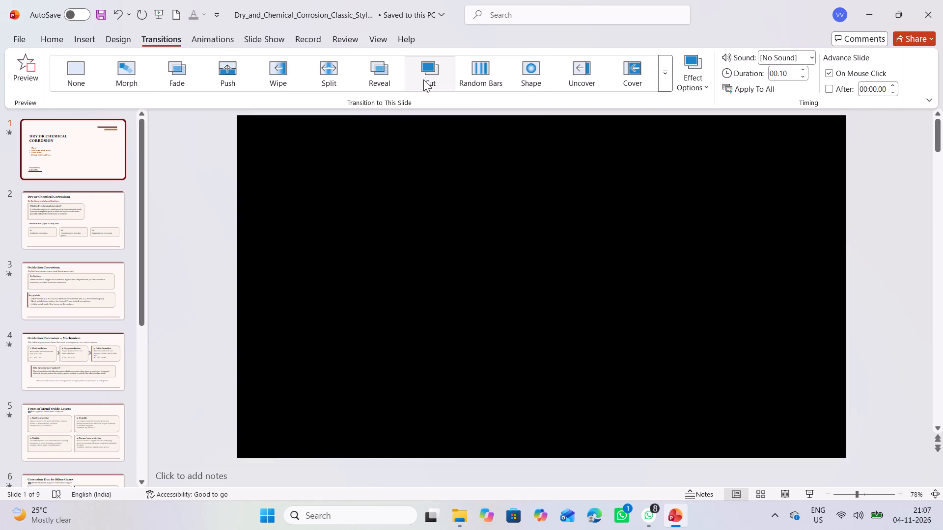
left_click(423, 79)
left_click(423, 79)
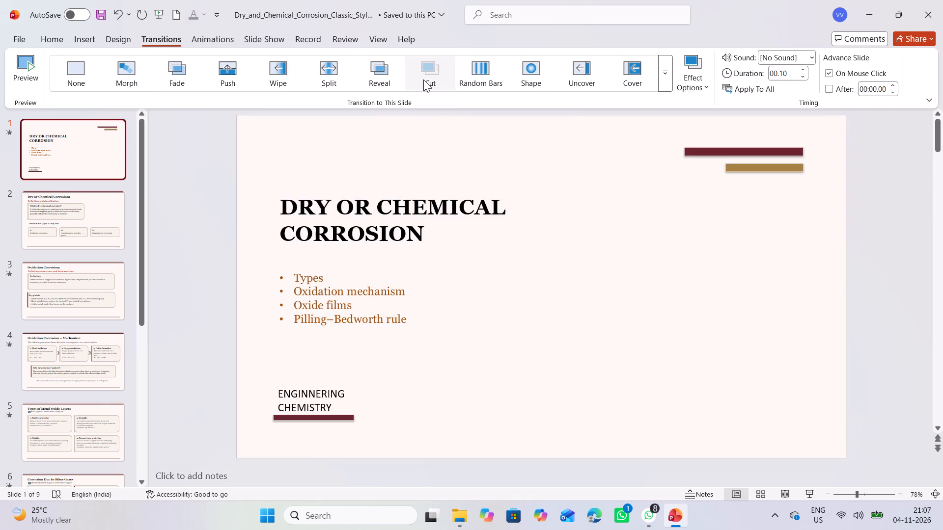
left_click(380, 85)
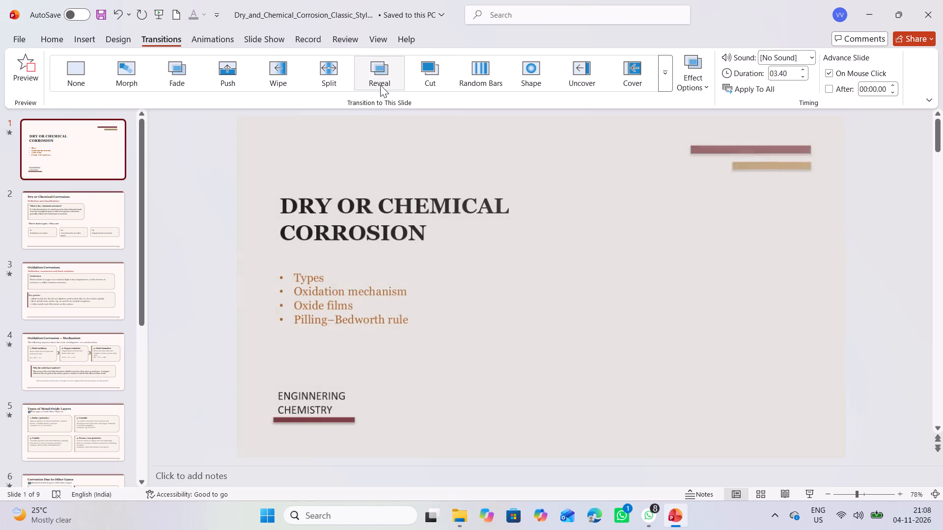
Apply the Fade transition to slide 2, Definition and classification, and replay its preview.
left_click(87, 228)
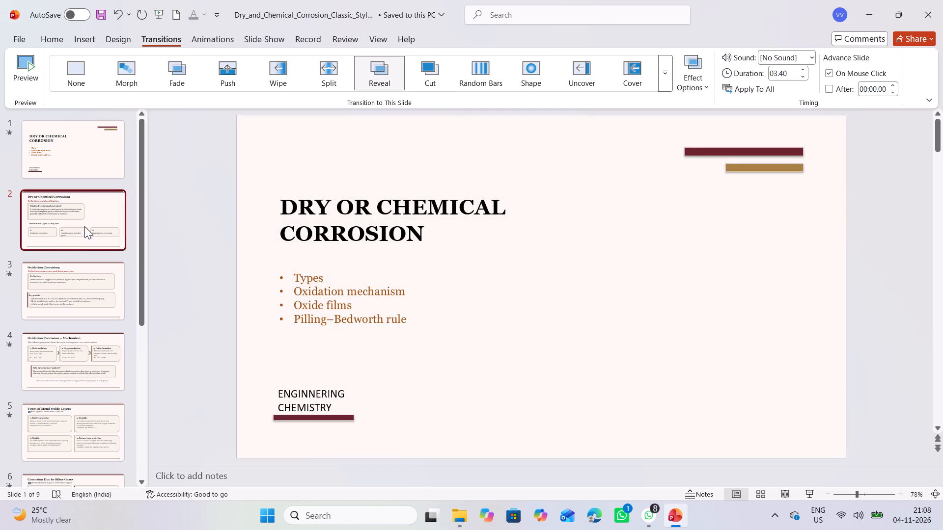
left_click(194, 84)
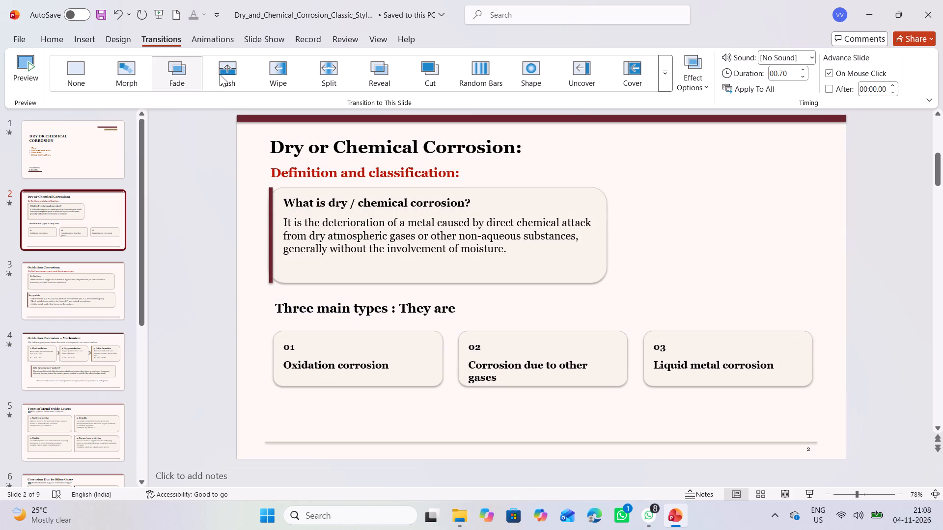
left_click(163, 80)
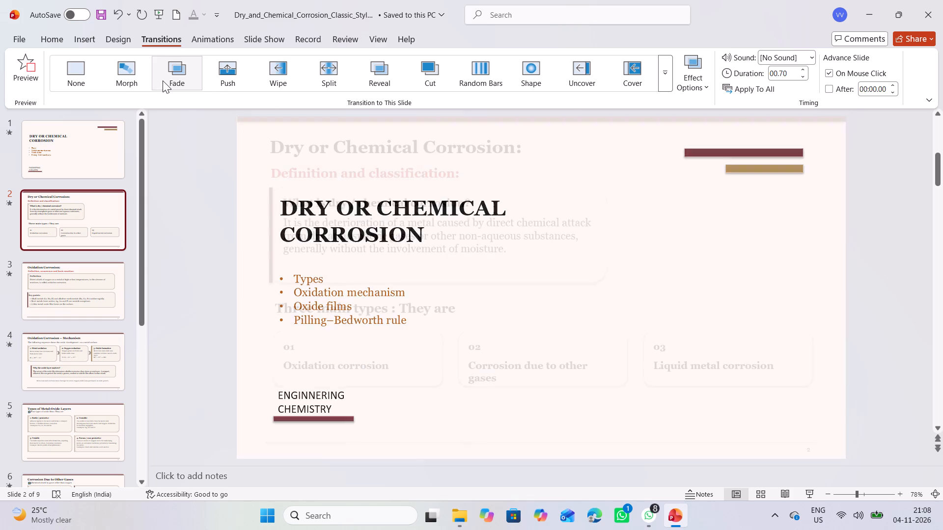
Try the Flip, Vortex, Honeycomb and Clock transitions on slide 8, Liquid Metal Corrosion, and settle on Page Curl.
scroll(128, 248, "down", 2)
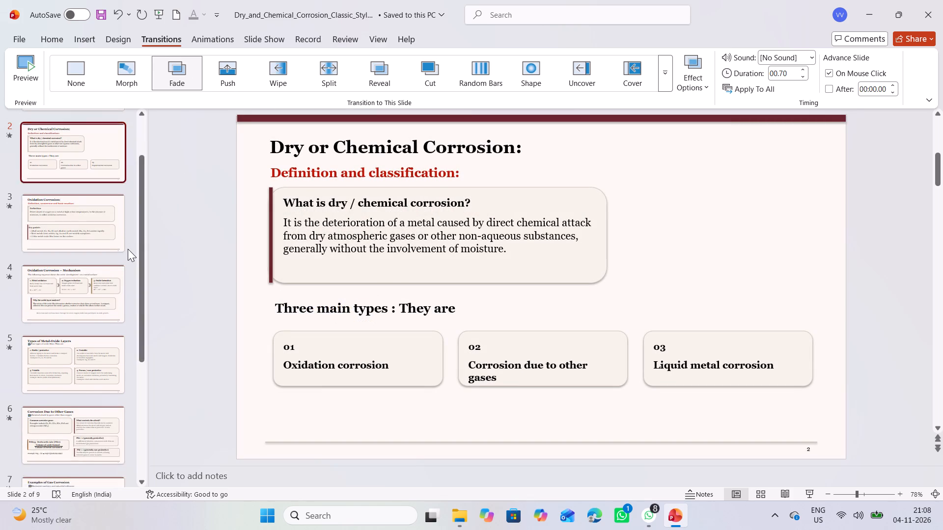
scroll(128, 249, "down", 9)
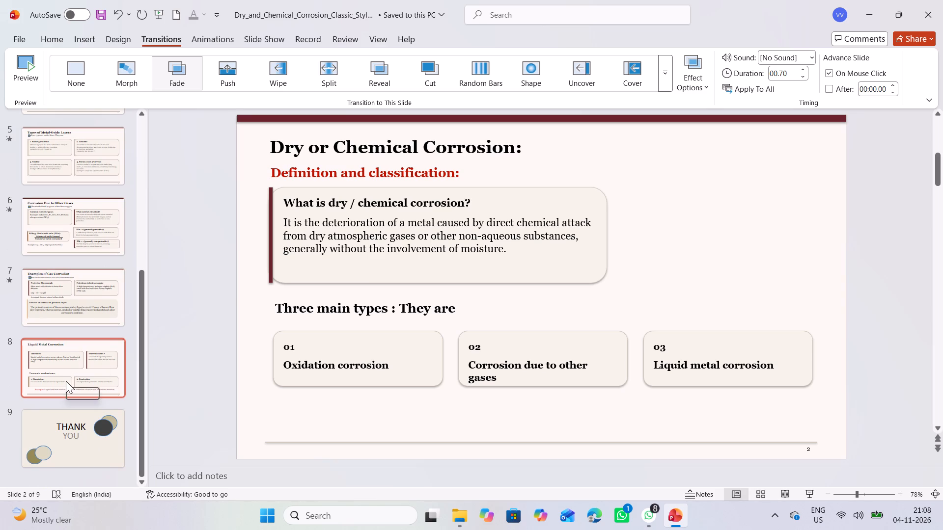
left_click(66, 381)
left_click(663, 71)
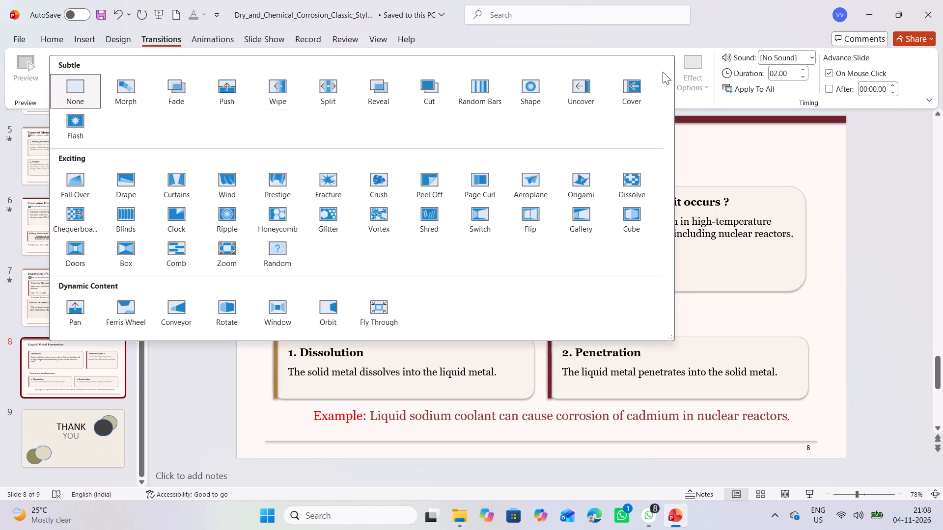
left_click(518, 211)
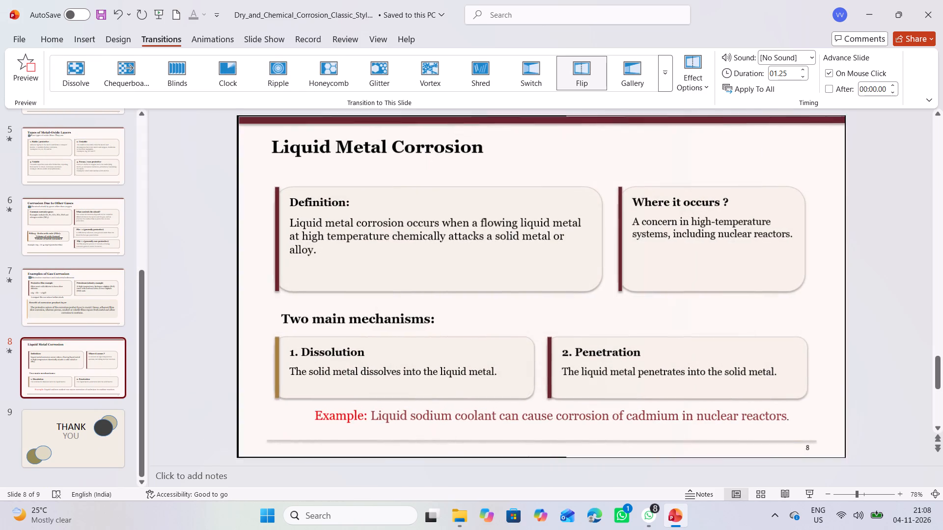
left_click(667, 67)
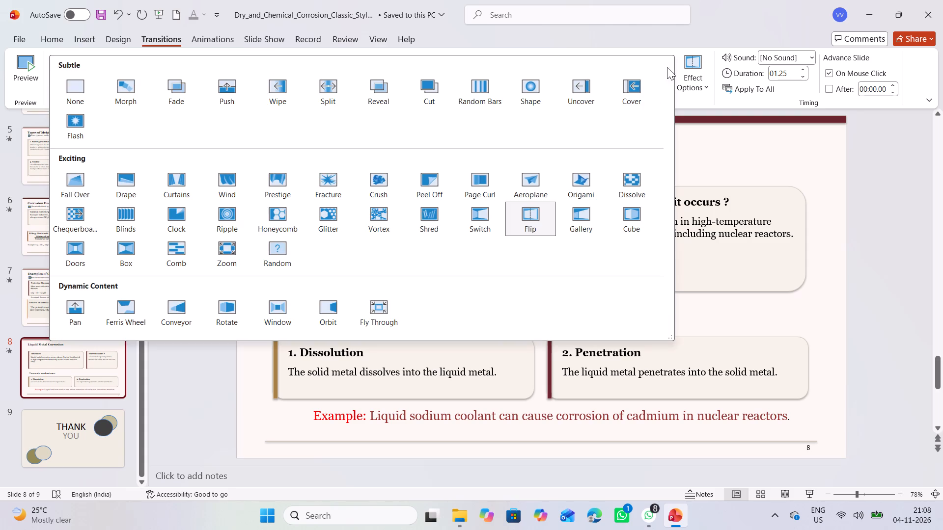
left_click(388, 221)
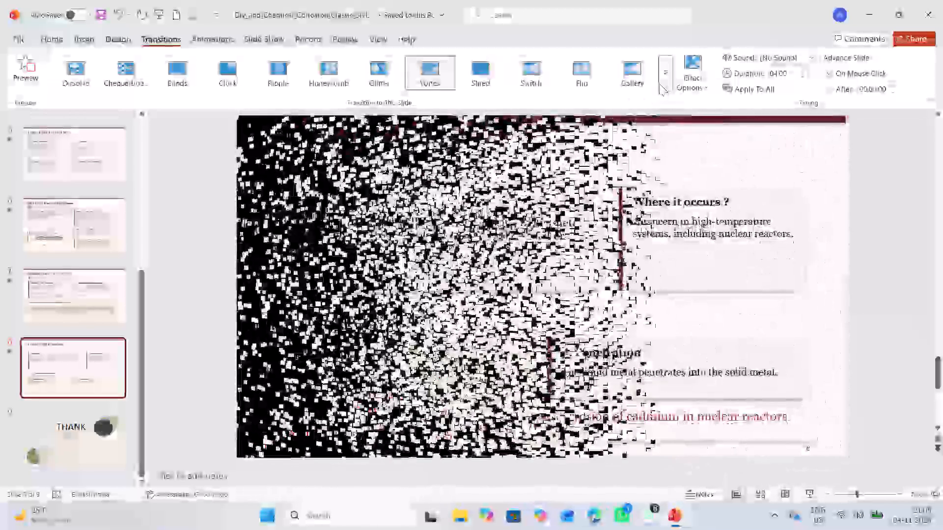
left_click(659, 83)
left_click(263, 228)
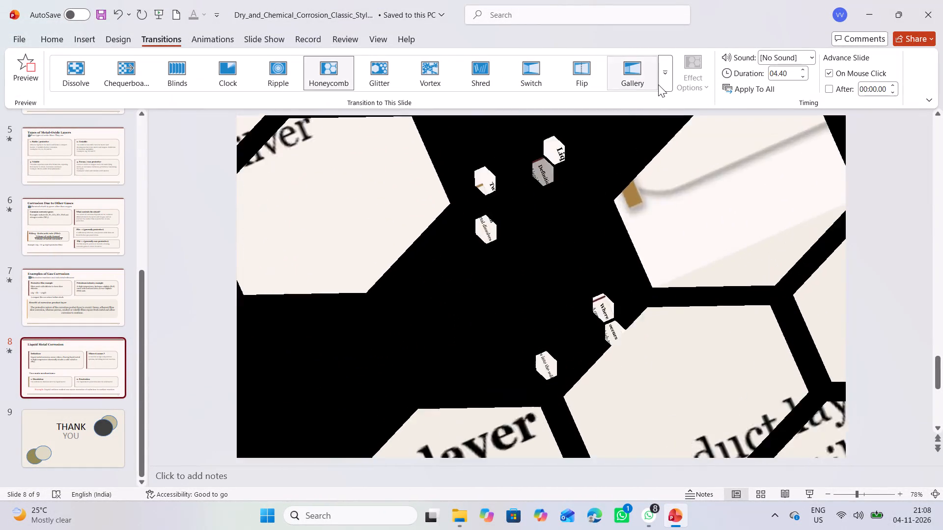
left_click(658, 84)
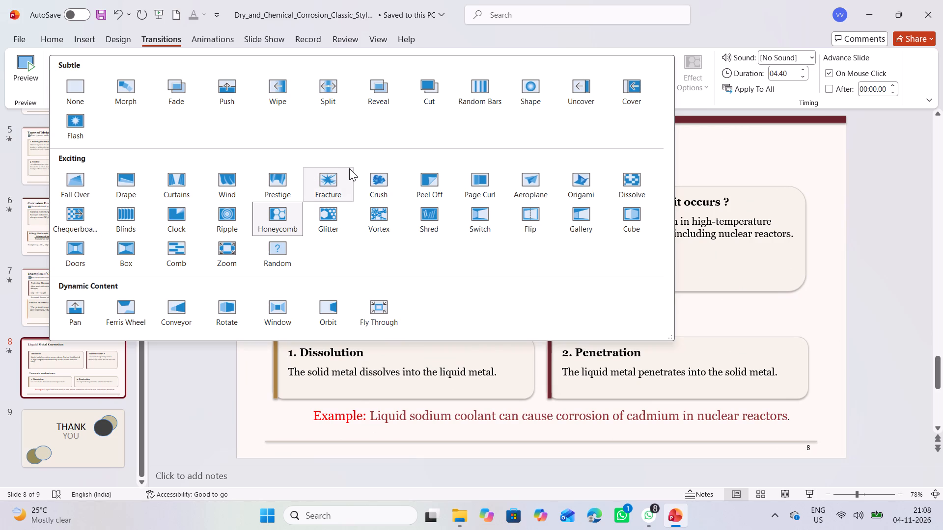
left_click(184, 213)
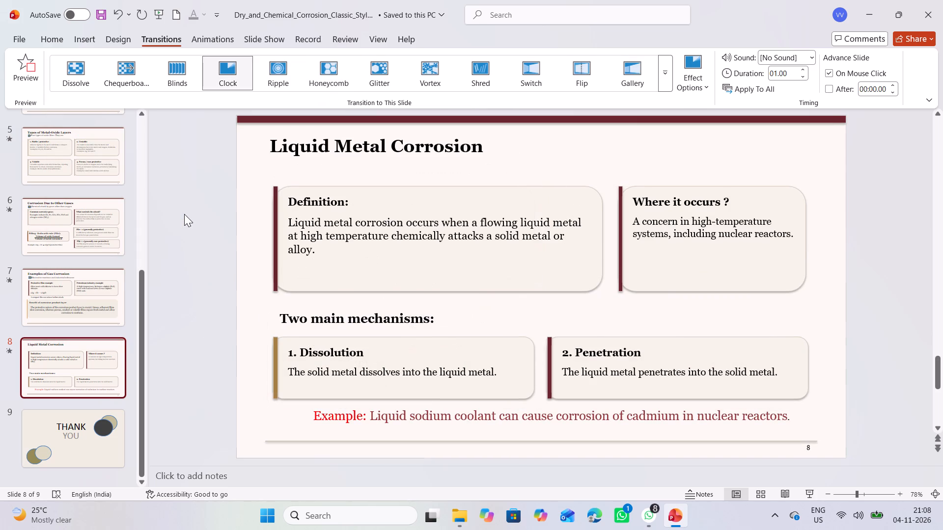
left_click(669, 80)
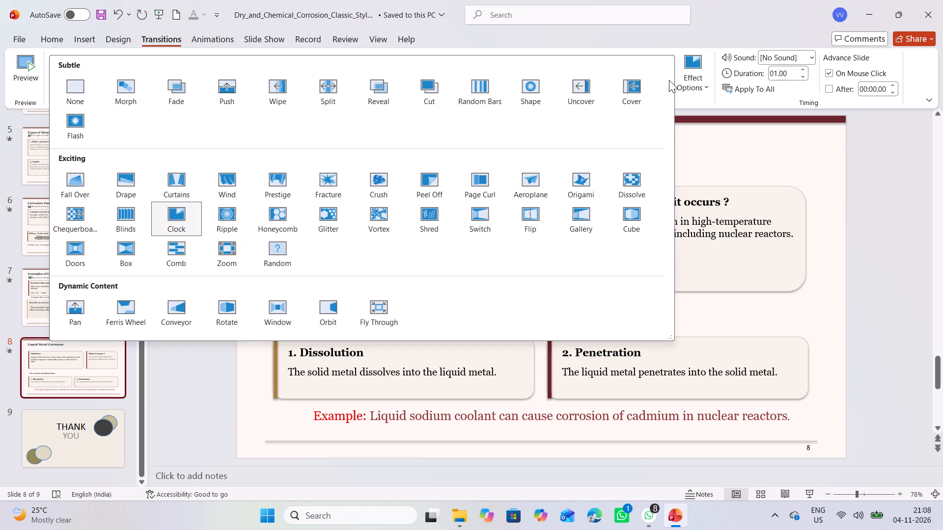
left_click(498, 189)
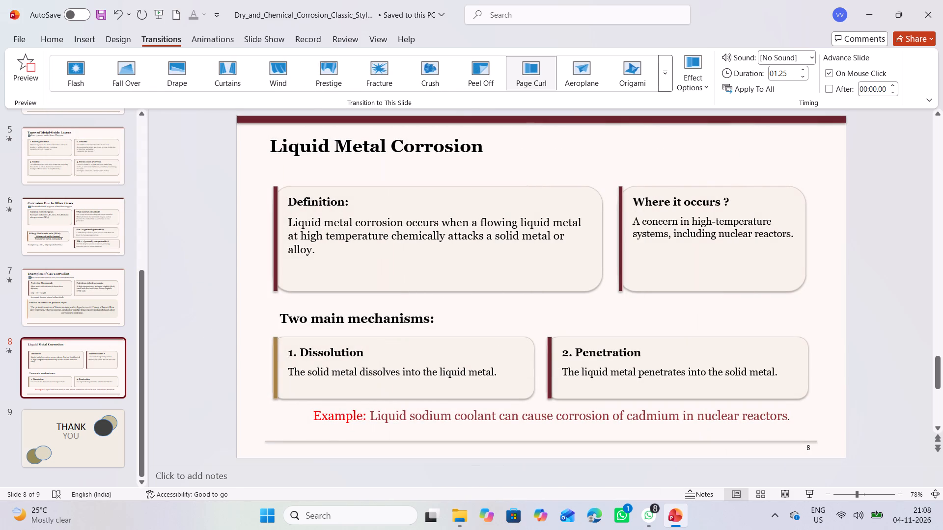
Apply the Flip transition to slide 9, the Thank You slide.
left_click(103, 449)
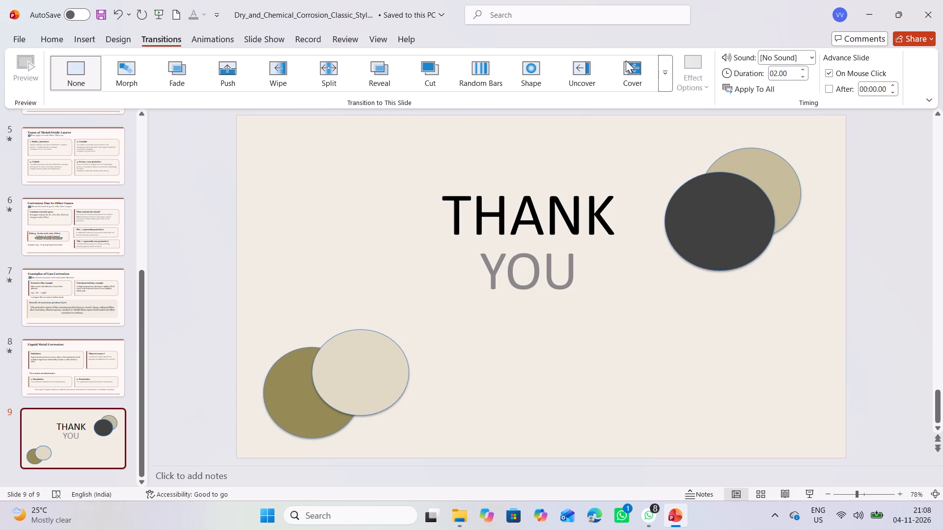
left_click(669, 65)
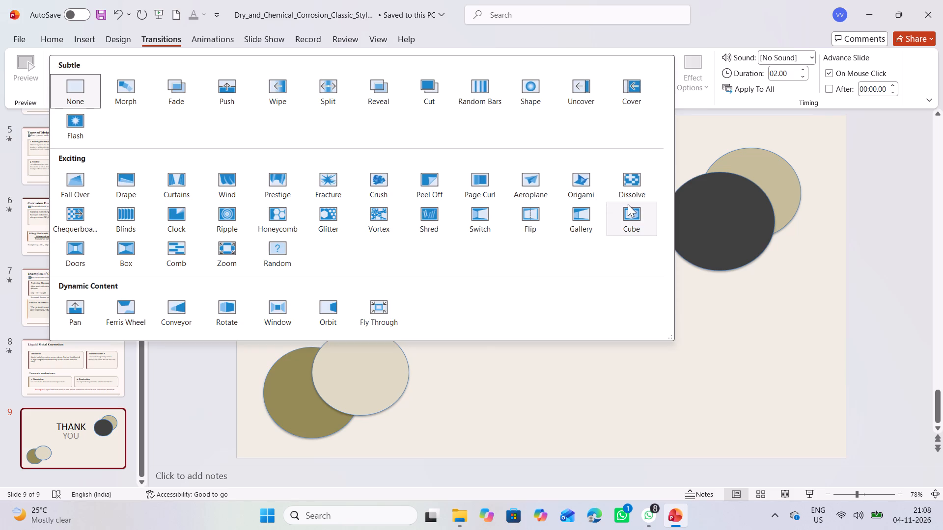
left_click(540, 211)
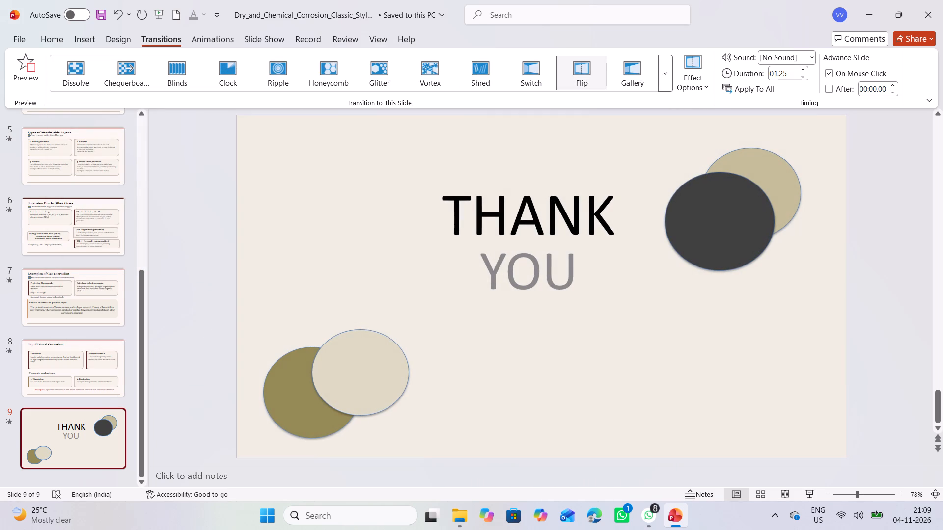
Return to the title slide and switch off AutoPreview for animations.
left_click(77, 350)
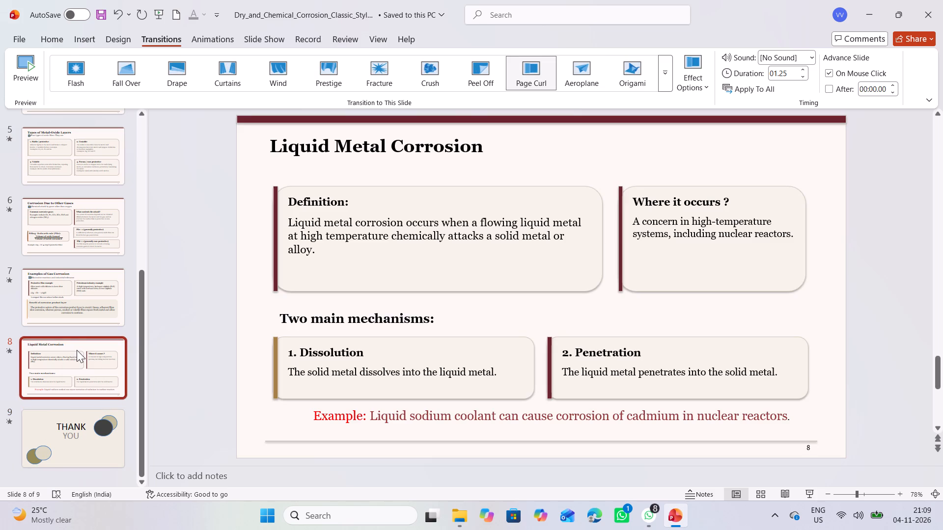
scroll(208, 178, "up", 3)
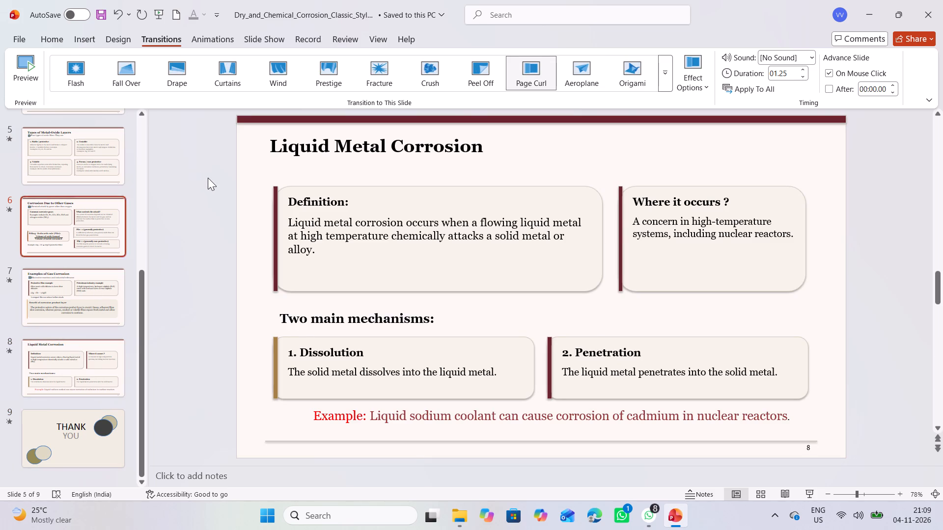
scroll(208, 178, "up", 10)
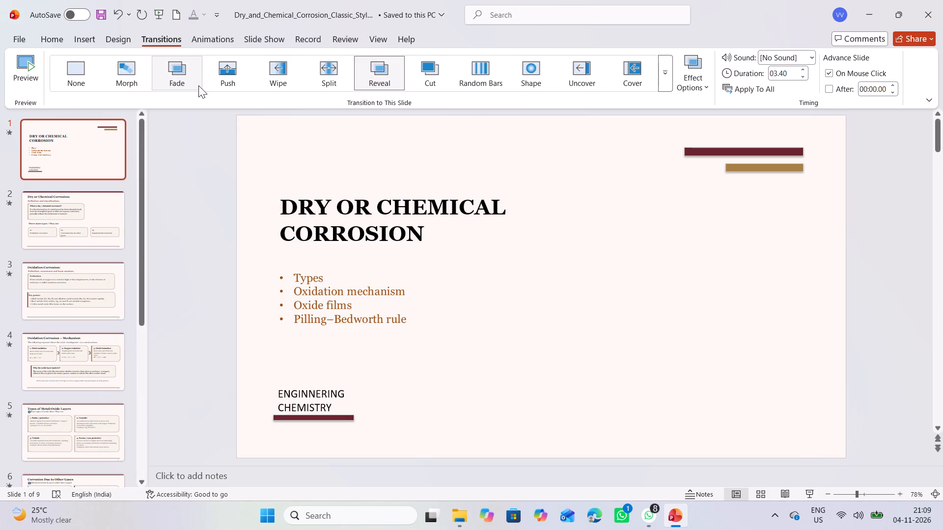
left_click(208, 37)
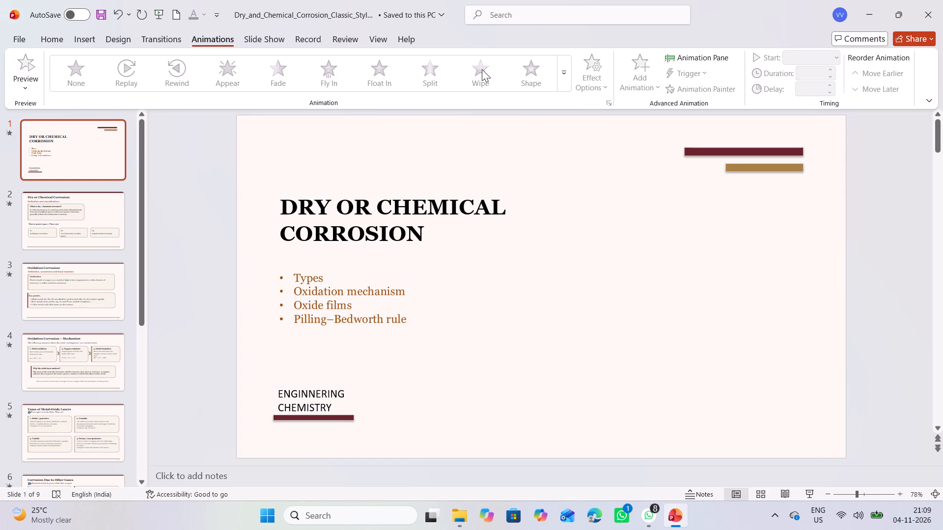
left_click(561, 75)
left_click(561, 75)
left_click_drag(617, 85, 612, 86)
left_click(28, 87)
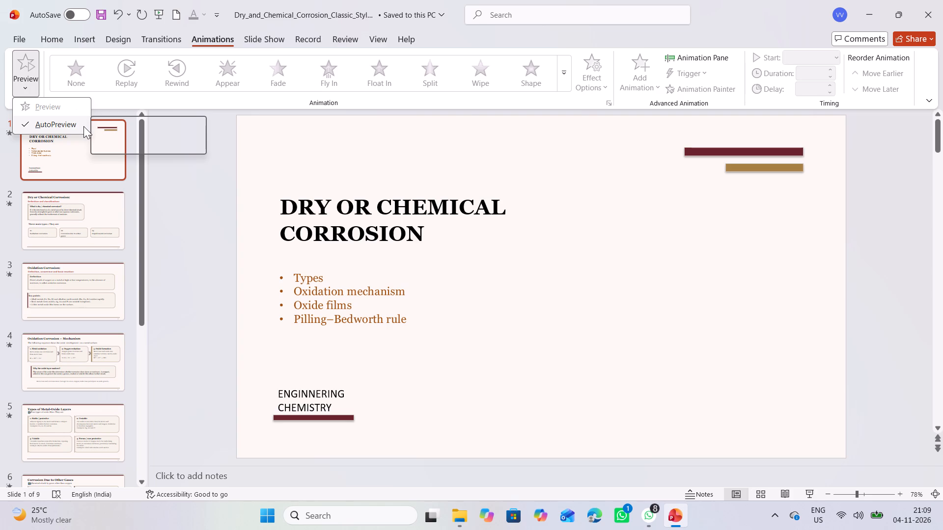
left_click(83, 126)
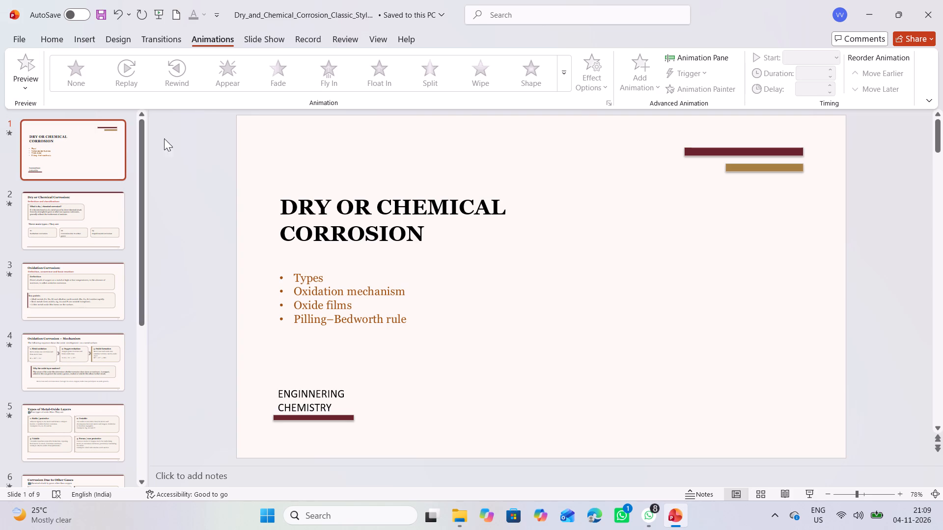
Nudge the Dry or Chemical Corrosion title slightly up and left on slide 1 and give it the Appear entrance animation.
left_click(267, 199)
left_click_drag(278, 200, 276, 193)
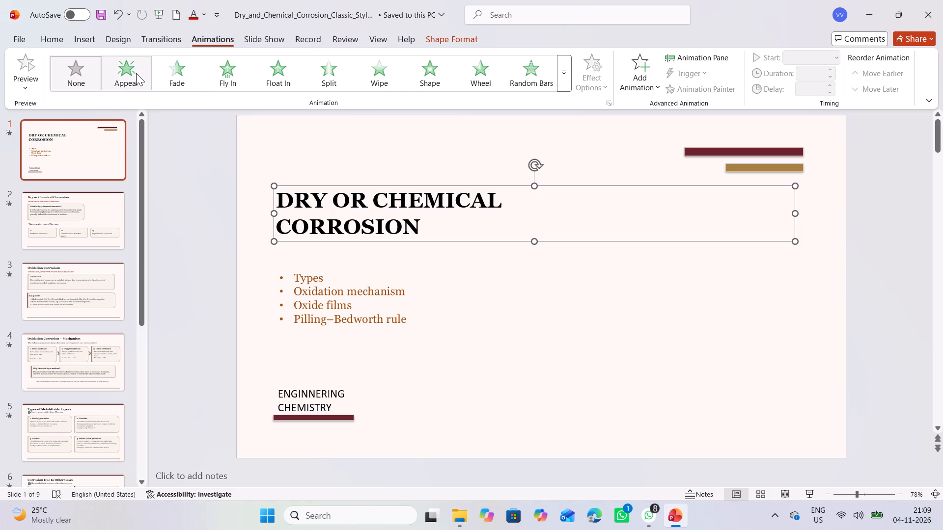
left_click(134, 73)
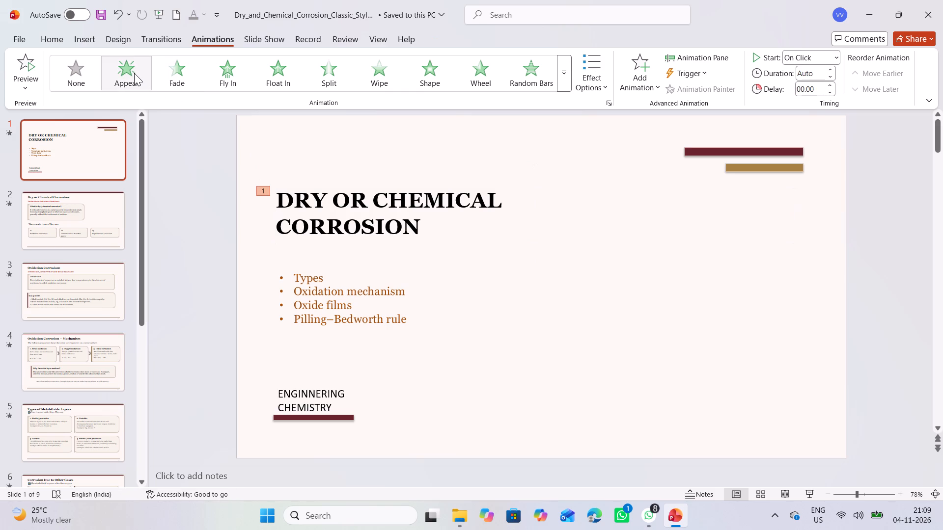
left_click(134, 73)
left_click(180, 128)
left_click(133, 86)
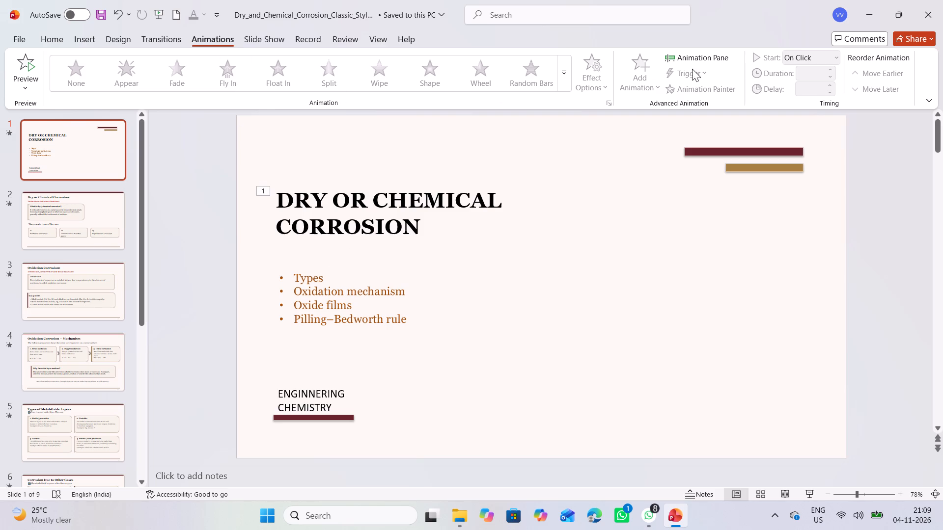
left_click(835, 56)
left_click(792, 56)
Shift the bulleted topic list on slide 1 slightly up and right and give it the Float In entrance animation.
left_click_drag(277, 274, 281, 279)
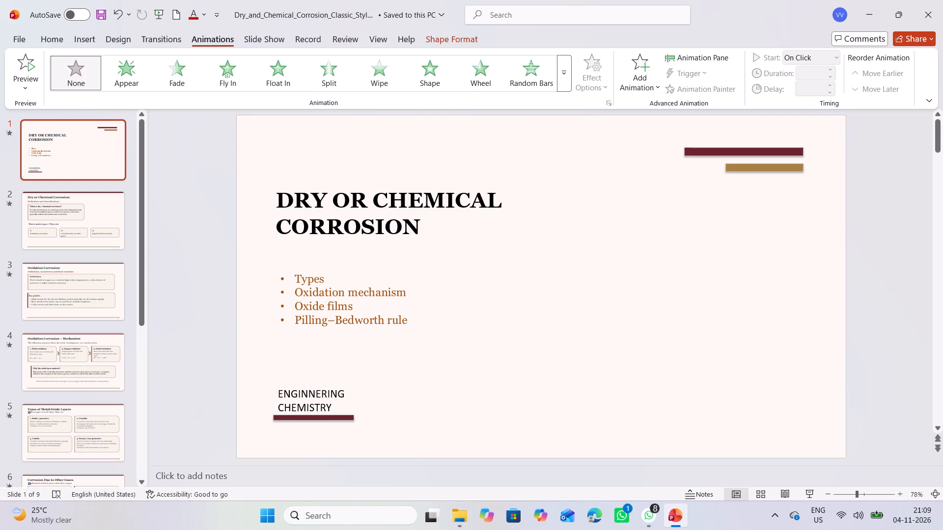
left_click_drag(281, 279, 276, 271)
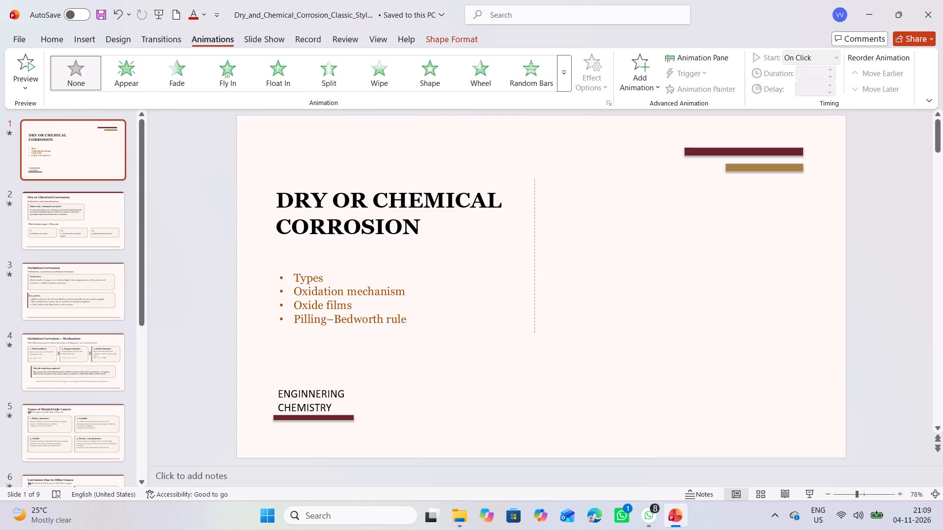
left_click_drag(276, 271, 280, 269)
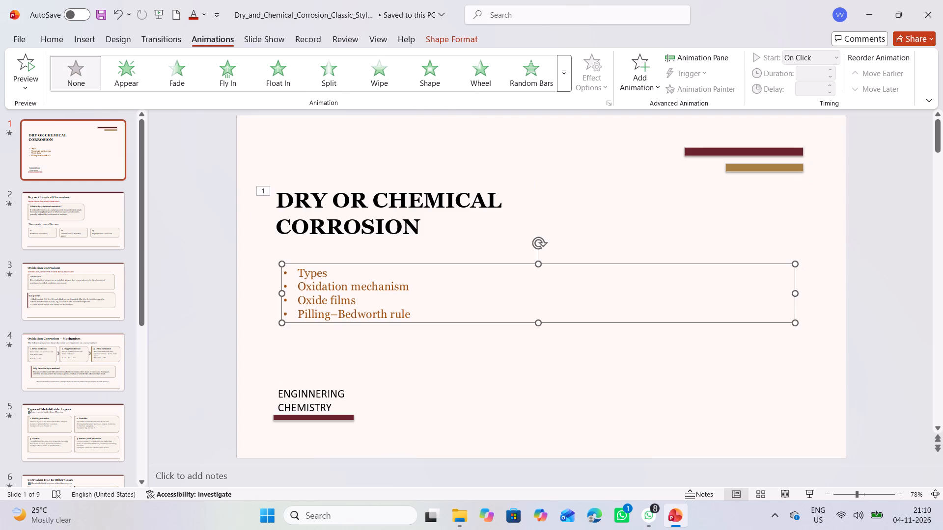
left_click(284, 62)
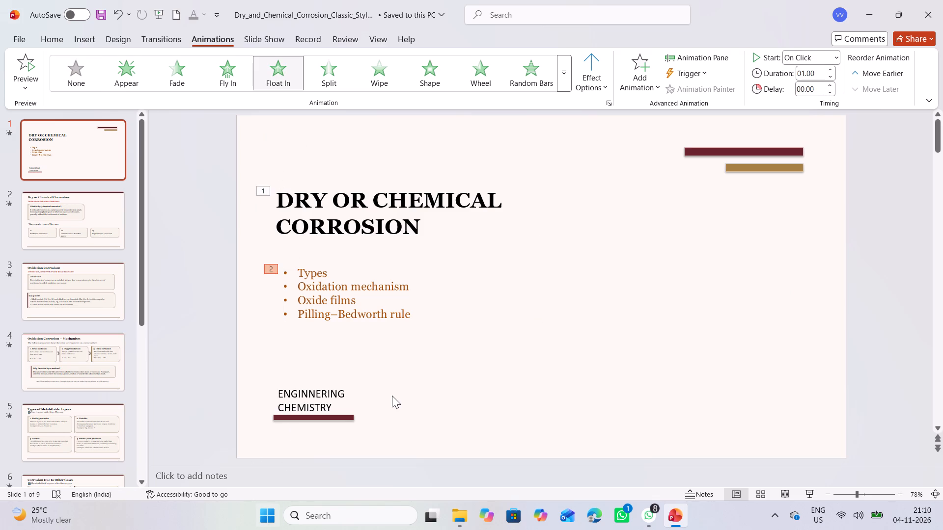
Give the "Dry or Chemical Corrosion:" title on slide 2 the Wipe entrance animation.
scroll(392, 396, "down", 1)
scroll(392, 396, "up", 1)
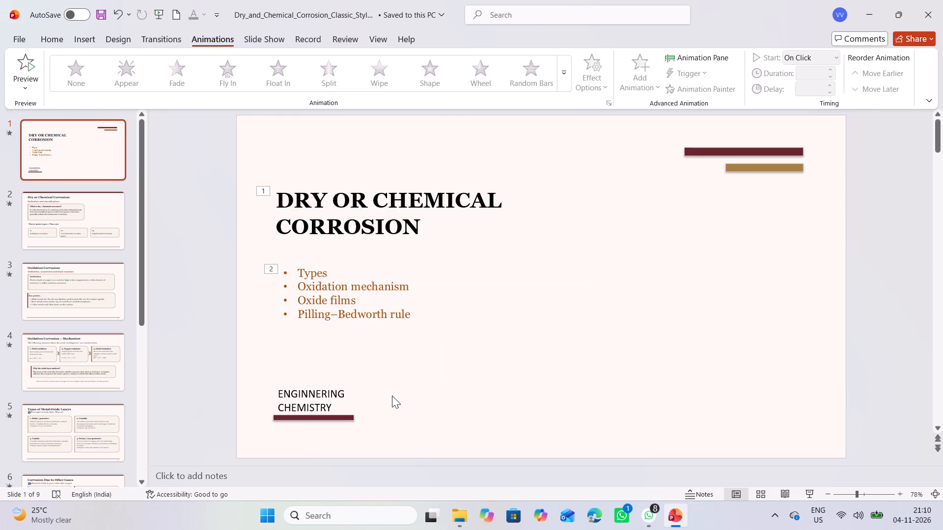
scroll(392, 396, "down", 1)
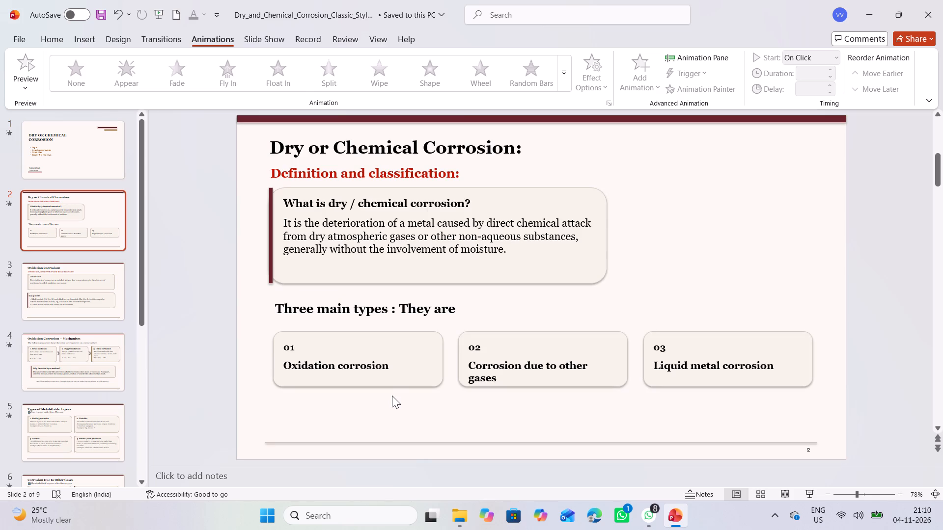
left_click(263, 143)
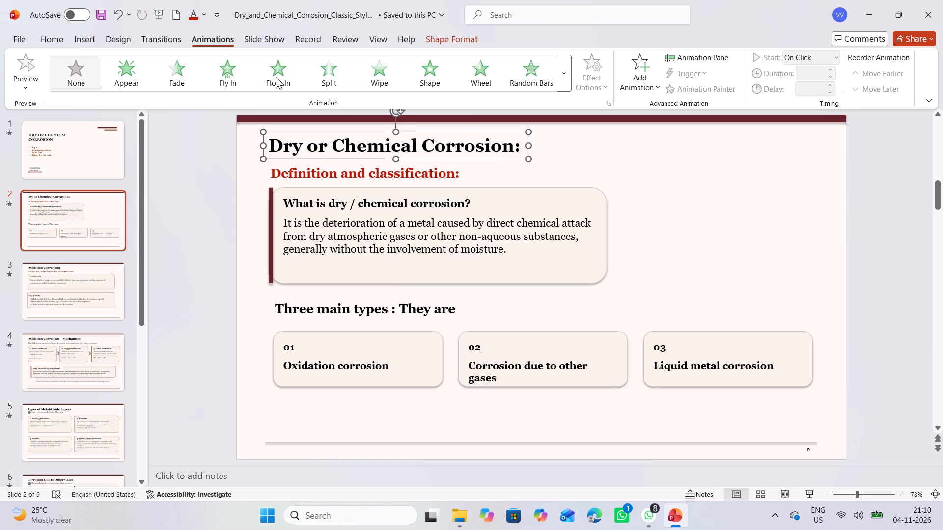
left_click(560, 81)
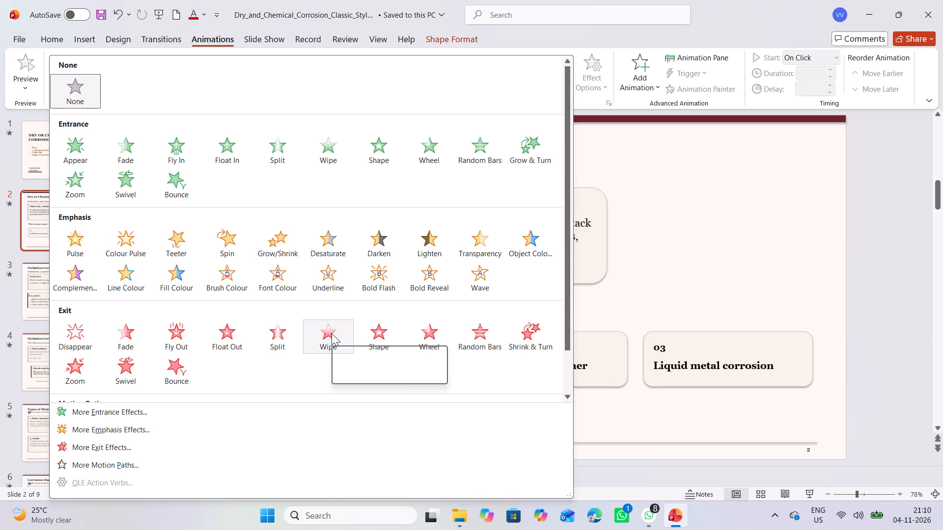
left_click(320, 137)
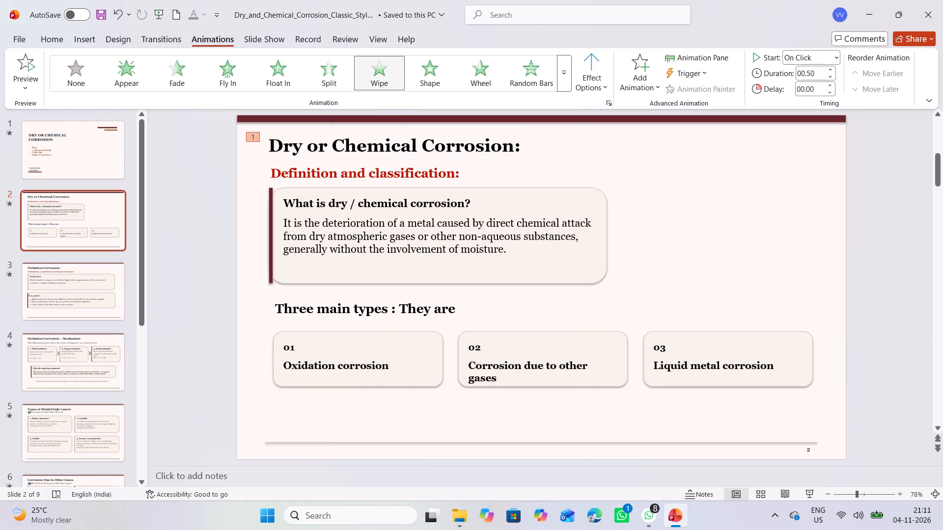
Select the whole 01 Oxidation corrosion card on slide 2, including its number and label, and give it the Fly In entrance animation.
left_click(264, 328)
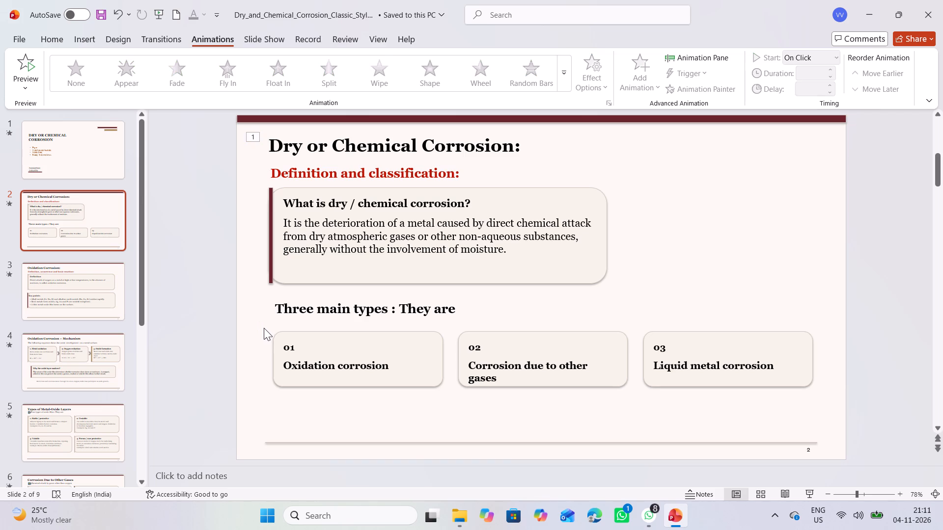
left_click_drag(264, 328, 328, 378)
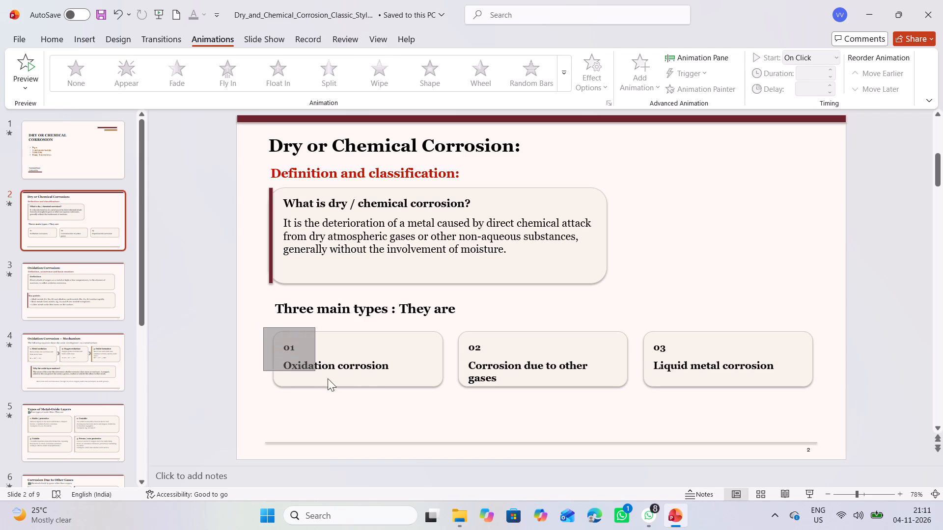
left_click_drag(328, 378, 455, 395)
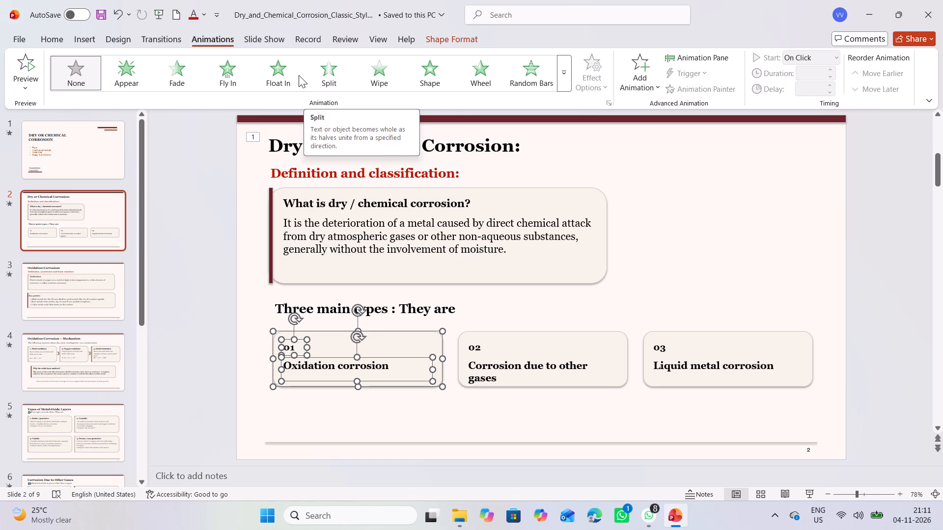
left_click(241, 76)
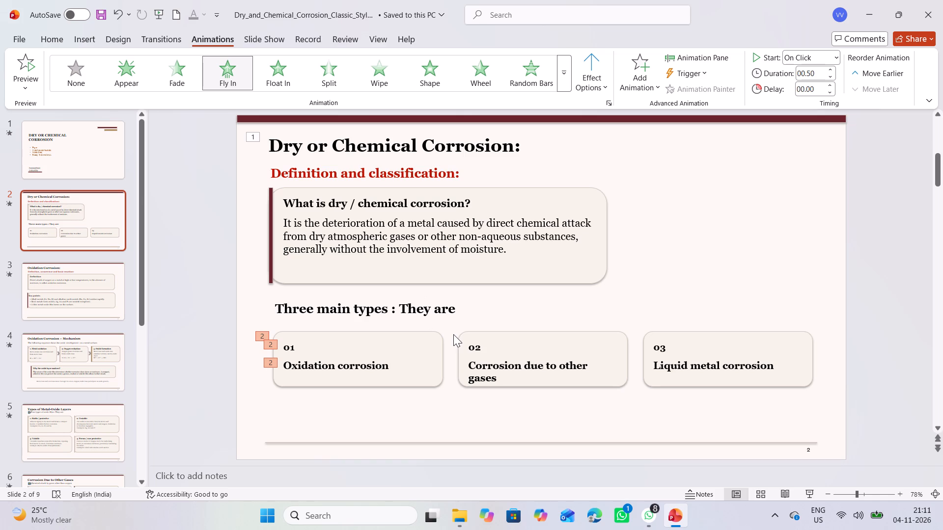
left_click(208, 268)
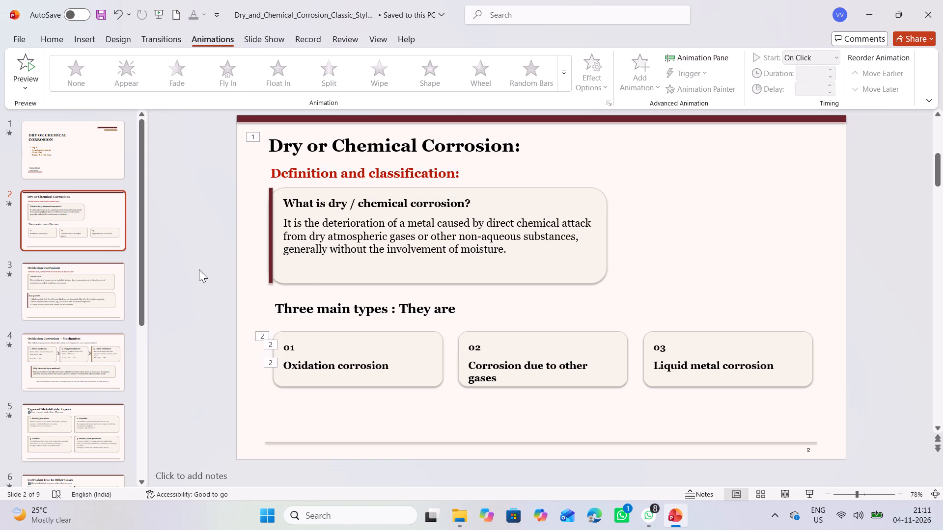
Select slide 2 in the slide list and bring up its slide commands.
scroll(200, 267, "up", 2)
scroll(200, 265, "down", 1)
left_click(90, 212)
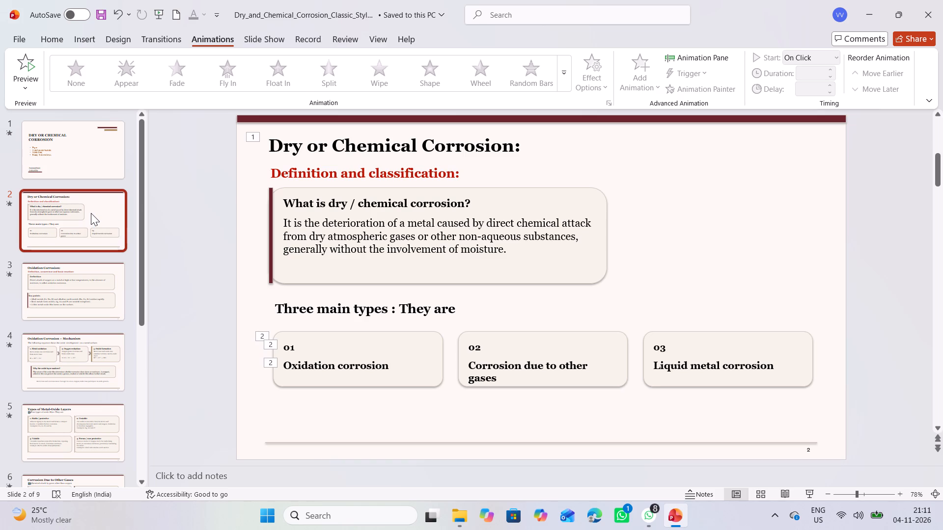
right_click_drag(82, 229, 29, 302)
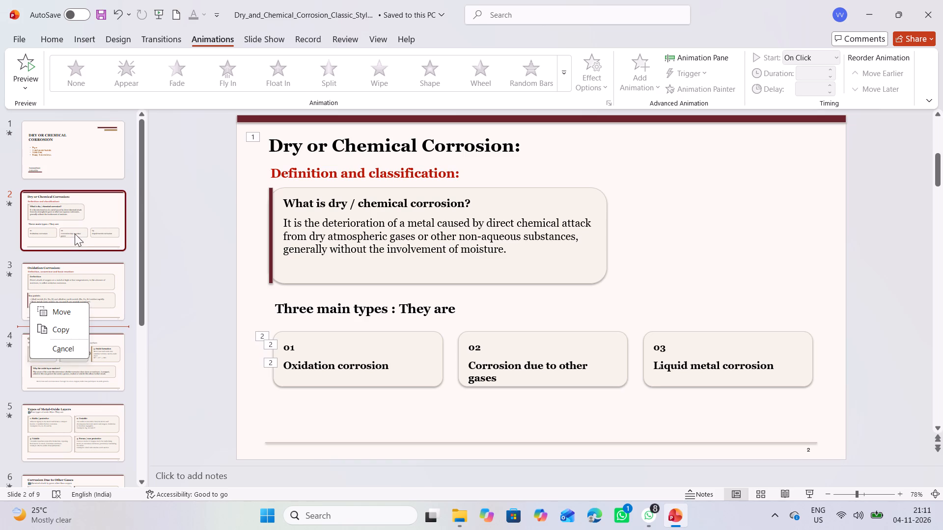
right_click(89, 214)
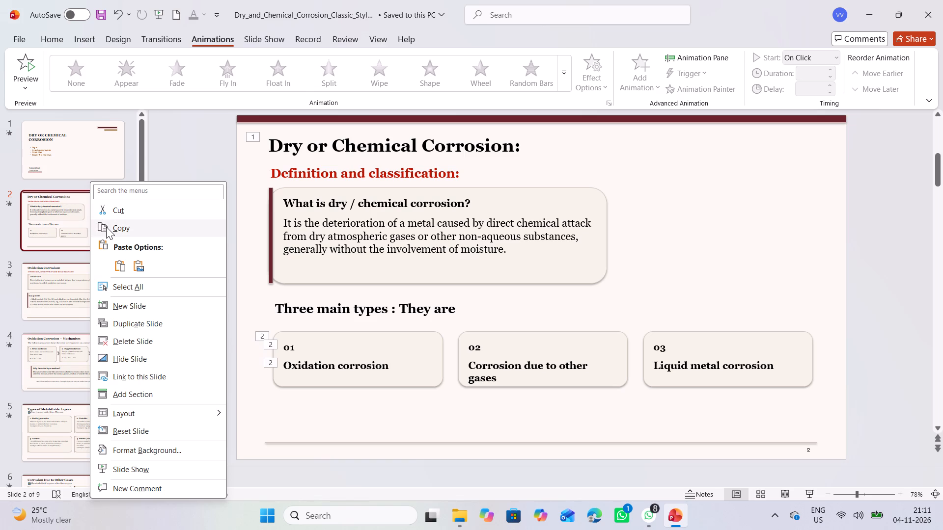